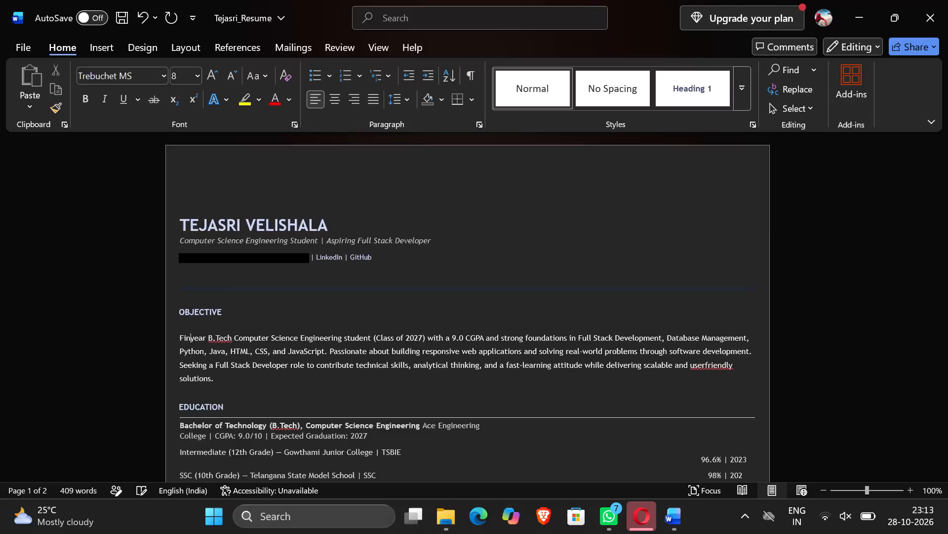
Complete the first word of the Objective paragraph so that it begins with "Final year".
{"action": "type", "text": "al"}
{"action": "key", "text": "space"}
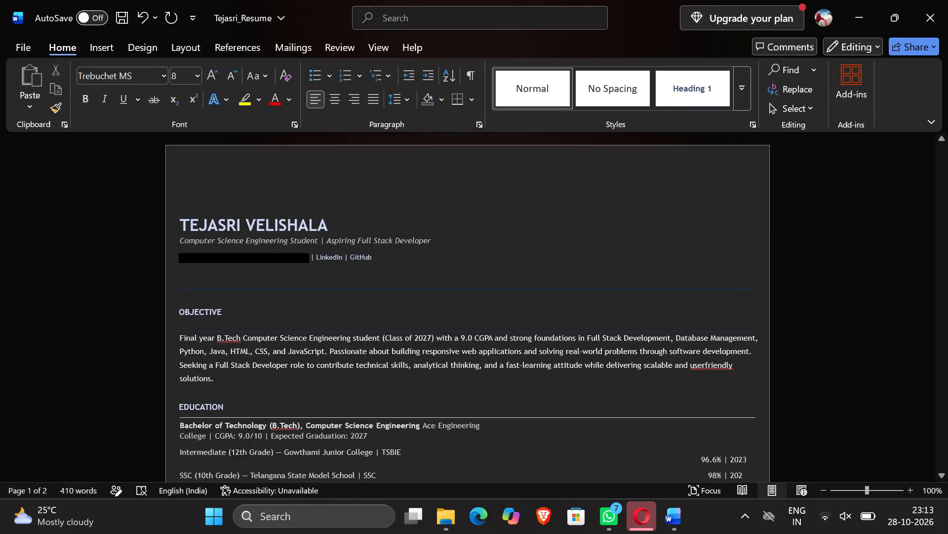
Review the resume from the Objective through the Education and Technical Skills sections to the Projects heading.
{"action": "scroll", "coordinate": [232, 340], "scroll_direction": "down", "scroll_amount": 1}
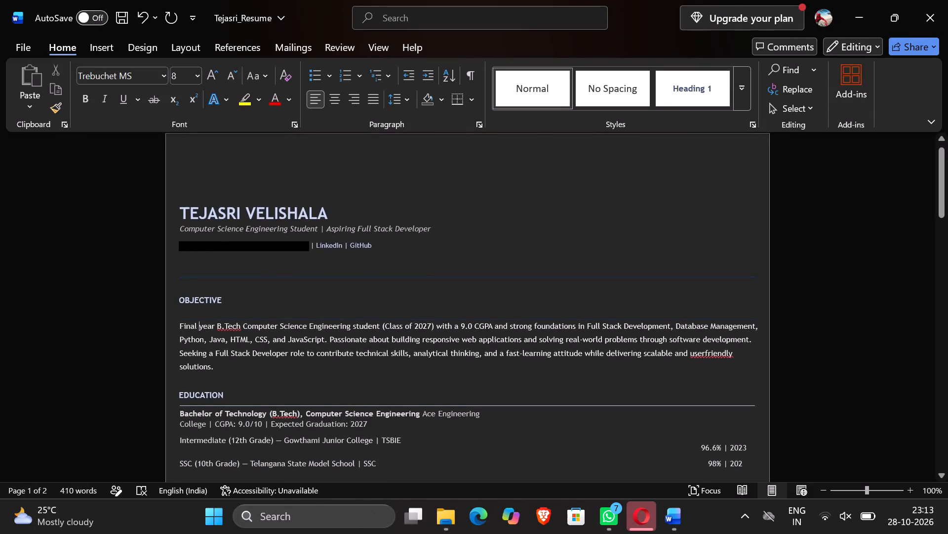
{"action": "scroll", "coordinate": [232, 340], "scroll_direction": "down", "scroll_amount": 2}
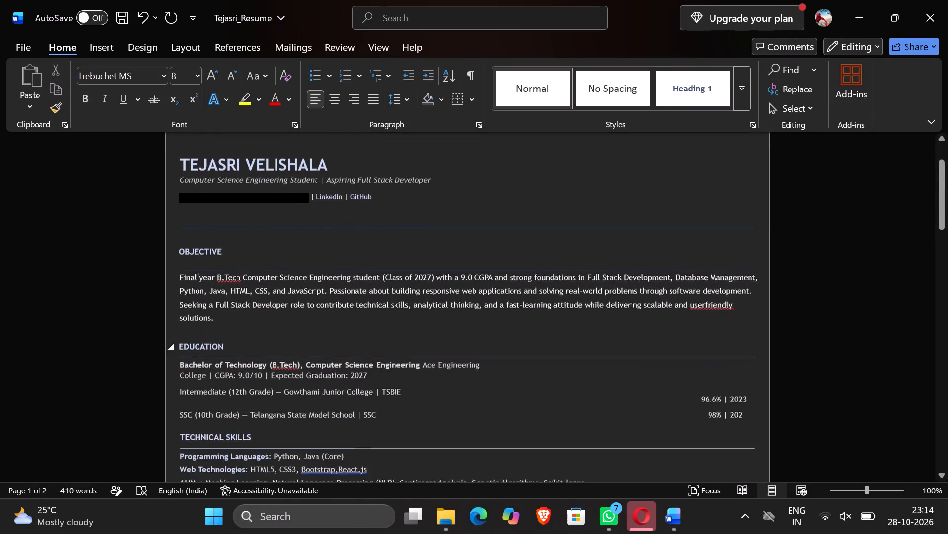
{"action": "scroll", "coordinate": [232, 340], "scroll_direction": "down", "scroll_amount": 1}
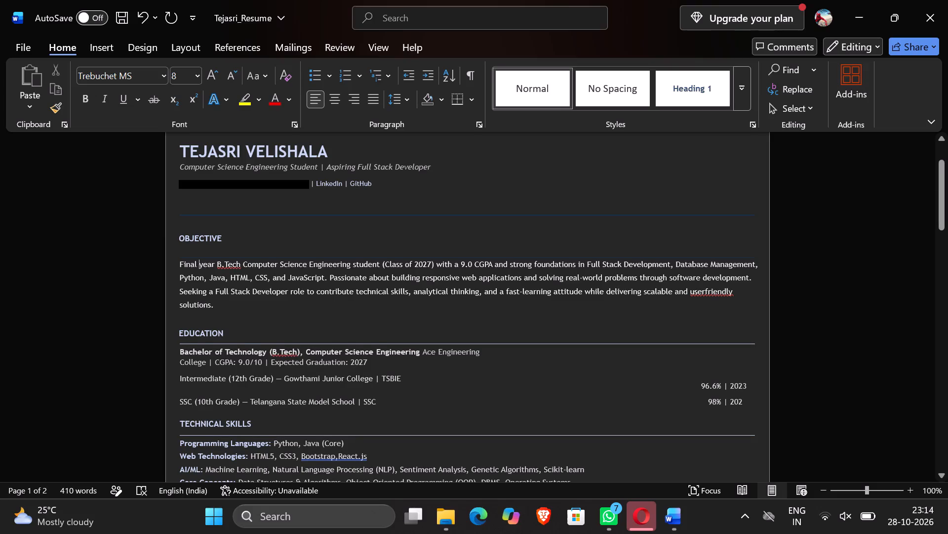
{"action": "scroll", "coordinate": [343, 278], "scroll_direction": "down", "scroll_amount": 1}
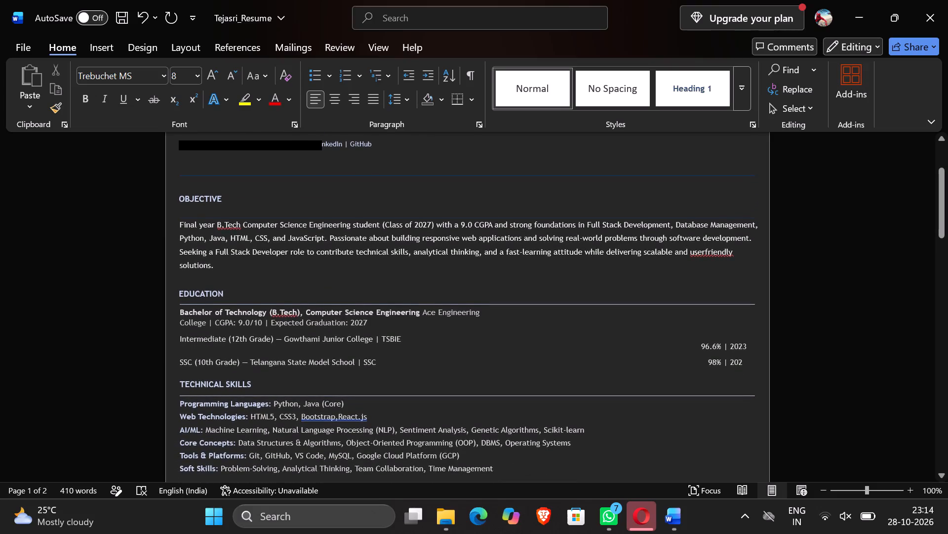
{"action": "scroll", "coordinate": [343, 278], "scroll_direction": "down", "scroll_amount": 2}
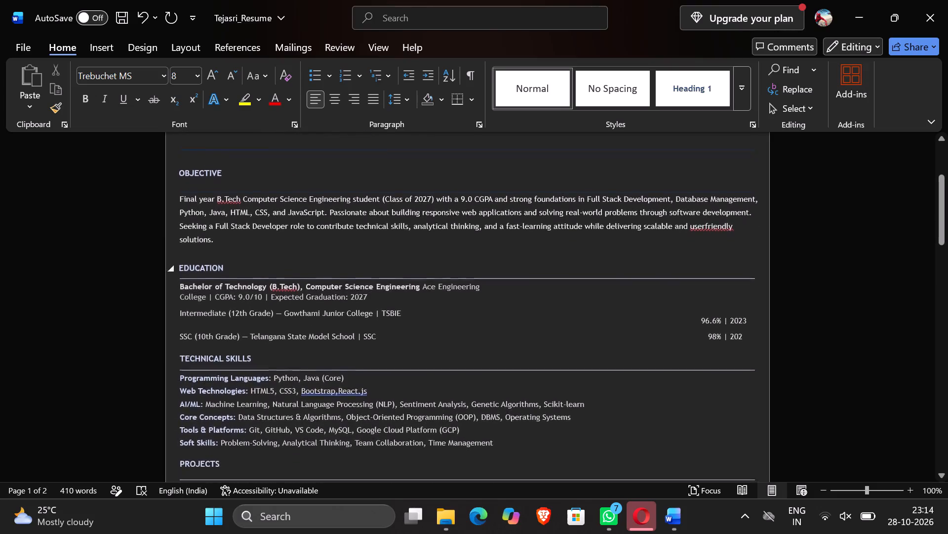
{"action": "scroll", "coordinate": [343, 278], "scroll_direction": "down", "scroll_amount": 1}
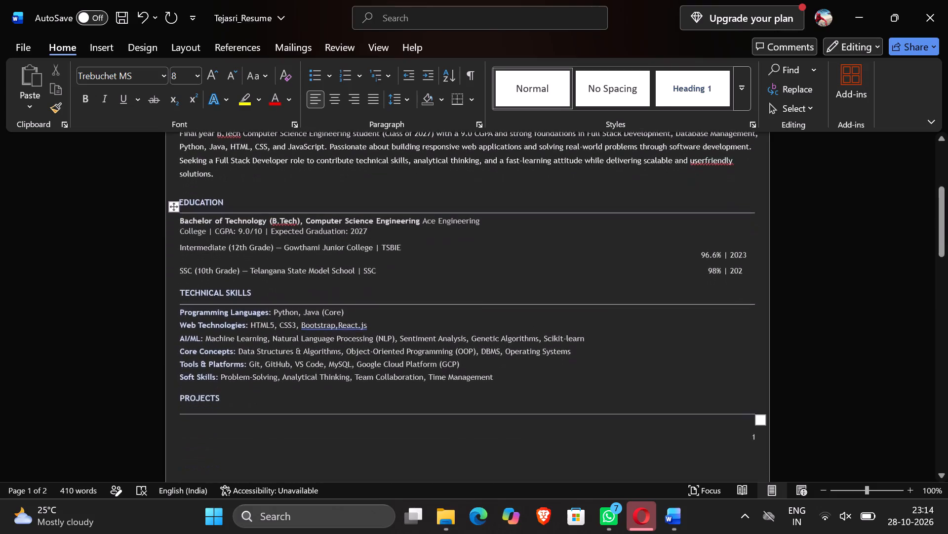
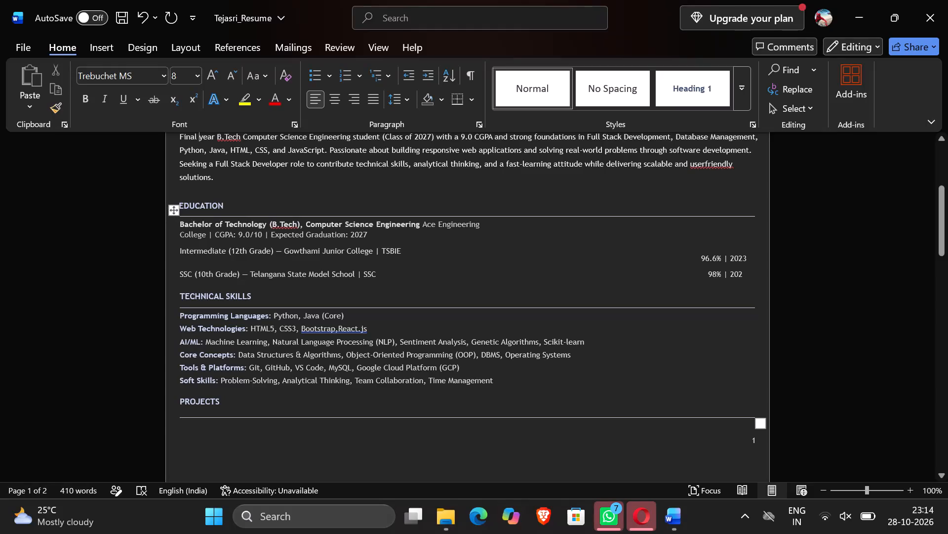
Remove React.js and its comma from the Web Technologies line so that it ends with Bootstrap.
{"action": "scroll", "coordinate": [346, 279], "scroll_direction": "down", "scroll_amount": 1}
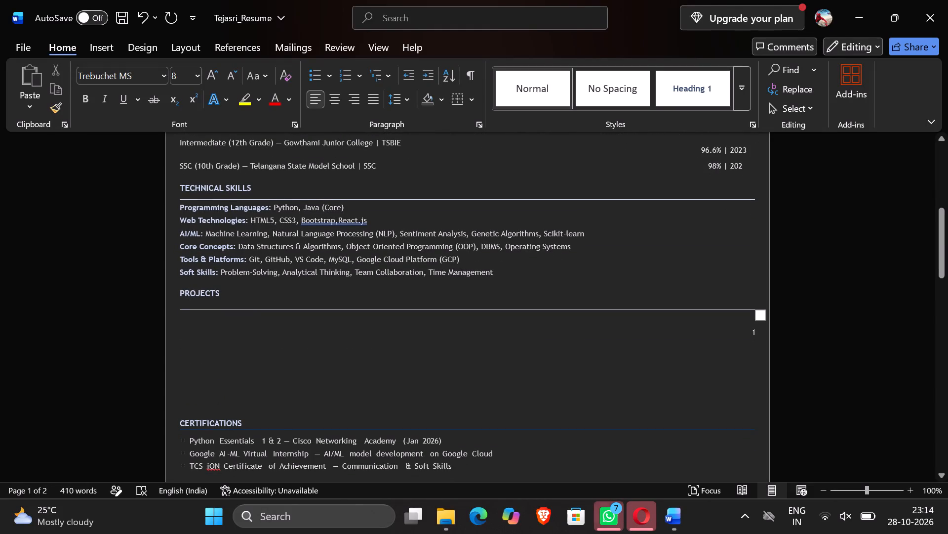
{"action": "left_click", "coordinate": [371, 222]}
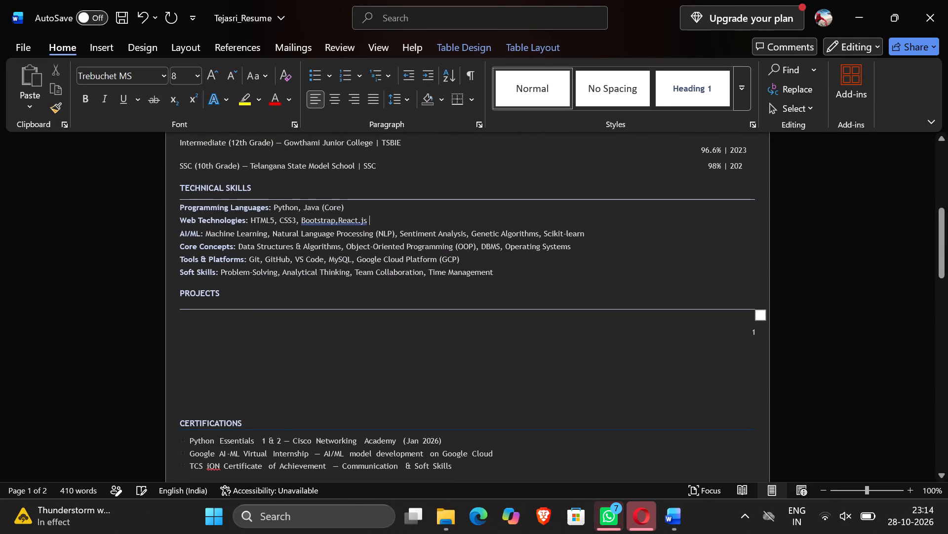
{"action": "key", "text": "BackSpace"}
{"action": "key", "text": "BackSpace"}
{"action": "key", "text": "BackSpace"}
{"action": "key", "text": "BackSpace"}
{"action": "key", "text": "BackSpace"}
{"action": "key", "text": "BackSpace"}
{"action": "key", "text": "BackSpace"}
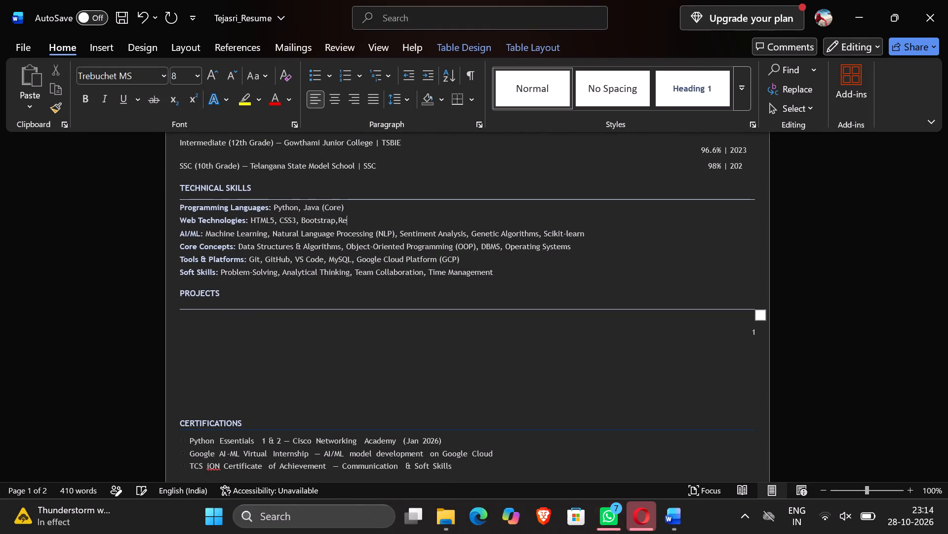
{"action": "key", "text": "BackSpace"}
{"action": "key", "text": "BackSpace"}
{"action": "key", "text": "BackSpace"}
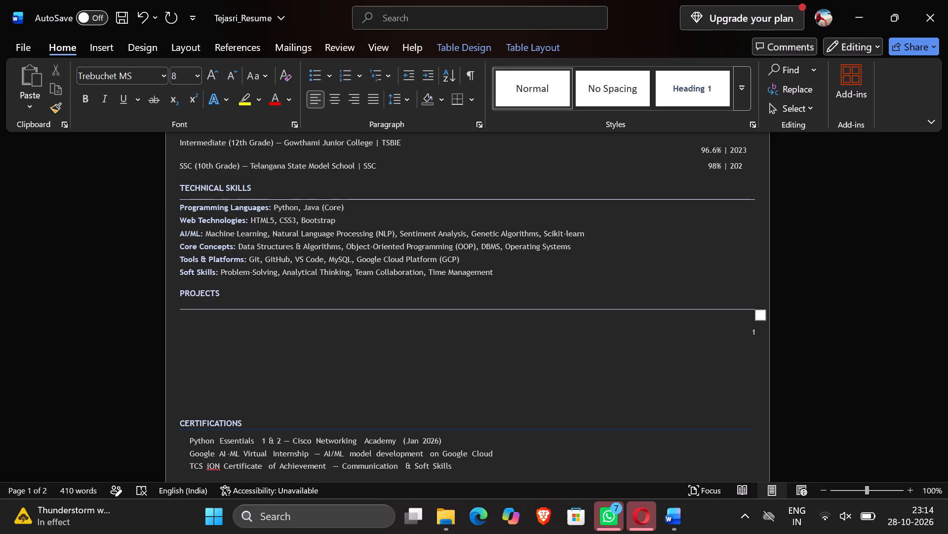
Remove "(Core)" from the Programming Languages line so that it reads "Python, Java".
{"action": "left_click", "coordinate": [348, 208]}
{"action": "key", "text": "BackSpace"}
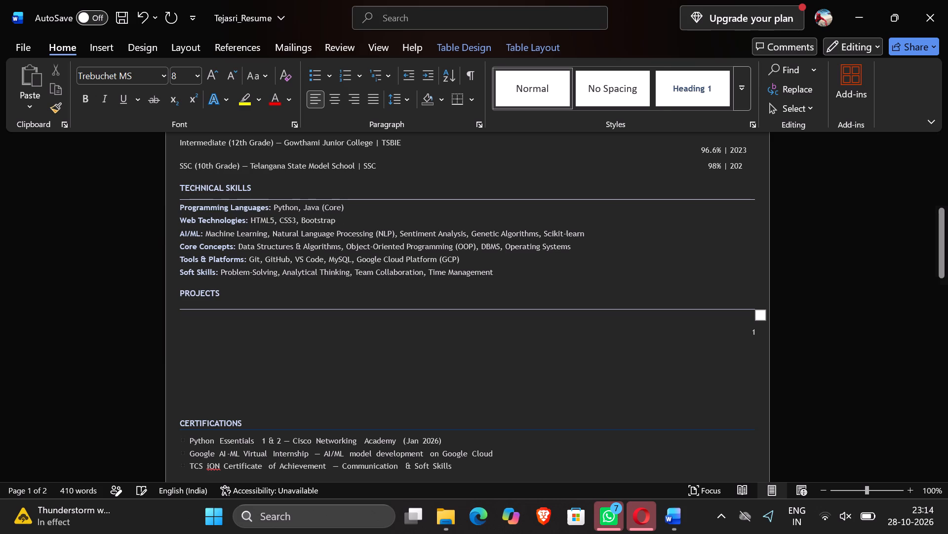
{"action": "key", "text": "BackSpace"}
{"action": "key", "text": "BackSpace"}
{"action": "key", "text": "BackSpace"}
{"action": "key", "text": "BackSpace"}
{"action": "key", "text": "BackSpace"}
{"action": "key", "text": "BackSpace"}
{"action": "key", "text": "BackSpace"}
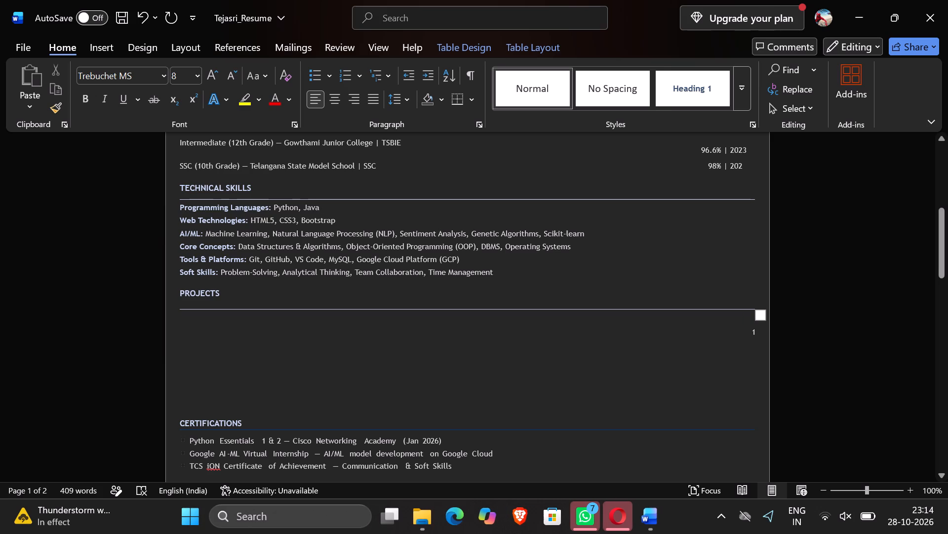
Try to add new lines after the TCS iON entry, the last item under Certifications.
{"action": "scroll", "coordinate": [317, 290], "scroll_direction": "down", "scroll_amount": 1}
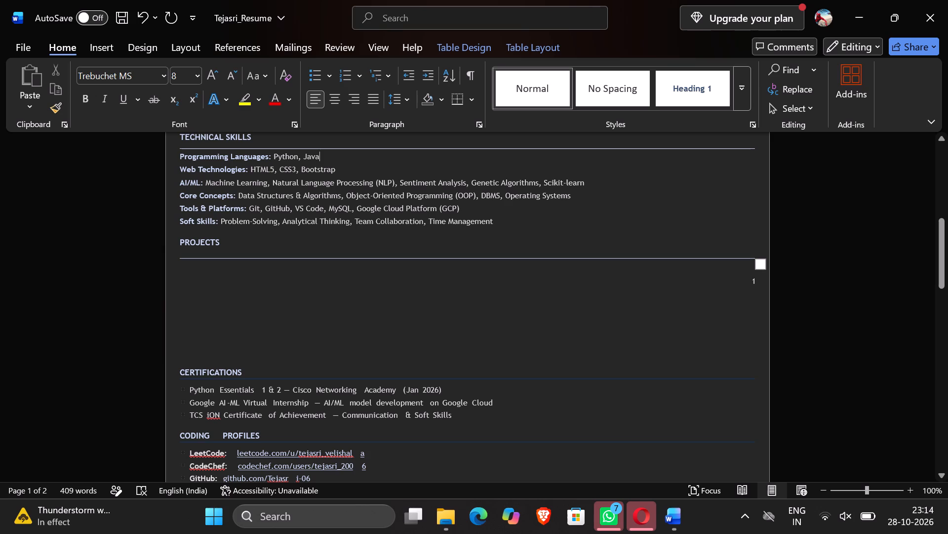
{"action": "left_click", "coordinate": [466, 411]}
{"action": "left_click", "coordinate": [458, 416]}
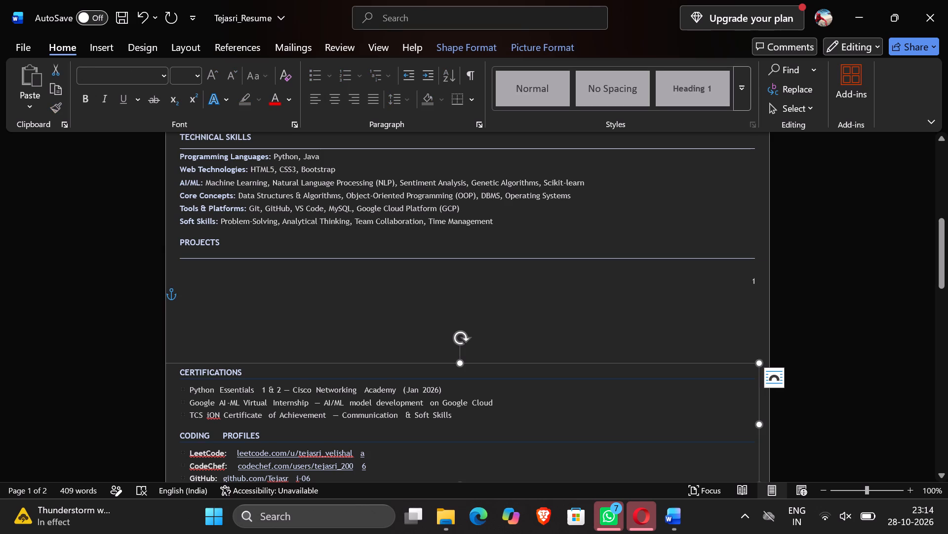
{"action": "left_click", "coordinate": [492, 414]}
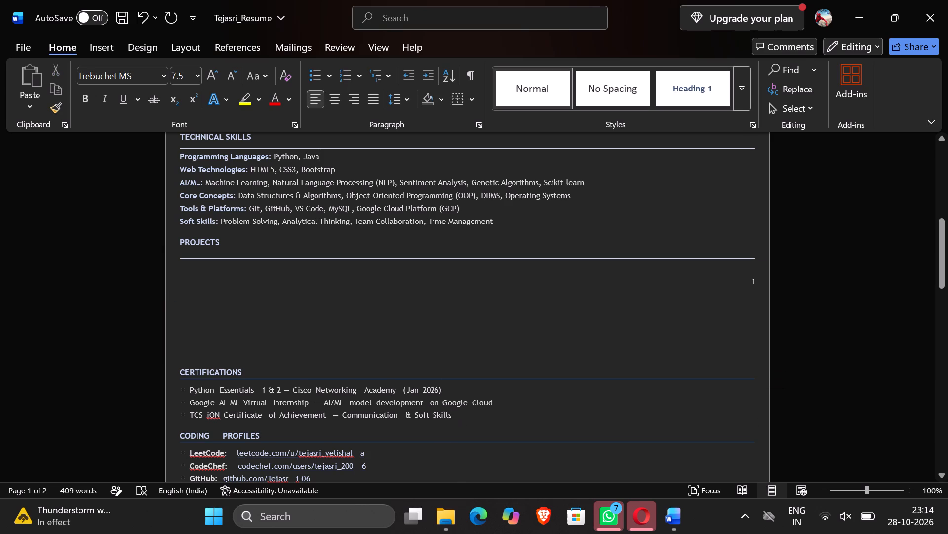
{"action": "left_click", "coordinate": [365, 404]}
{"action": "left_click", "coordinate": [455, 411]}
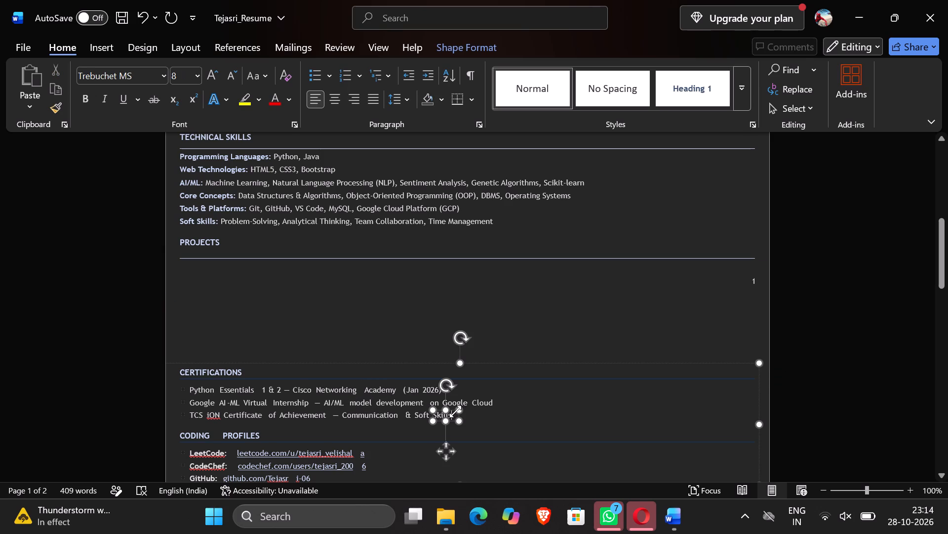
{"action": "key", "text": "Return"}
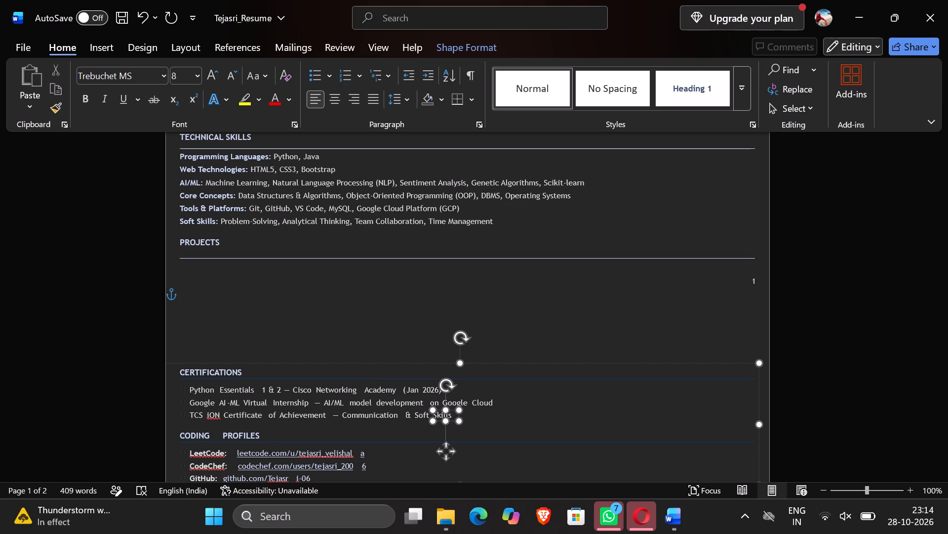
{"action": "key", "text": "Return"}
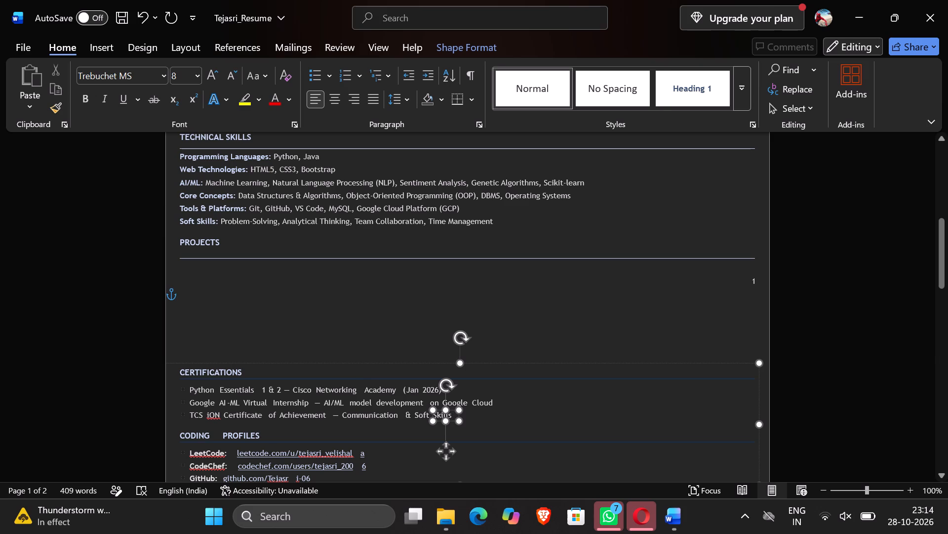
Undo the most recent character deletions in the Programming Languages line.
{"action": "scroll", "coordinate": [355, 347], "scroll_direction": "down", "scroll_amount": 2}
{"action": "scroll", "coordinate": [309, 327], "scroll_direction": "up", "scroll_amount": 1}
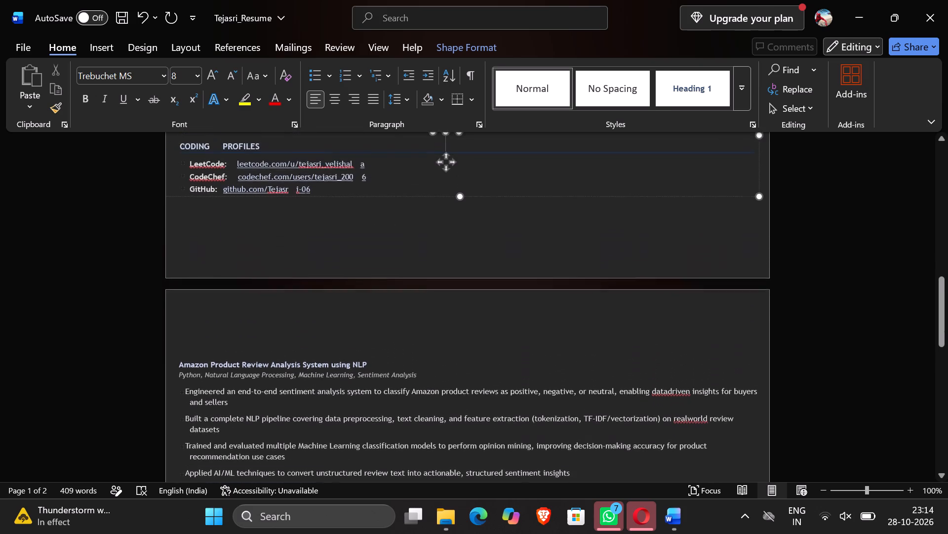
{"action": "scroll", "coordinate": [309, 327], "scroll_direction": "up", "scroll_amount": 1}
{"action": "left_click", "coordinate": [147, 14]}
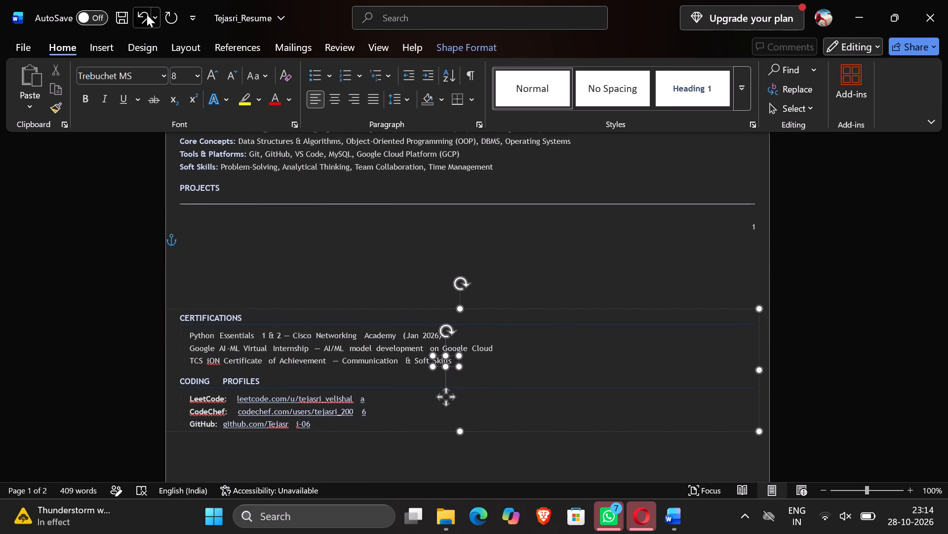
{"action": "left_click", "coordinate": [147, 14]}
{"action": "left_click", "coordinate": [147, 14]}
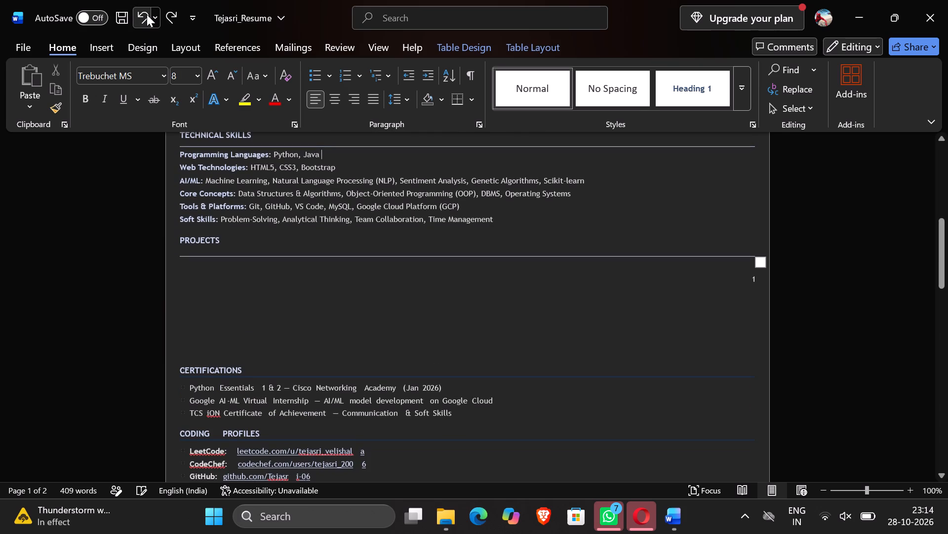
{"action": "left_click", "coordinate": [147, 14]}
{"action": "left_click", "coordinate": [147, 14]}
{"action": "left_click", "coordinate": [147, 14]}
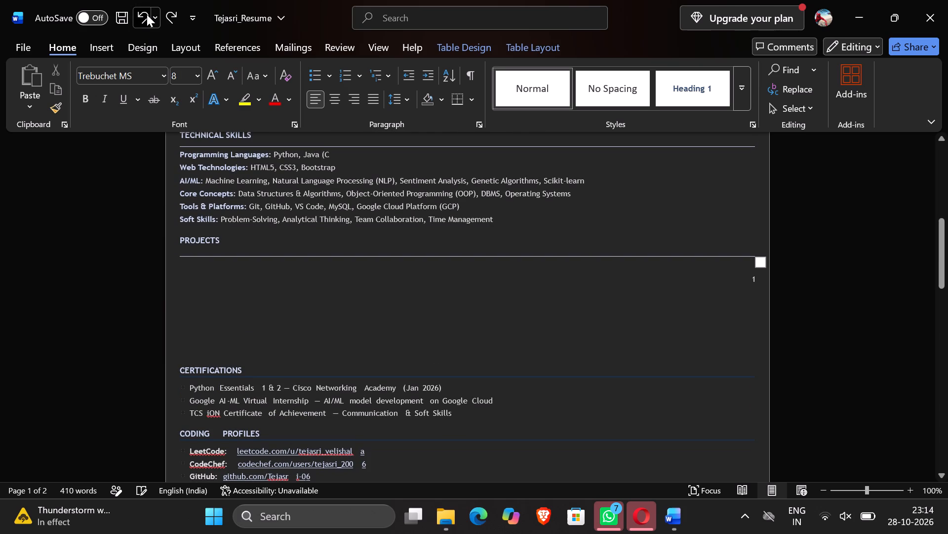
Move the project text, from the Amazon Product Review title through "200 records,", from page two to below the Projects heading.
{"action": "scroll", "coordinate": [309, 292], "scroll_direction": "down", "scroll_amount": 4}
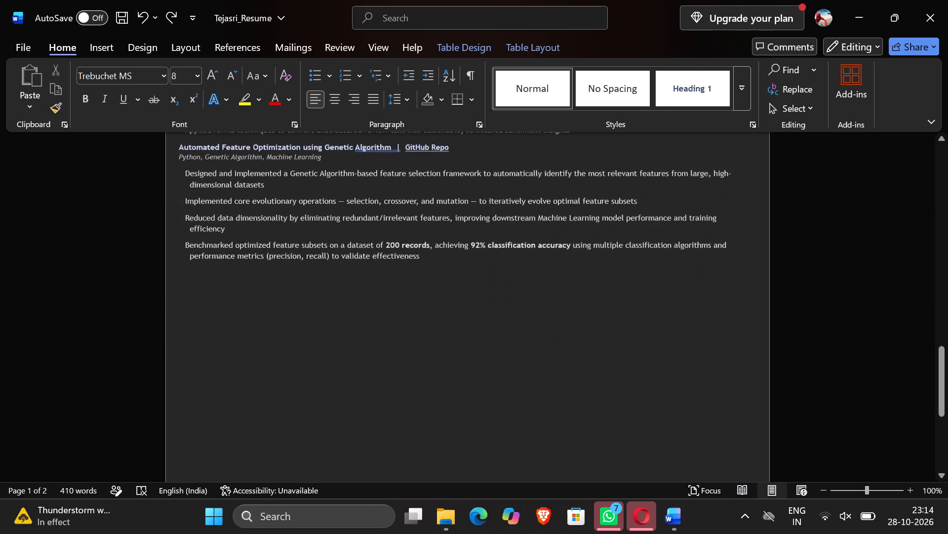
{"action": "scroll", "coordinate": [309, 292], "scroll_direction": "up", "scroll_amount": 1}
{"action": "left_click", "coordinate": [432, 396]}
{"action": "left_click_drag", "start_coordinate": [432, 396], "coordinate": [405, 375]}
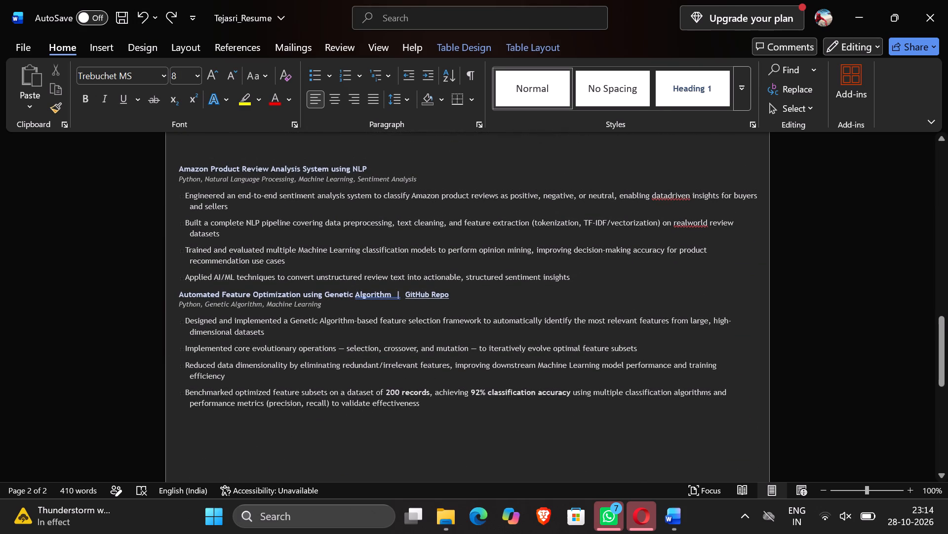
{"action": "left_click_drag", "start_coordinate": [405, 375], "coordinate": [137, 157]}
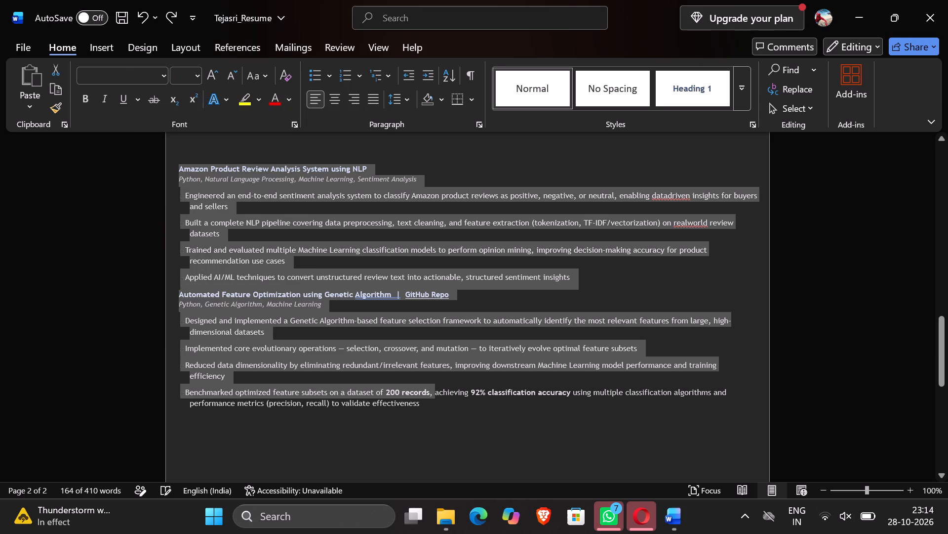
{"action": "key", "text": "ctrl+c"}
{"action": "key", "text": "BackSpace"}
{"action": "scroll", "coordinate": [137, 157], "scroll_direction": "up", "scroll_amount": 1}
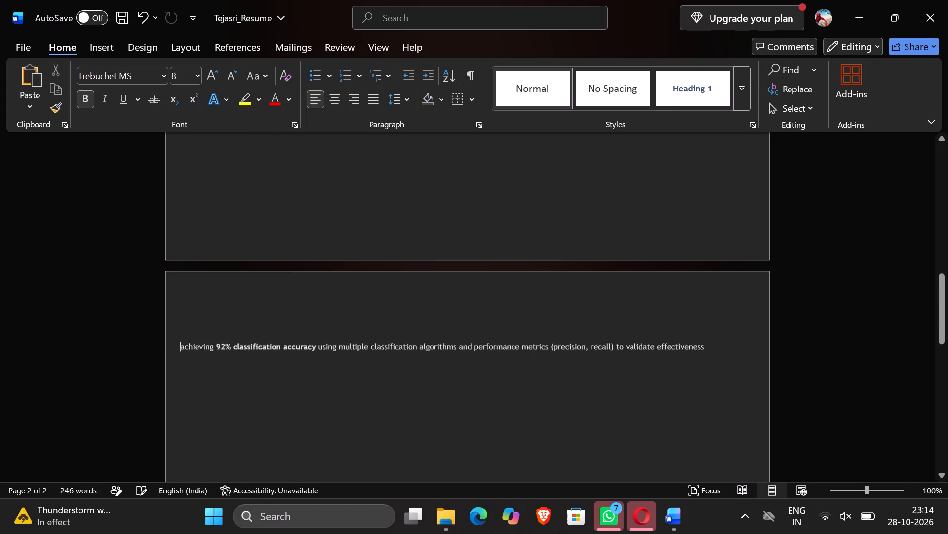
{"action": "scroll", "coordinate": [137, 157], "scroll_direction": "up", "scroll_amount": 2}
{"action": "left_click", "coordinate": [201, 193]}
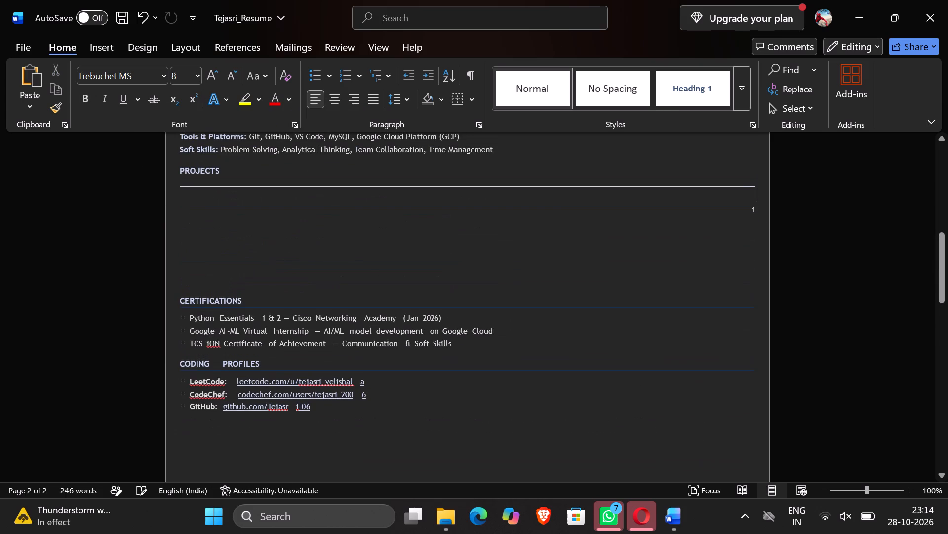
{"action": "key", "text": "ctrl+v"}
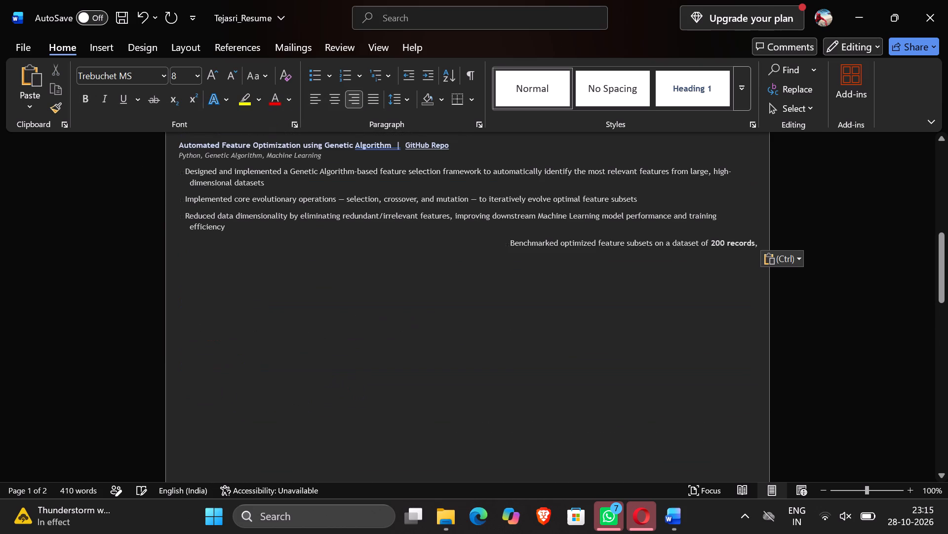
Close the edited resume document without saving its changes.
{"action": "left_click", "coordinate": [947, 0]}
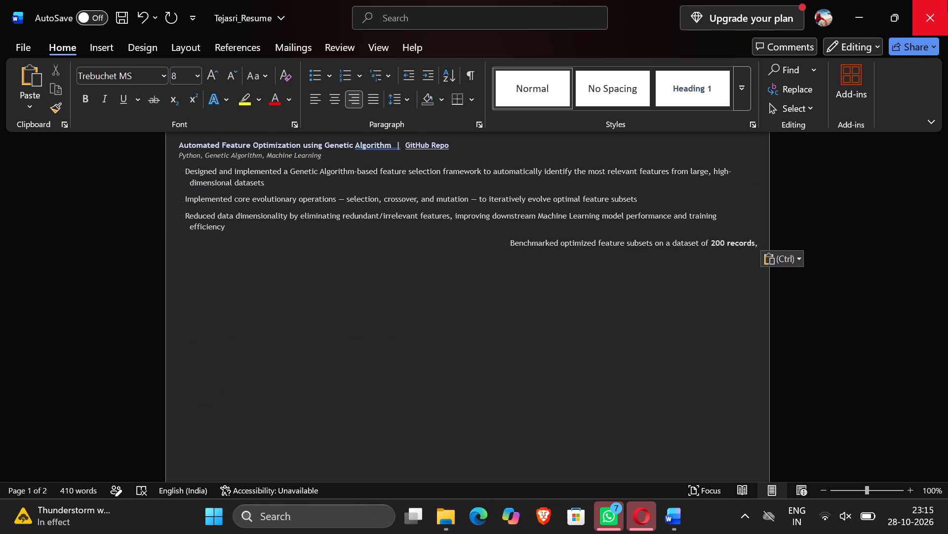
{"action": "left_click", "coordinate": [537, 363]}
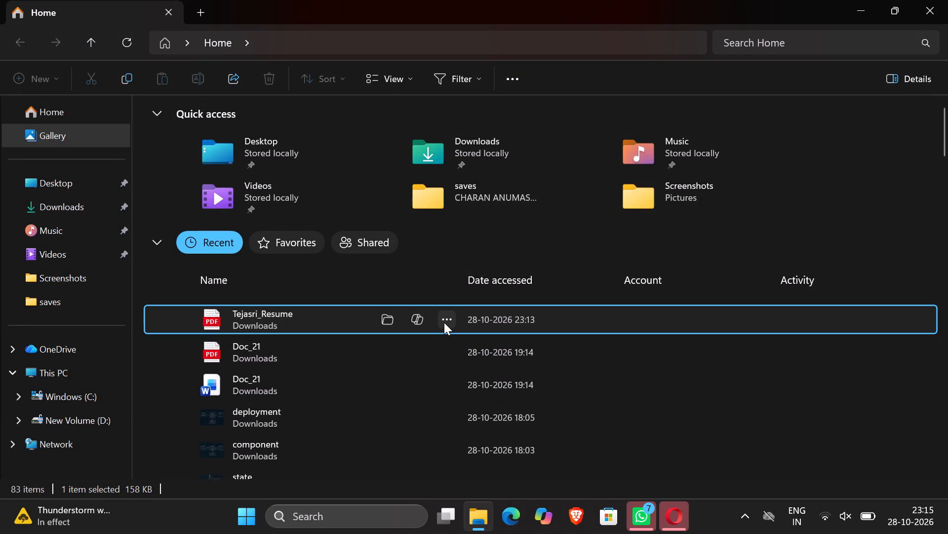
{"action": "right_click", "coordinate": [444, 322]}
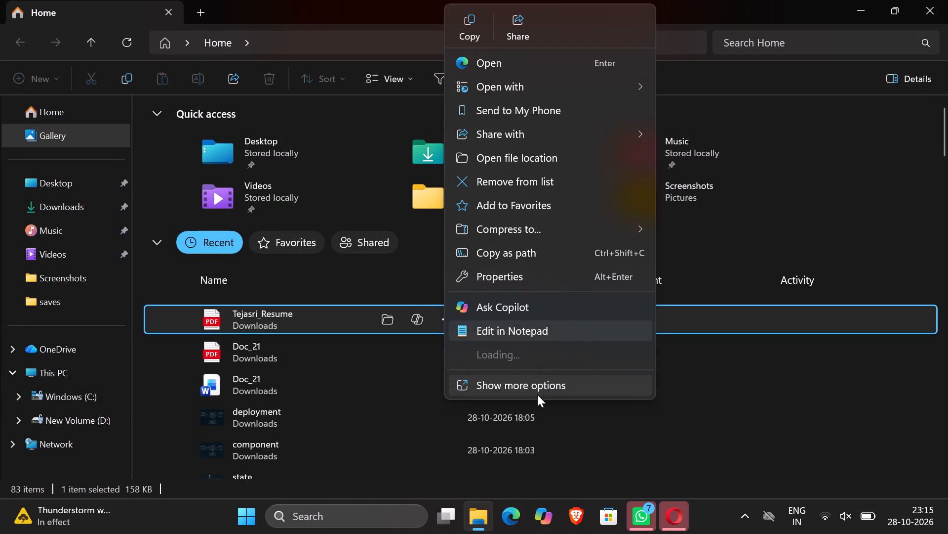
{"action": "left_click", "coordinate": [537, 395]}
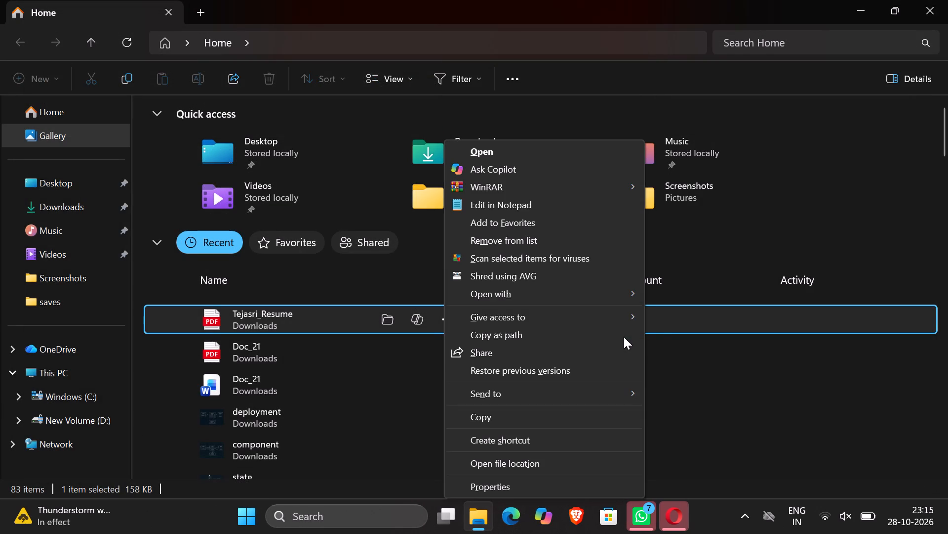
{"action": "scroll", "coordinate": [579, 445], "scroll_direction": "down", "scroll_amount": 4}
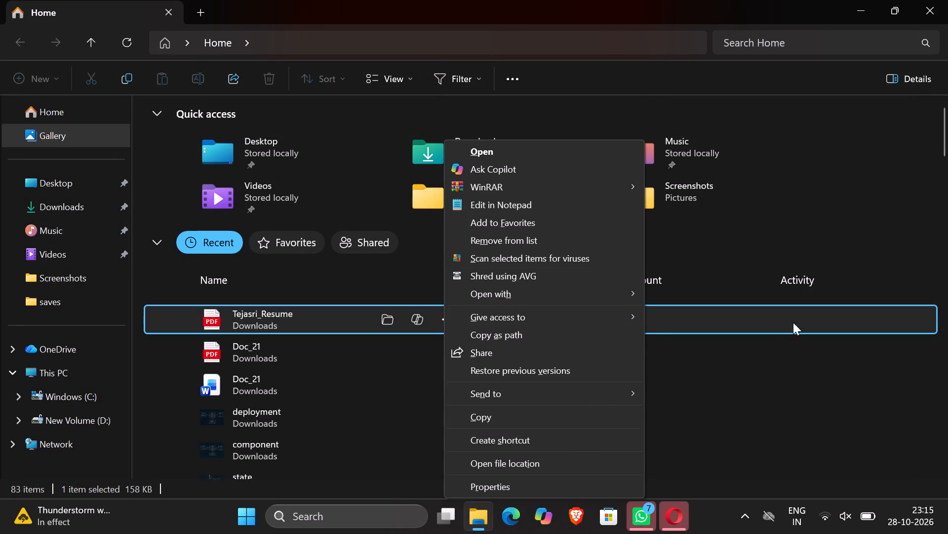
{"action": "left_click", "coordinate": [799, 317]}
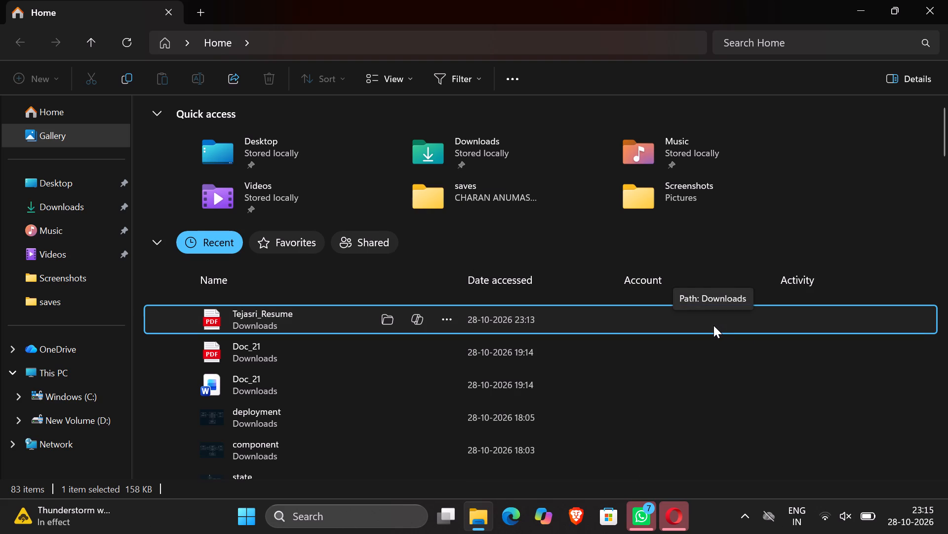
Open the resume PDF from the recent files in File Explorer with Word, just once.
{"action": "right_click", "coordinate": [713, 325]}
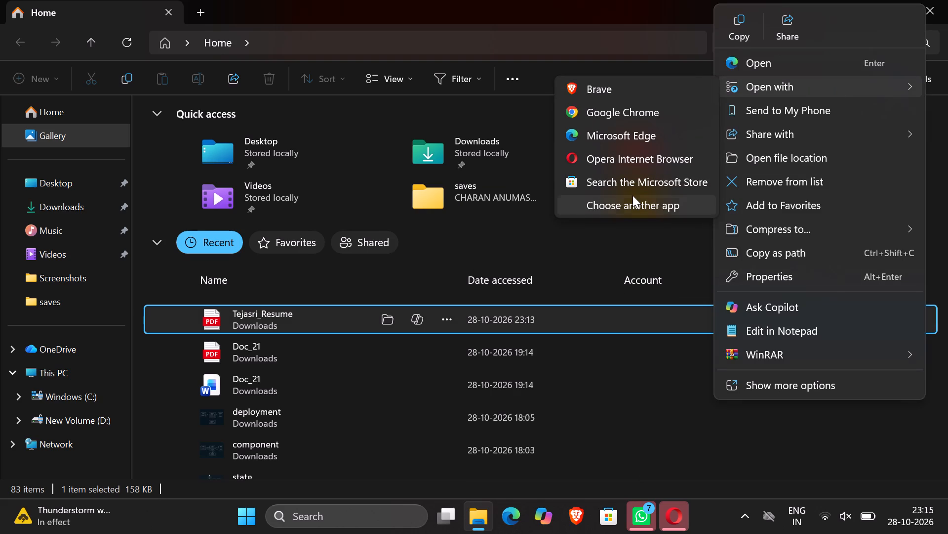
{"action": "left_click", "coordinate": [630, 198]}
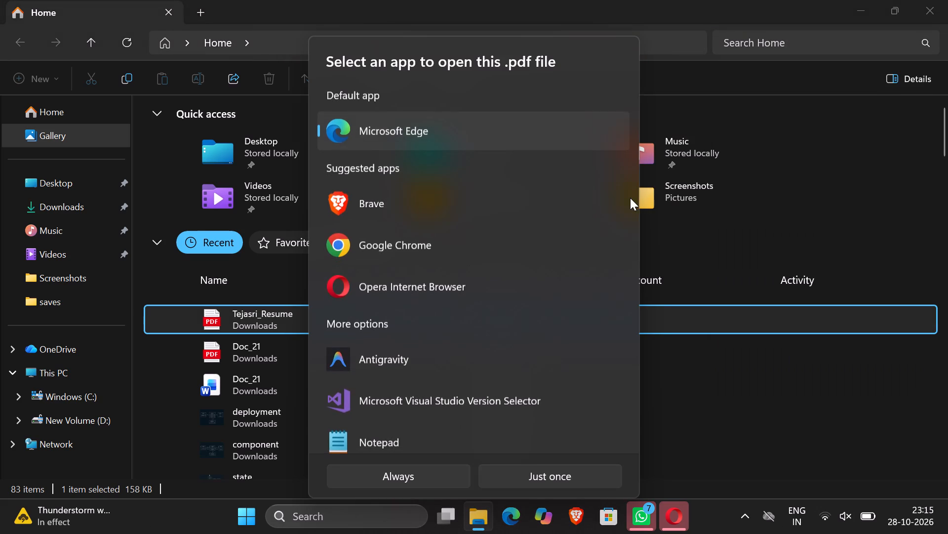
{"action": "scroll", "coordinate": [403, 314], "scroll_direction": "down", "scroll_amount": 6}
{"action": "left_click", "coordinate": [378, 343]}
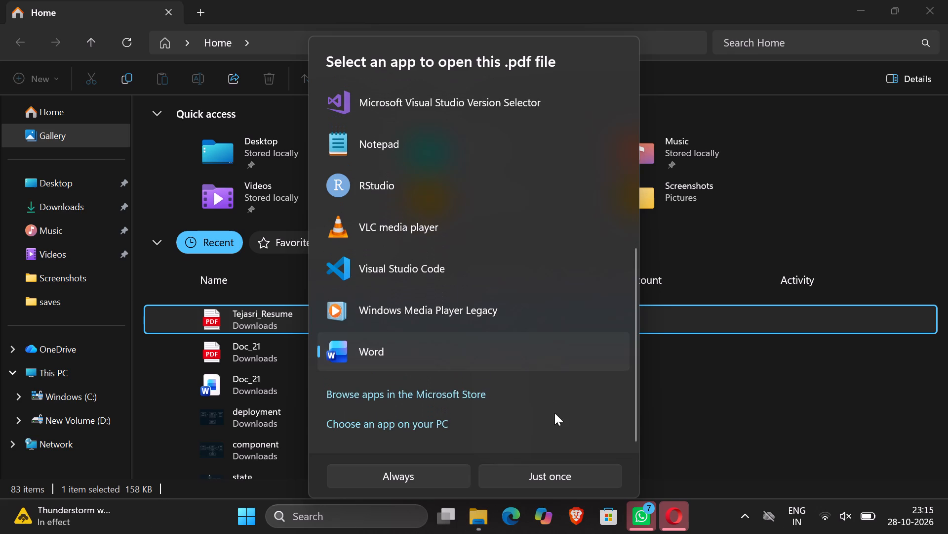
{"action": "left_click", "coordinate": [530, 467]}
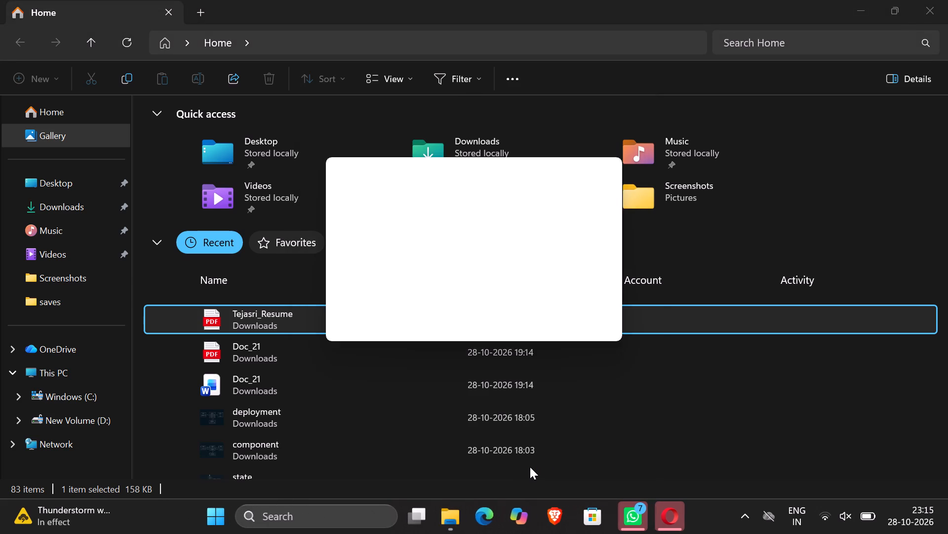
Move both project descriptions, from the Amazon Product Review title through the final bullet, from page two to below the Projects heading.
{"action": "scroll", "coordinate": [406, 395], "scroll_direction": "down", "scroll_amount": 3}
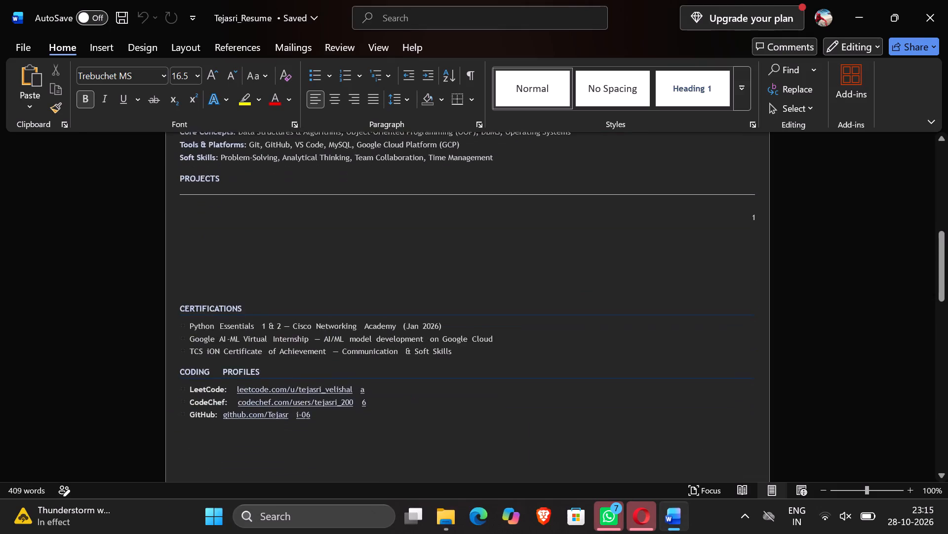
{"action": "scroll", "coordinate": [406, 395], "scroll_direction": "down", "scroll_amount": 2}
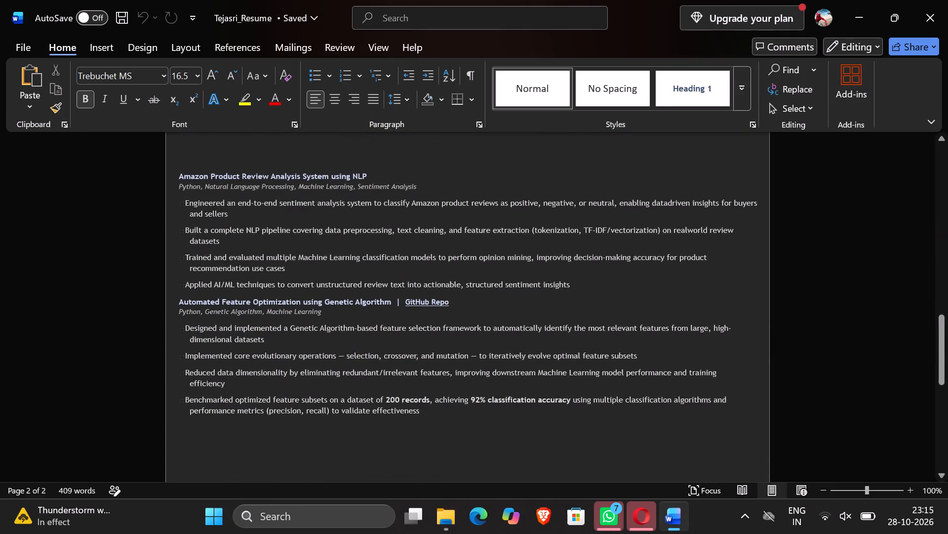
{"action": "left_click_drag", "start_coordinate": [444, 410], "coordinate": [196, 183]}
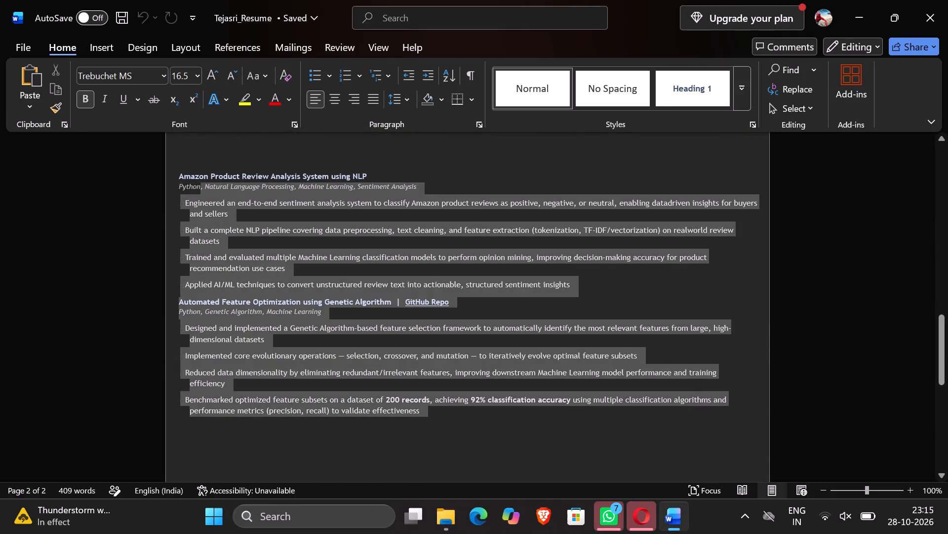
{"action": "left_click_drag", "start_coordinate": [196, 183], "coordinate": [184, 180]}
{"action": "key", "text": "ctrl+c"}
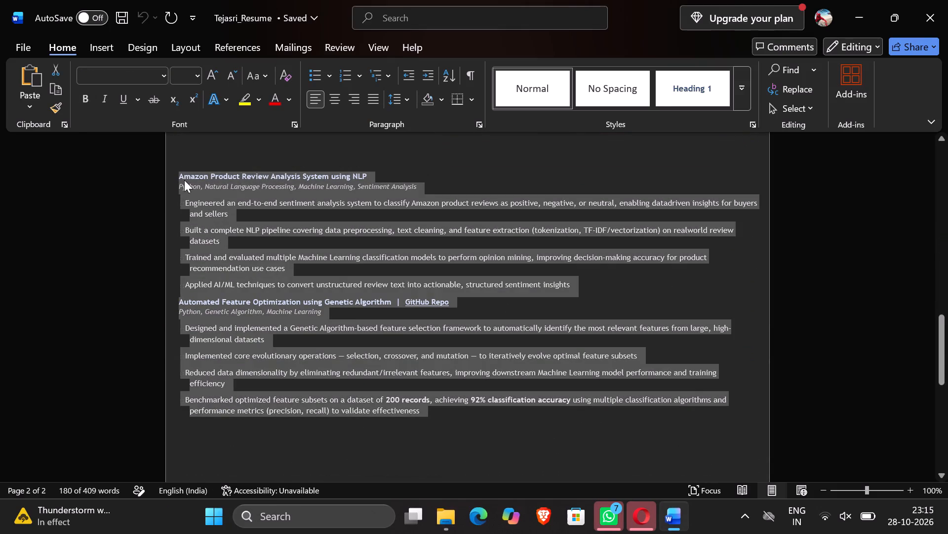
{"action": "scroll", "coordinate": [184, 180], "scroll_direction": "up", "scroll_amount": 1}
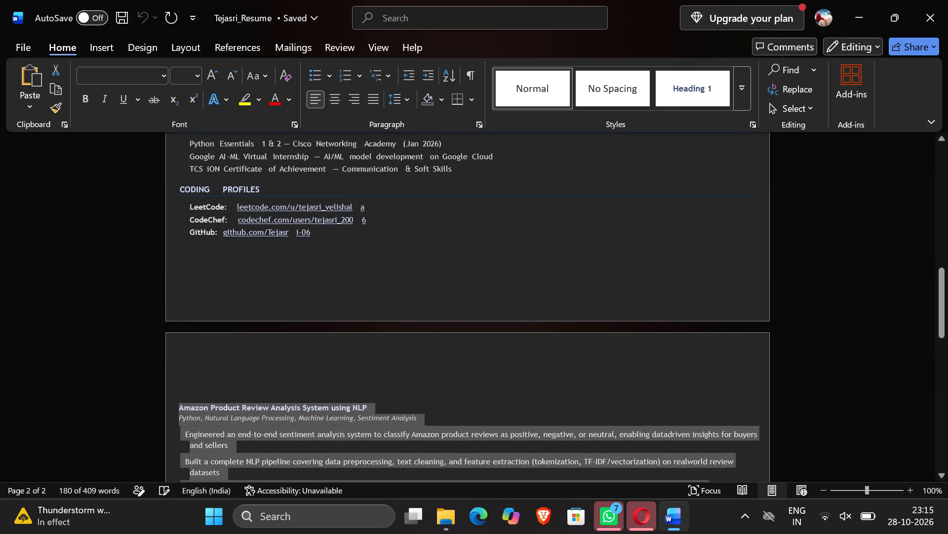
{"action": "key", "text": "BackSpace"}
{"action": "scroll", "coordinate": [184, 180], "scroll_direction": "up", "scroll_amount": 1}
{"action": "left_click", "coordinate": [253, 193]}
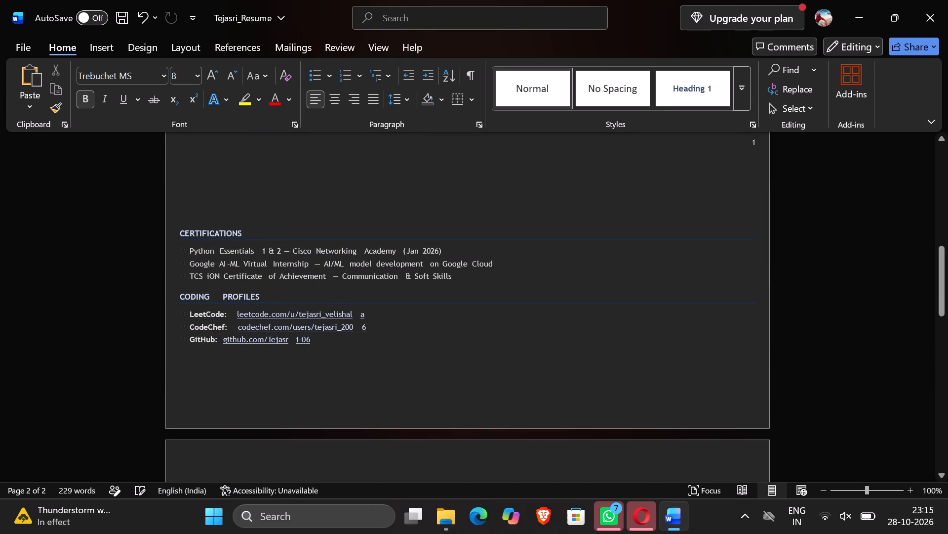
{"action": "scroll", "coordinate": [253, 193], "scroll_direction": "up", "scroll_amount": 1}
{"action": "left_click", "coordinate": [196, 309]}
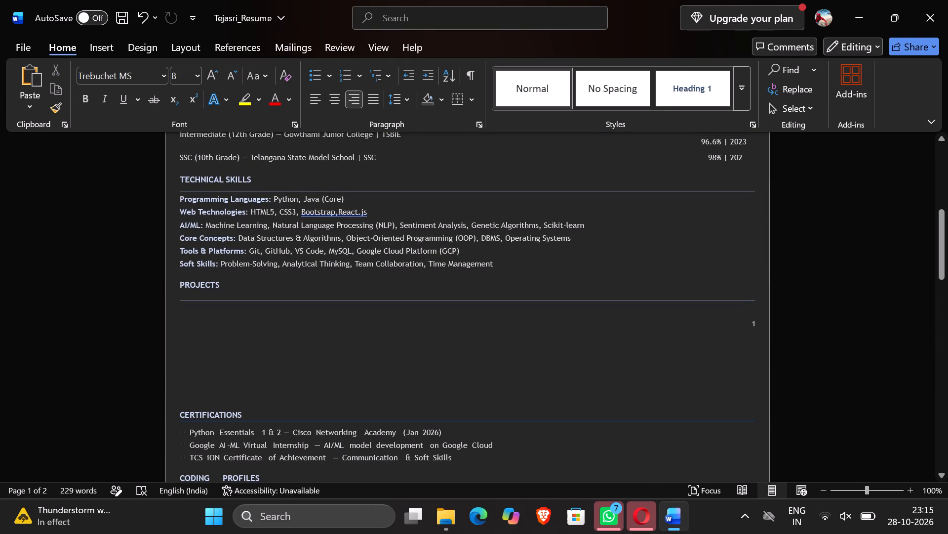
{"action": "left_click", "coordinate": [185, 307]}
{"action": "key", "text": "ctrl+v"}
Examine the resume's layout across both pages to check where the pasted project descriptions landed.
{"action": "scroll", "coordinate": [185, 307], "scroll_direction": "up", "scroll_amount": 1}
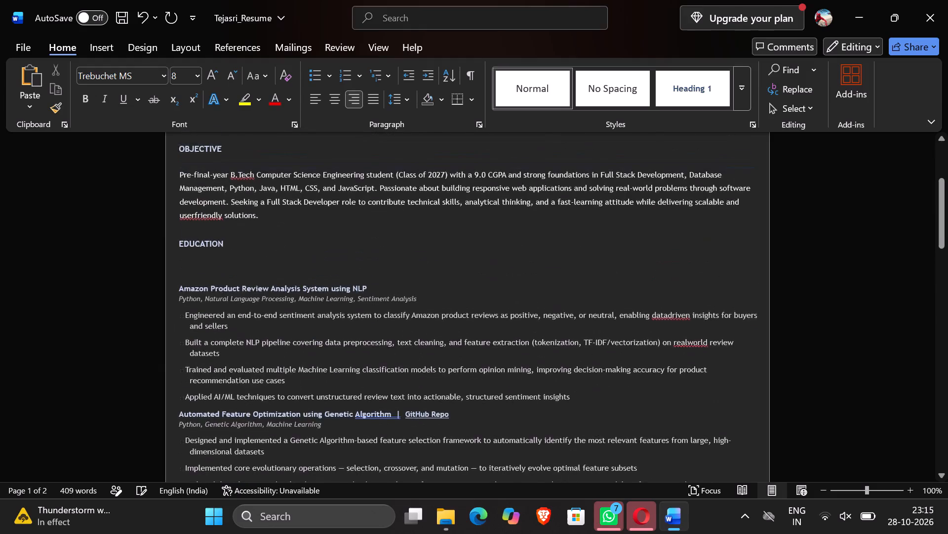
{"action": "scroll", "coordinate": [185, 307], "scroll_direction": "up", "scroll_amount": 1}
{"action": "scroll", "coordinate": [252, 313], "scroll_direction": "up", "scroll_amount": 1}
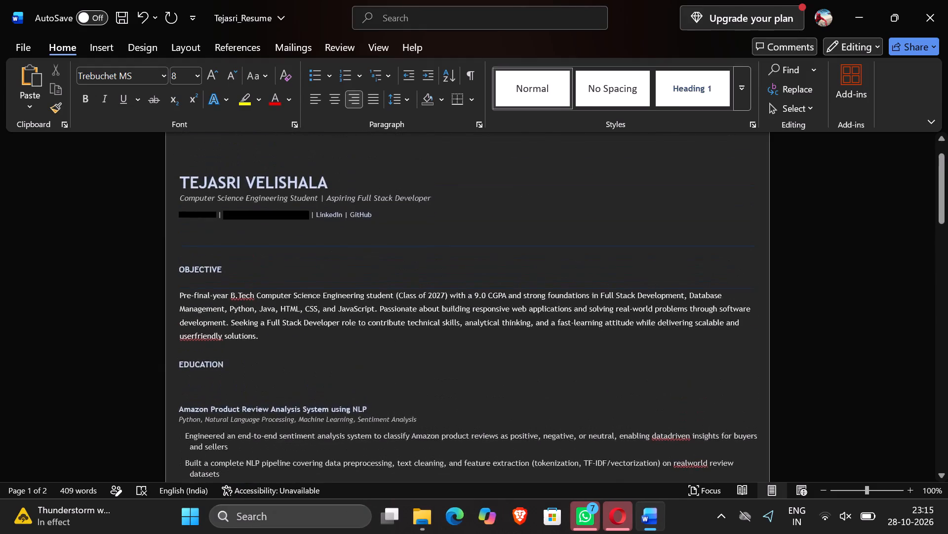
{"action": "scroll", "coordinate": [252, 313], "scroll_direction": "up", "scroll_amount": 1}
{"action": "scroll", "coordinate": [252, 313], "scroll_direction": "down", "scroll_amount": 20}
{"action": "scroll", "coordinate": [252, 313], "scroll_direction": "down", "scroll_amount": 7}
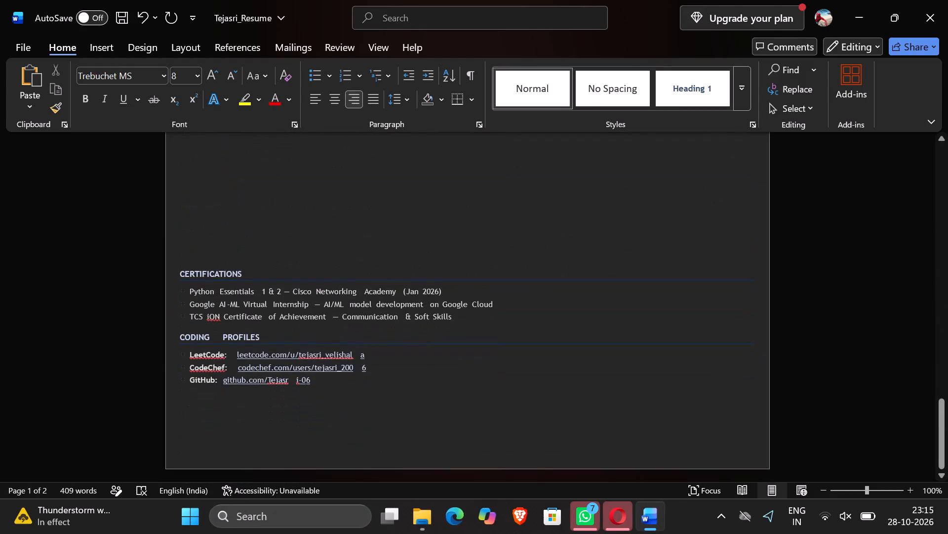
{"action": "scroll", "coordinate": [252, 313], "scroll_direction": "down", "scroll_amount": 1}
{"action": "left_click", "coordinate": [264, 257]}
{"action": "scroll", "coordinate": [264, 257], "scroll_direction": "up", "scroll_amount": 1}
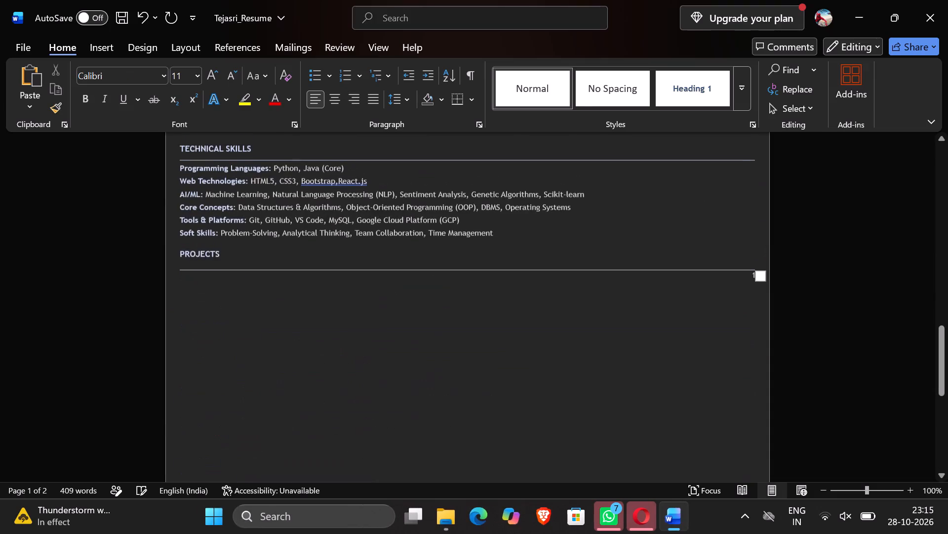
{"action": "scroll", "coordinate": [252, 272], "scroll_direction": "up", "scroll_amount": 2}
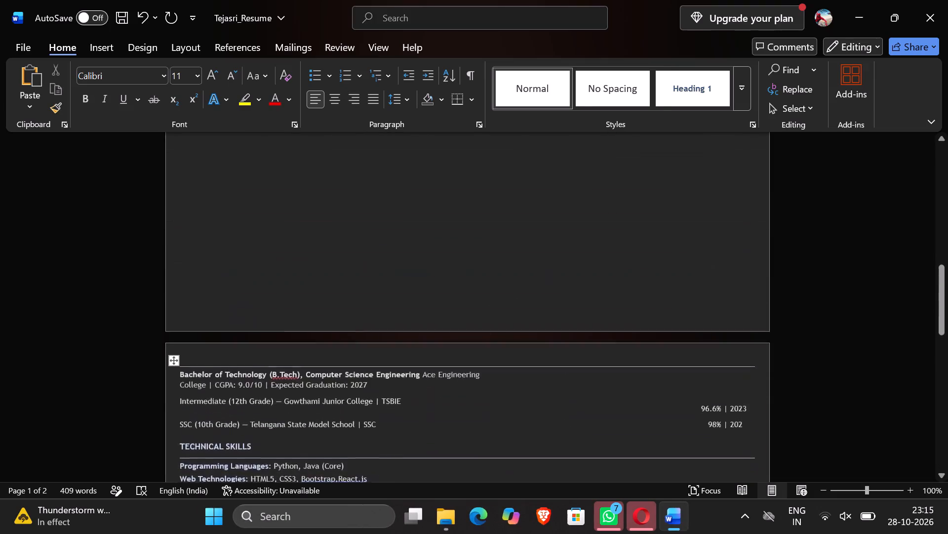
{"action": "scroll", "coordinate": [252, 272], "scroll_direction": "up", "scroll_amount": 4}
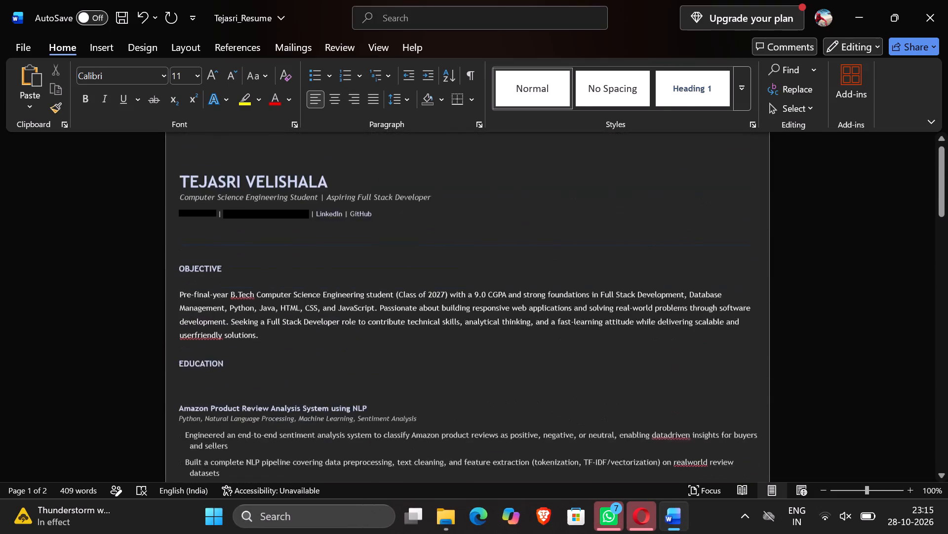
{"action": "scroll", "coordinate": [252, 272], "scroll_direction": "up", "scroll_amount": 1}
{"action": "scroll", "coordinate": [252, 269], "scroll_direction": "down", "scroll_amount": 1}
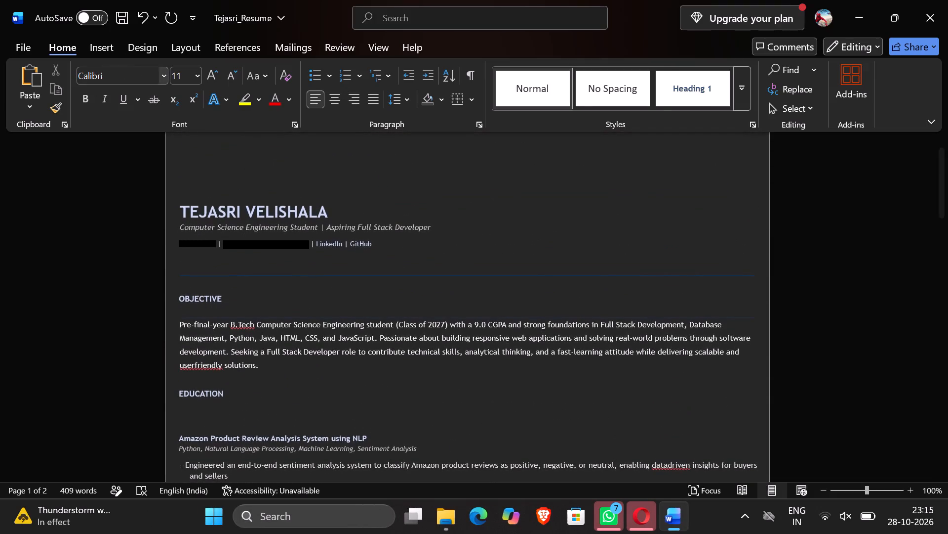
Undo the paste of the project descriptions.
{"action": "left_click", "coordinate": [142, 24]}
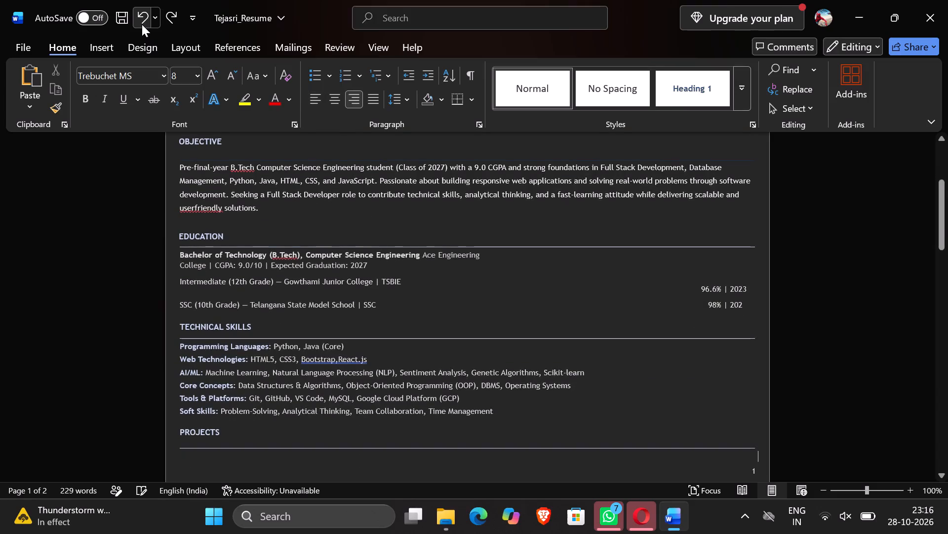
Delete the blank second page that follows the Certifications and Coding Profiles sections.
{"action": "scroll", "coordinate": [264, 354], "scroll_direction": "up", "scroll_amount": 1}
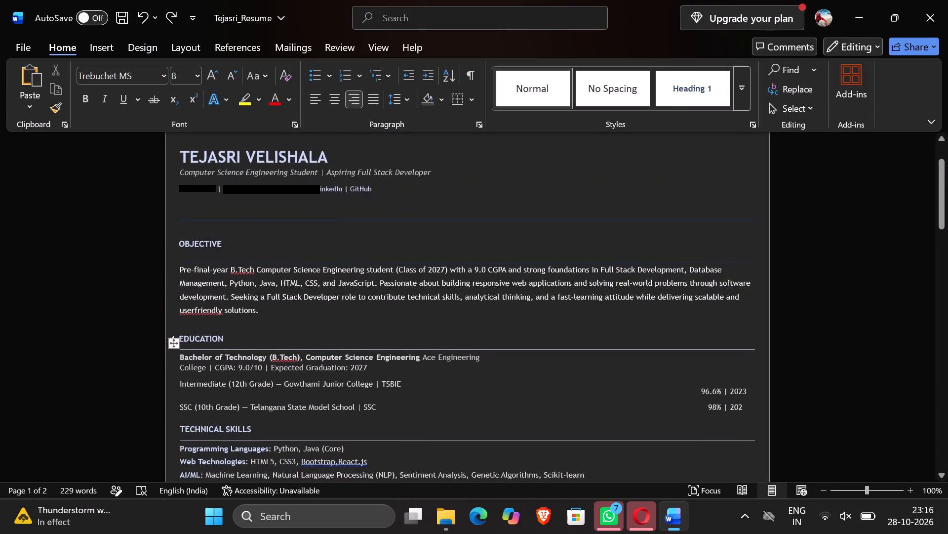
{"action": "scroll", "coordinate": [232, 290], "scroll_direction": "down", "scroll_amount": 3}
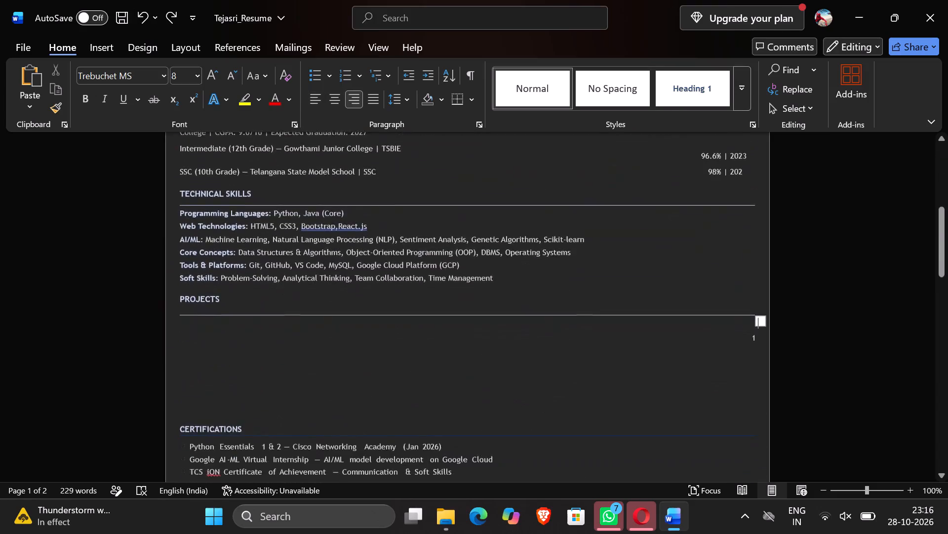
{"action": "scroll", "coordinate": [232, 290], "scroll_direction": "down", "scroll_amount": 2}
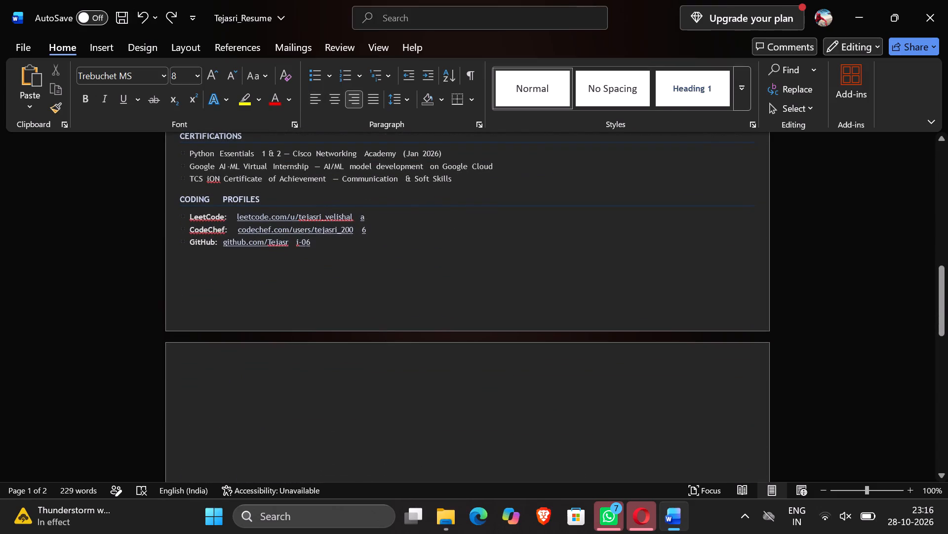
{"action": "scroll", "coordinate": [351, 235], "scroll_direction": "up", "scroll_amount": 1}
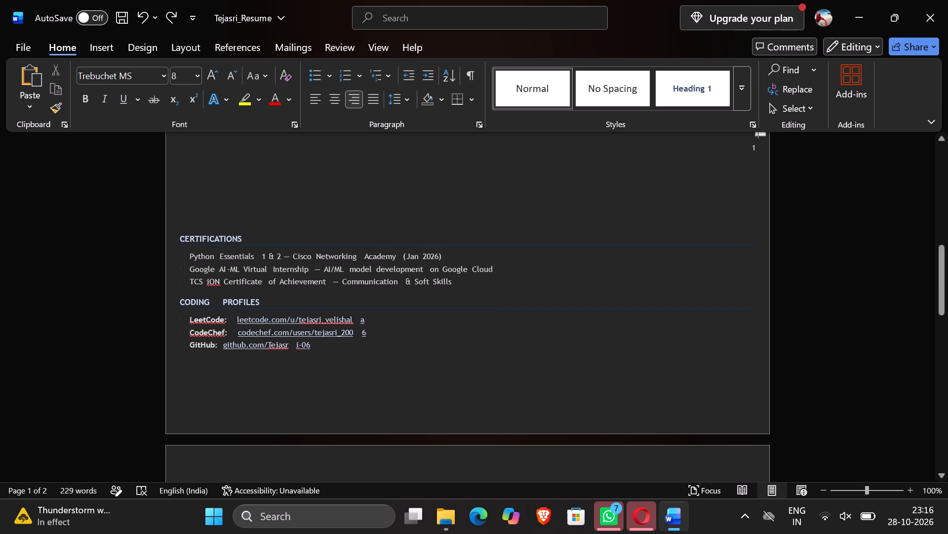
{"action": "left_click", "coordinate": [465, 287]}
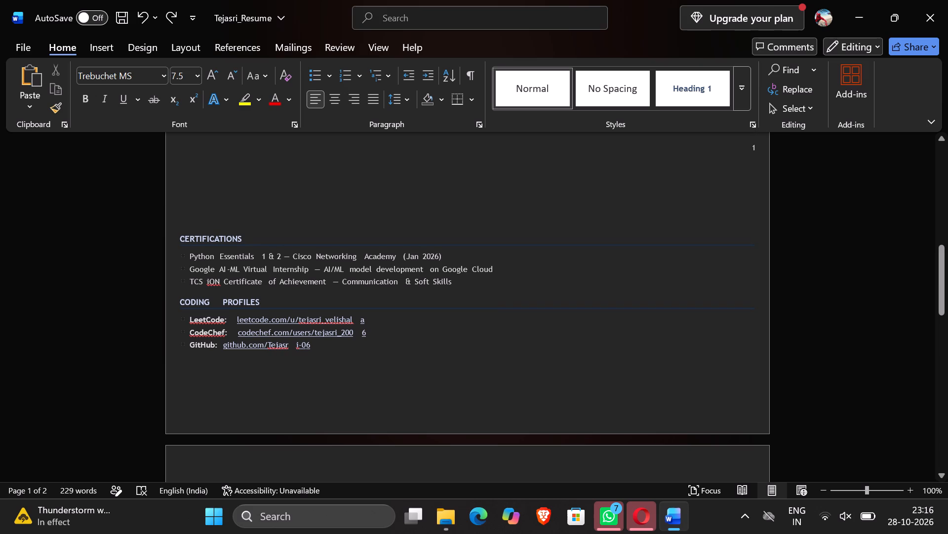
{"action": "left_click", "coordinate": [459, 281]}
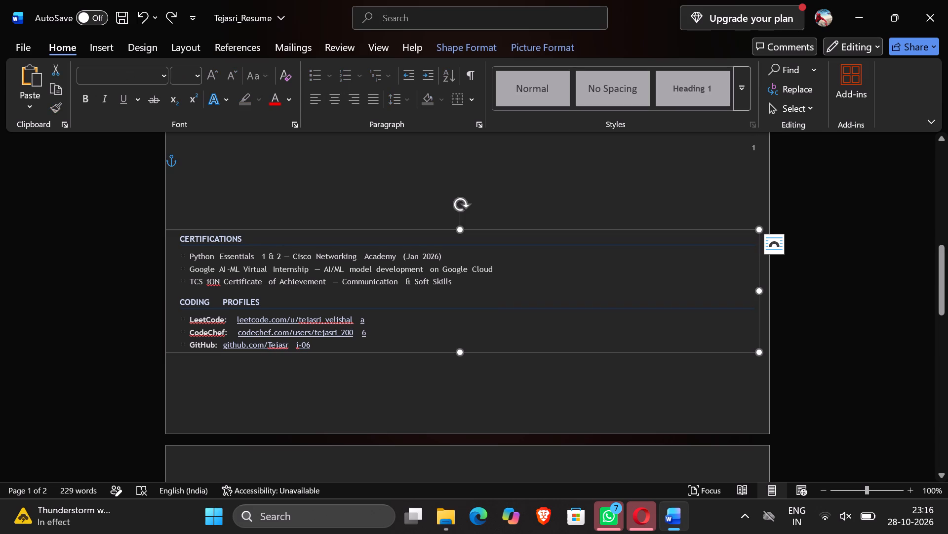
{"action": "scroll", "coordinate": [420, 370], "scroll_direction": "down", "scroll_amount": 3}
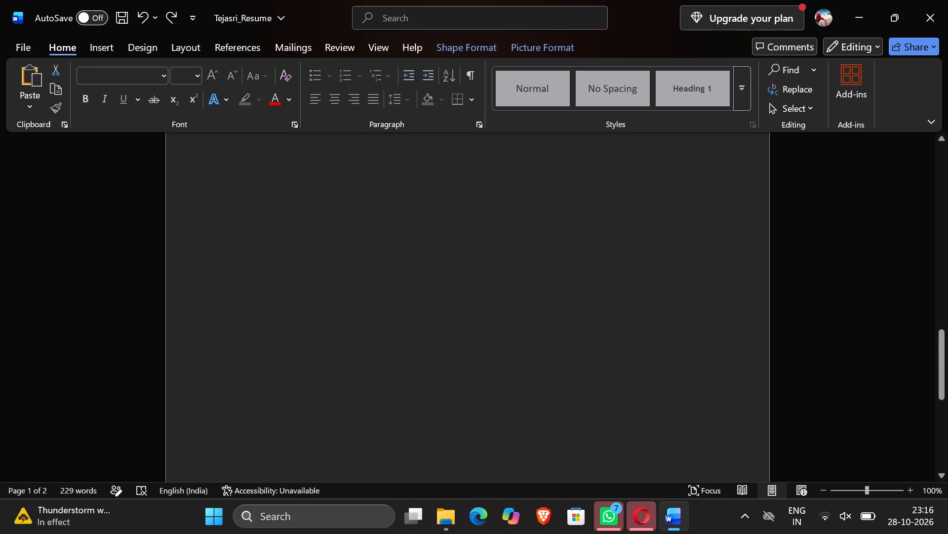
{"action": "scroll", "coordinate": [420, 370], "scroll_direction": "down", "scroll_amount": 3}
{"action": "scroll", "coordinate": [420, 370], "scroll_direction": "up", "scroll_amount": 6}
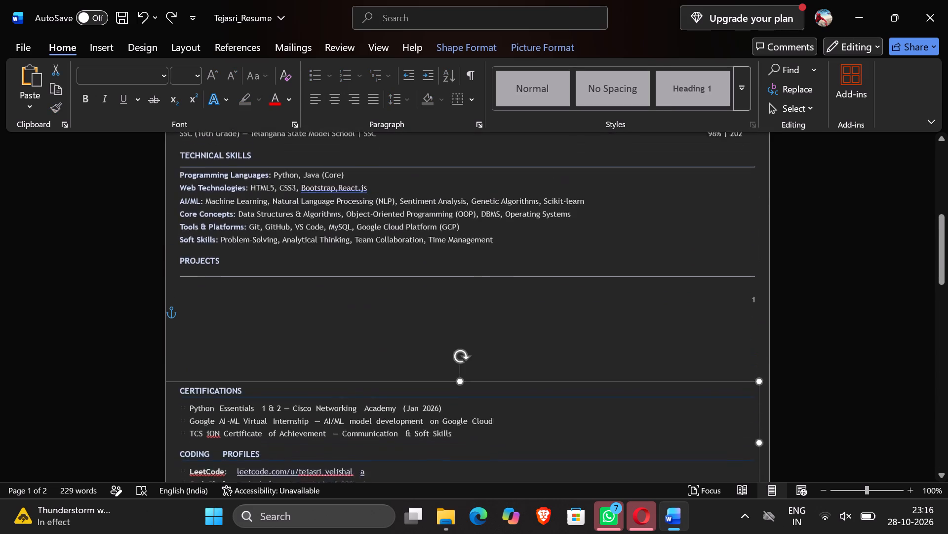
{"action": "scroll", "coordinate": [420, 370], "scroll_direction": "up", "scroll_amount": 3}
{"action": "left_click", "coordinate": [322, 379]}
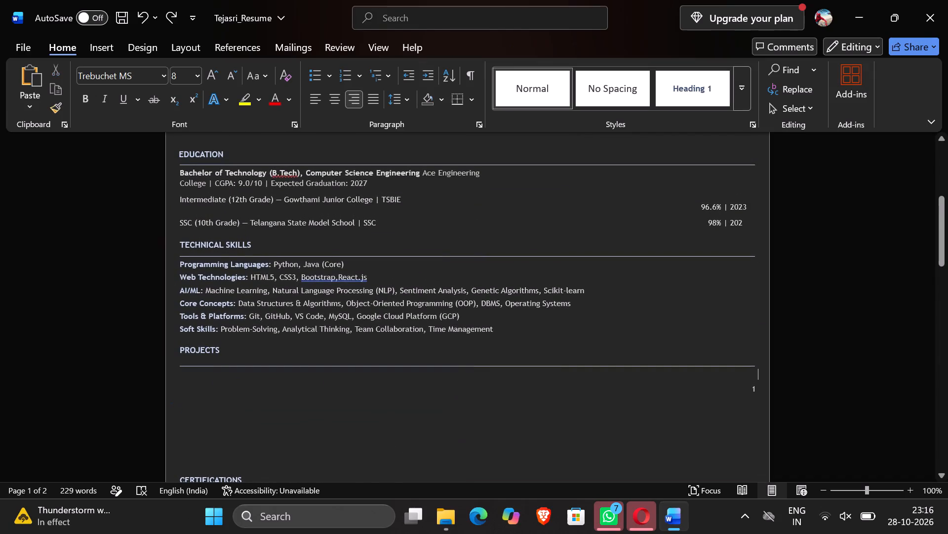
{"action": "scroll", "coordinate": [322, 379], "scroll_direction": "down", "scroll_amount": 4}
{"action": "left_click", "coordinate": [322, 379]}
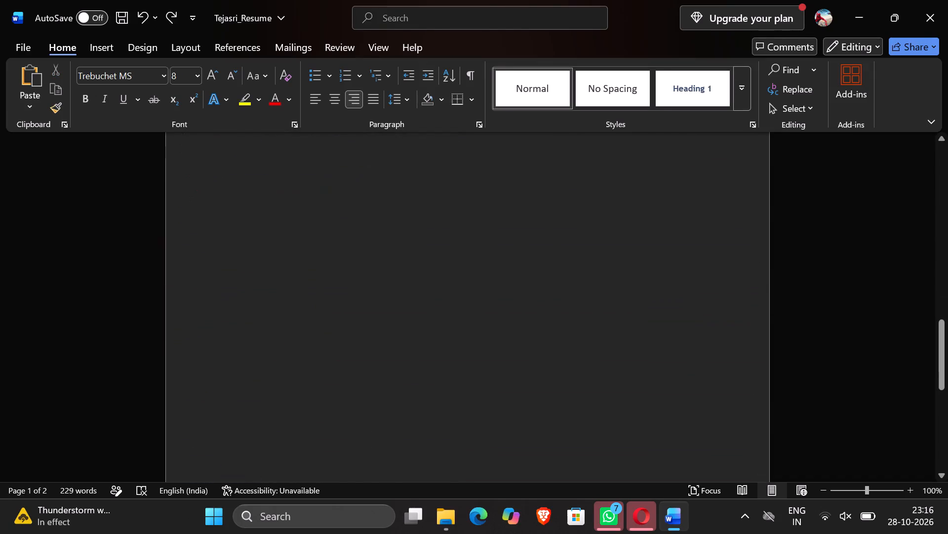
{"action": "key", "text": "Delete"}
Review the resume from the name header down to the Coding Profiles section and its end.
{"action": "scroll", "coordinate": [322, 379], "scroll_direction": "down", "scroll_amount": 1}
{"action": "scroll", "coordinate": [322, 379], "scroll_direction": "up", "scroll_amount": 1, "text": "ctrl"}
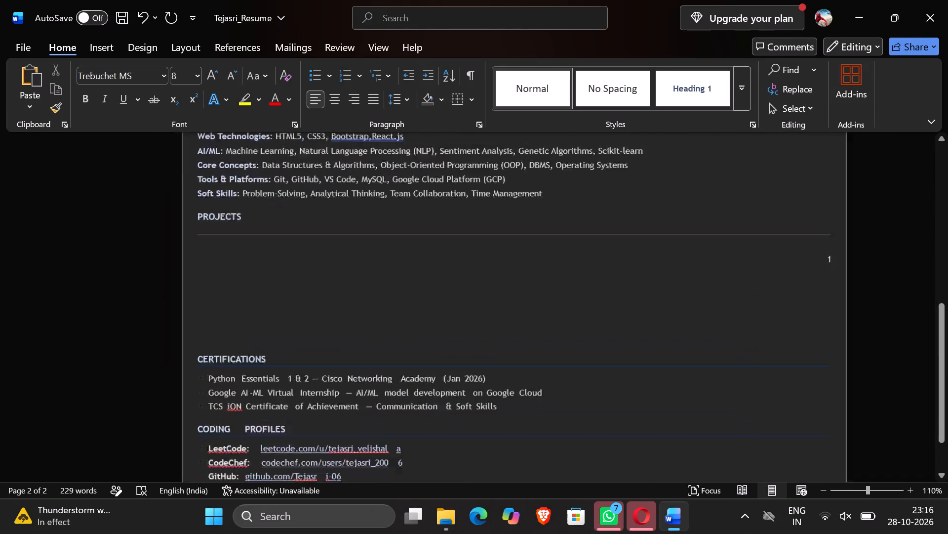
{"action": "scroll", "coordinate": [286, 374], "scroll_direction": "down", "scroll_amount": 10}
{"action": "scroll", "coordinate": [286, 374], "scroll_direction": "up", "scroll_amount": 3}
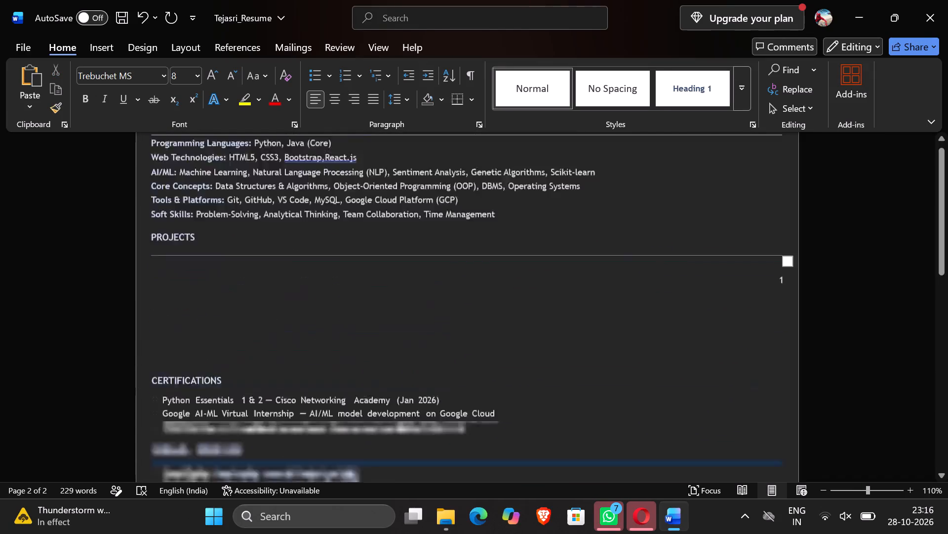
{"action": "scroll", "coordinate": [286, 374], "scroll_direction": "up", "scroll_amount": 4}
{"action": "scroll", "coordinate": [286, 374], "scroll_direction": "down", "scroll_amount": 3}
{"action": "scroll", "coordinate": [169, 406], "scroll_direction": "down", "scroll_amount": 7}
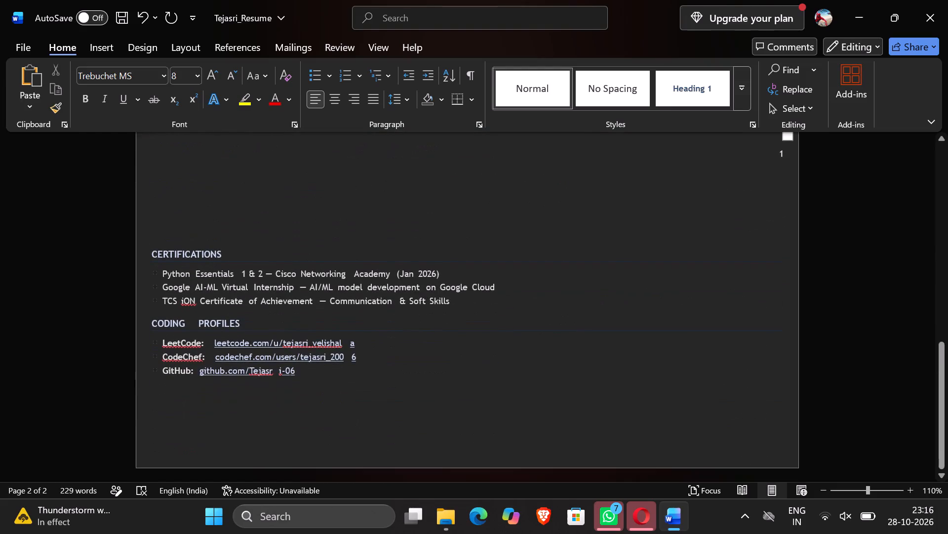
{"action": "scroll", "coordinate": [310, 316], "scroll_direction": "up", "scroll_amount": 6}
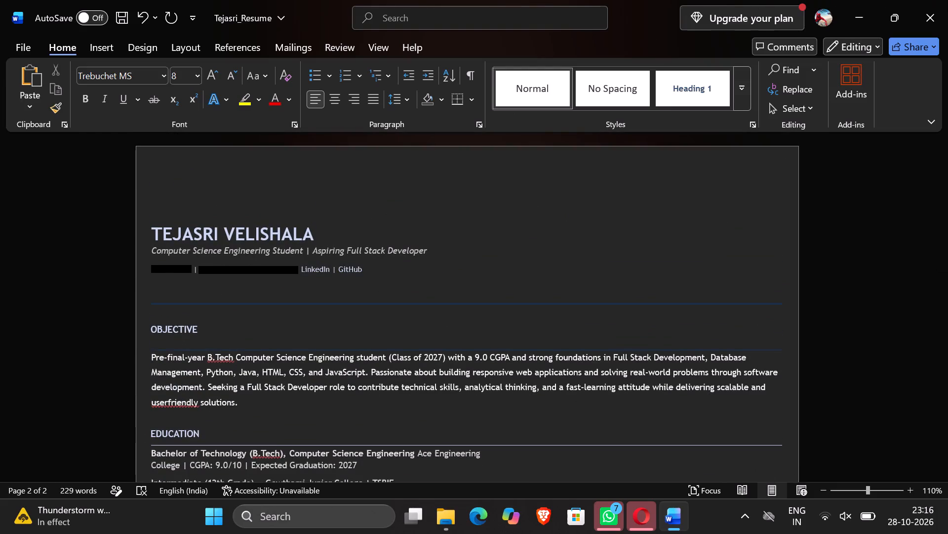
Close the resume document without saving its changes, keeping the last copied item.
{"action": "left_click", "coordinate": [947, 0]}
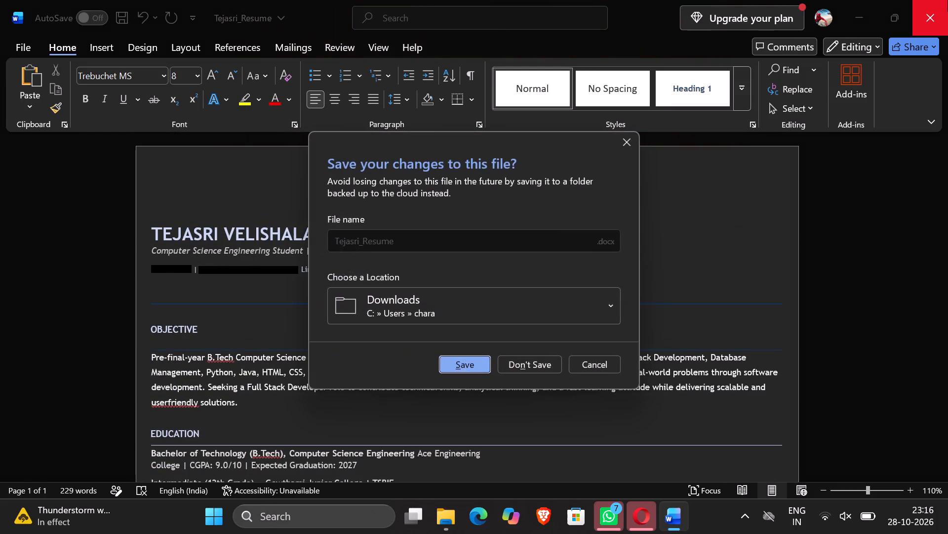
{"action": "key", "text": "Right"}
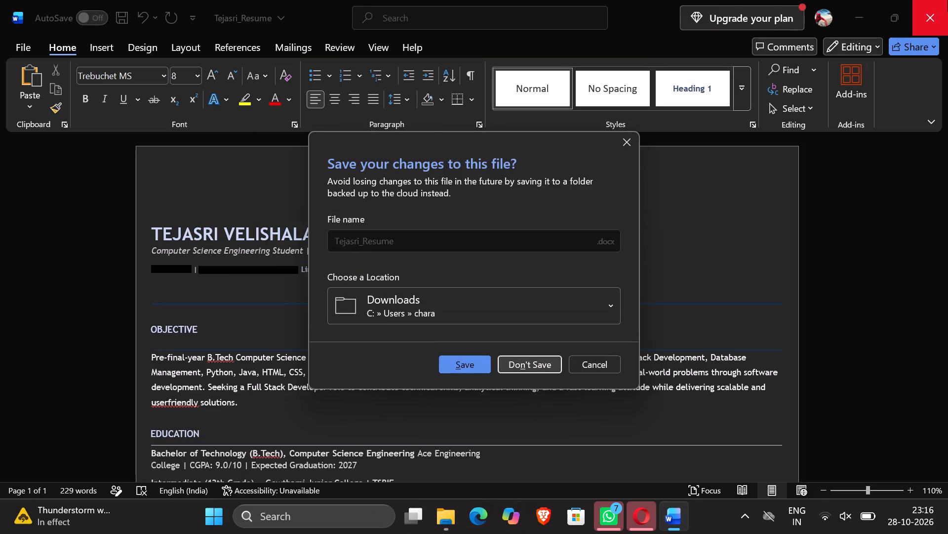
{"action": "left_click", "coordinate": [532, 366]}
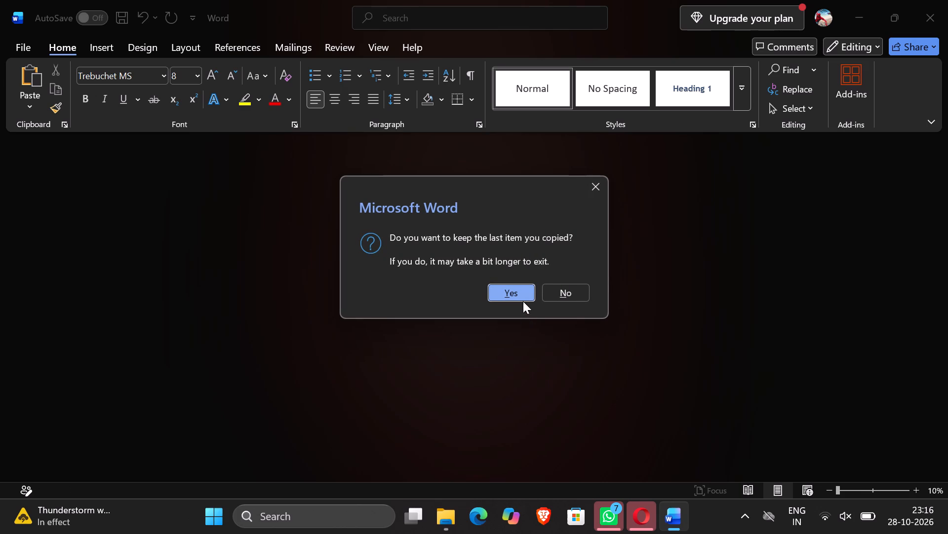
{"action": "left_click", "coordinate": [522, 295]}
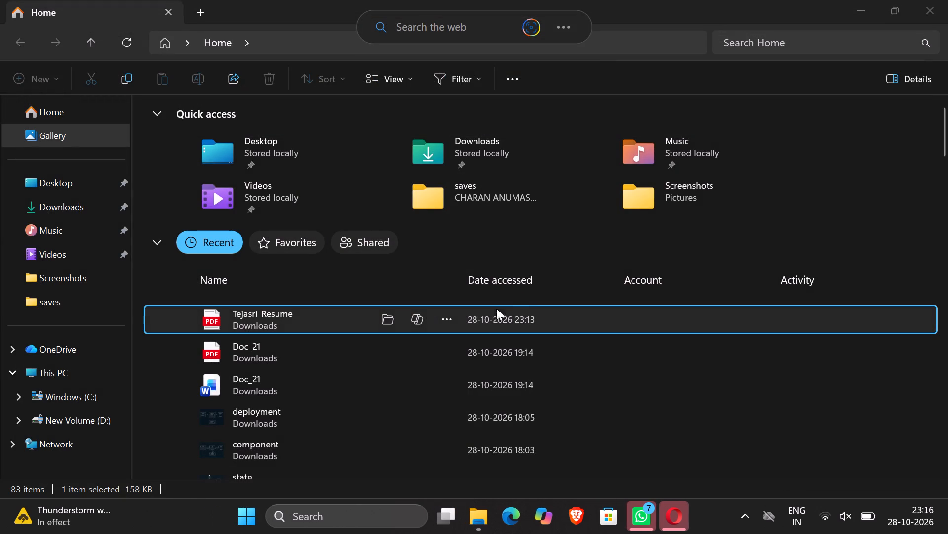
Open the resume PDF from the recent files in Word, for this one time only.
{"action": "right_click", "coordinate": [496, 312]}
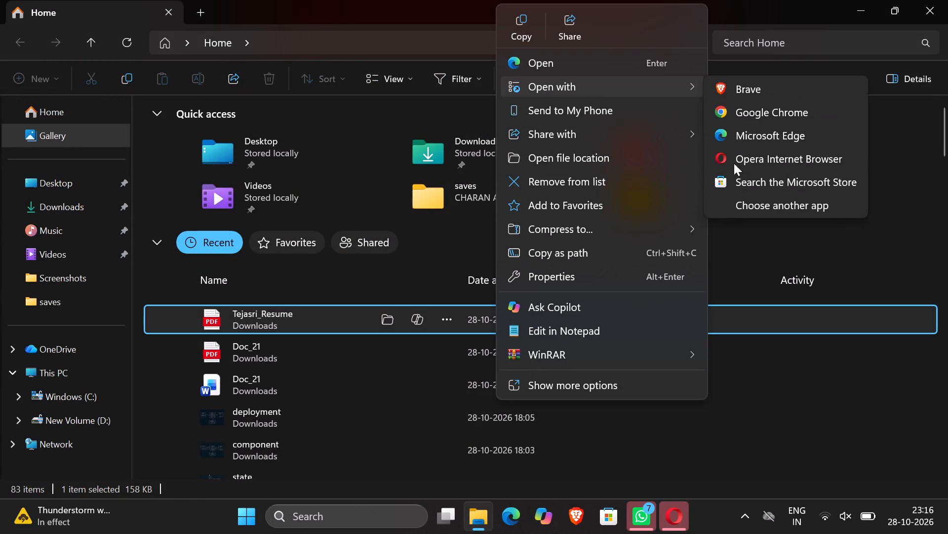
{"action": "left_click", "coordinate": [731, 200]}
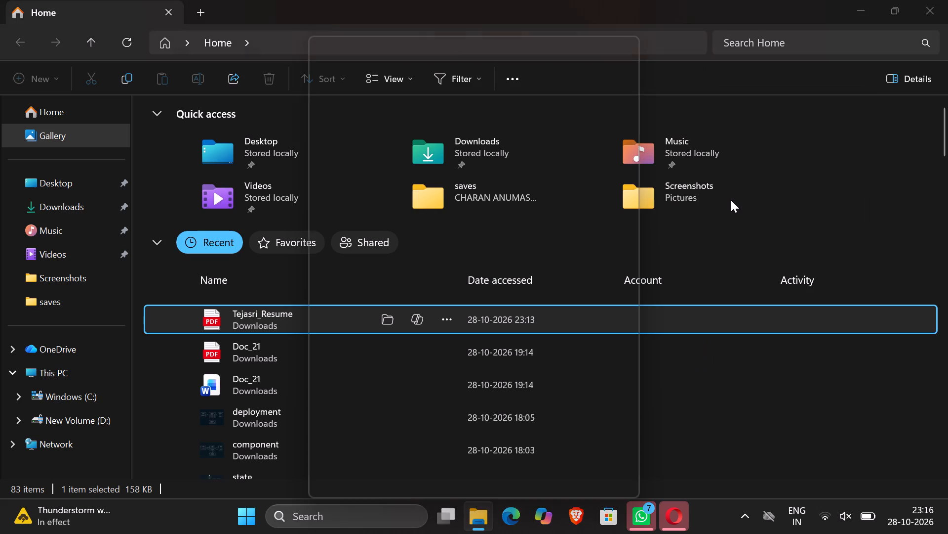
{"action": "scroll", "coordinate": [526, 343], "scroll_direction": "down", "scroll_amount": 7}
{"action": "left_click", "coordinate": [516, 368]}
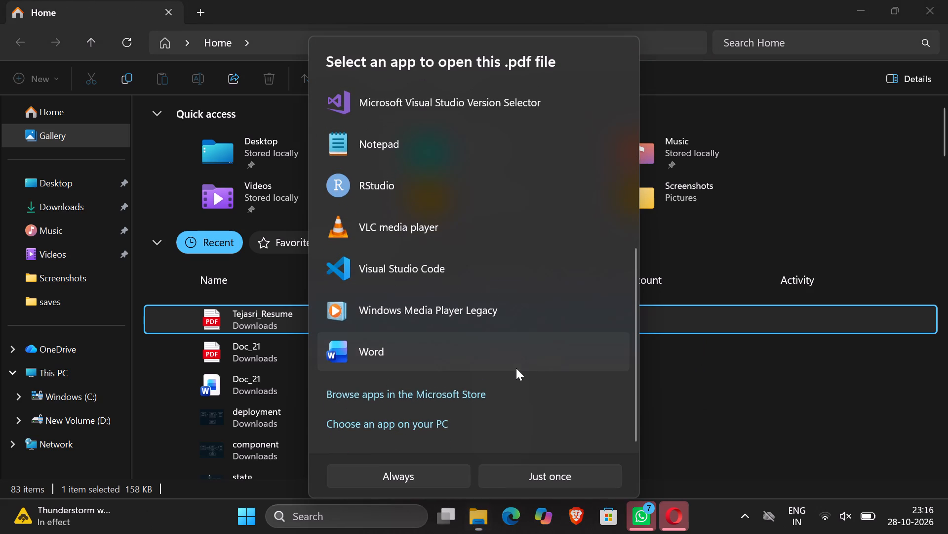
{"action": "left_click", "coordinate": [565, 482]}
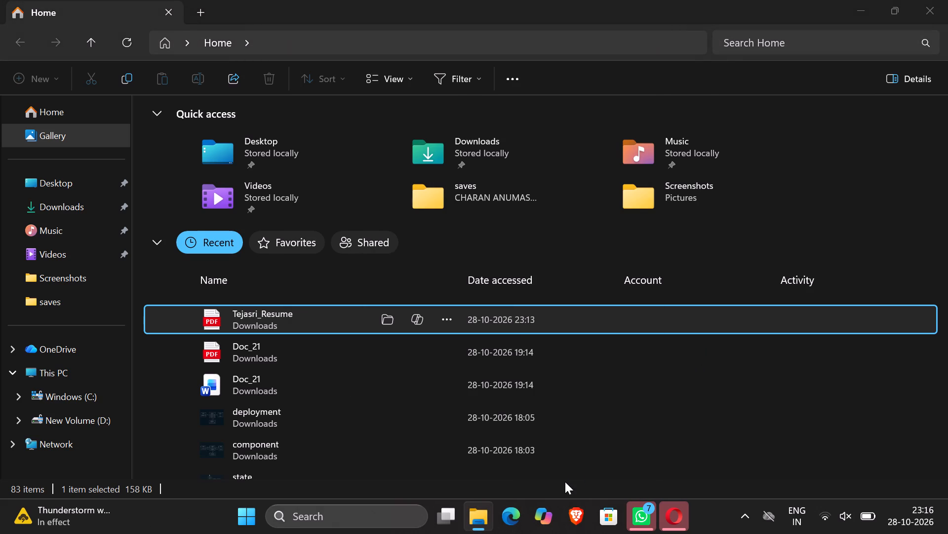
Review the reopened resume's layout, from Education through Projects and Certifications to the project descriptions on page two.
{"action": "scroll", "coordinate": [465, 414], "scroll_direction": "down", "scroll_amount": 3}
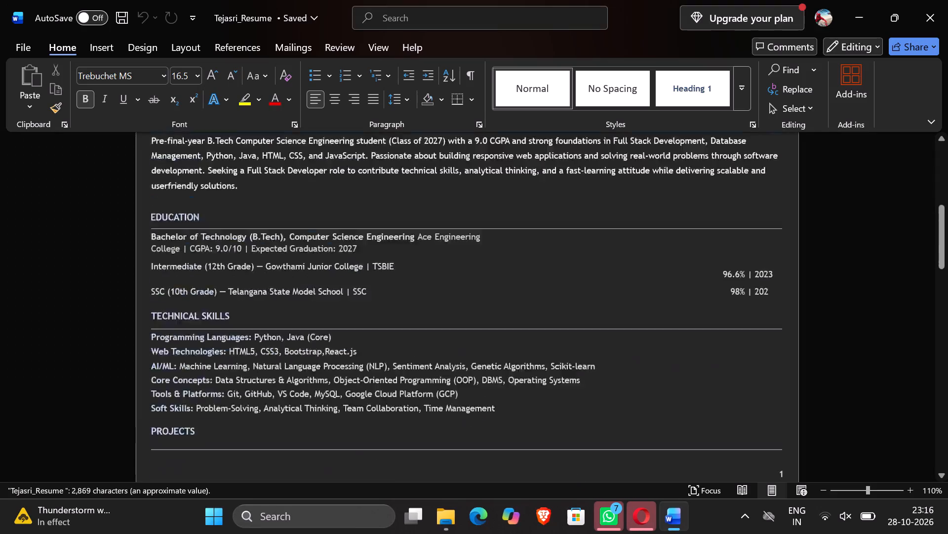
{"action": "scroll", "coordinate": [465, 414], "scroll_direction": "down", "scroll_amount": 2}
{"action": "scroll", "coordinate": [465, 414], "scroll_direction": "up", "scroll_amount": 1}
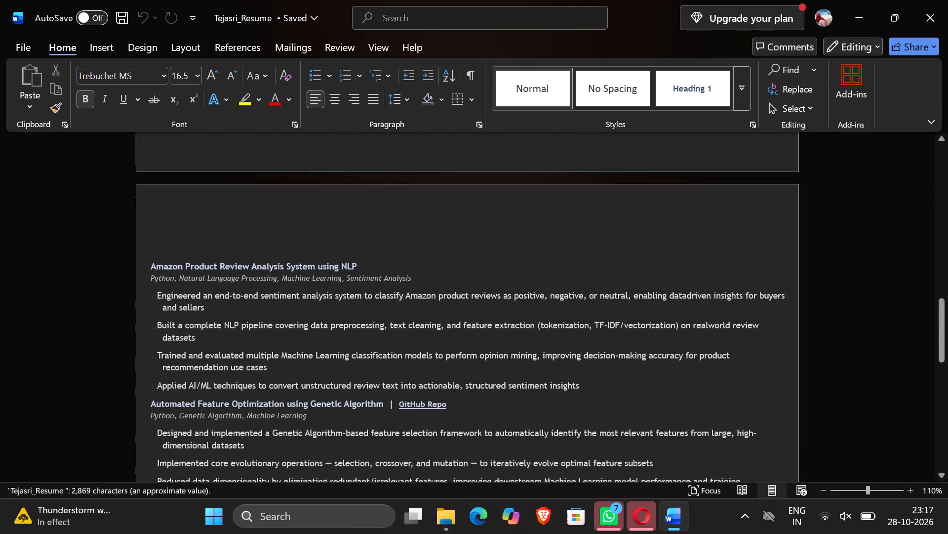
{"action": "left_click", "coordinate": [428, 386]}
{"action": "scroll", "coordinate": [428, 386], "scroll_direction": "up", "scroll_amount": 1}
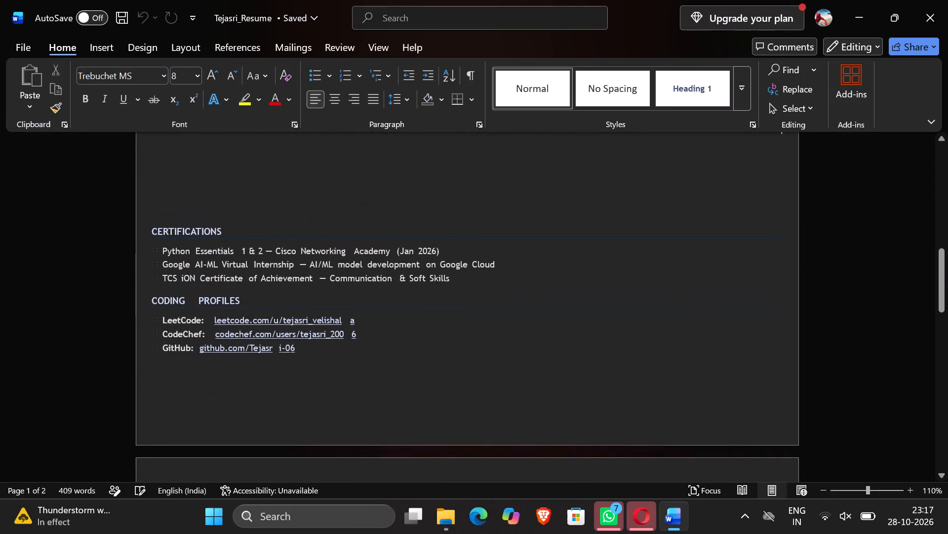
{"action": "scroll", "coordinate": [330, 196], "scroll_direction": "up", "scroll_amount": 2}
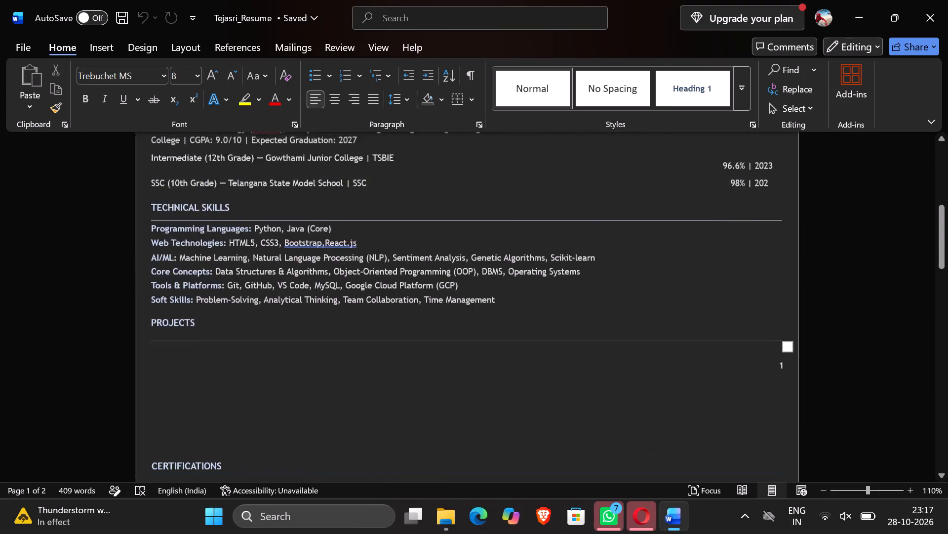
{"action": "scroll", "coordinate": [330, 196], "scroll_direction": "up", "scroll_amount": 1}
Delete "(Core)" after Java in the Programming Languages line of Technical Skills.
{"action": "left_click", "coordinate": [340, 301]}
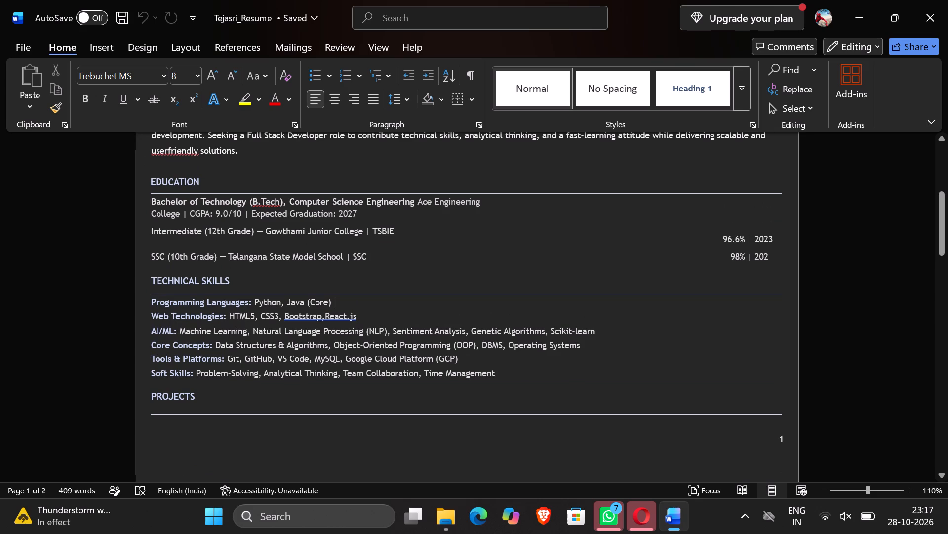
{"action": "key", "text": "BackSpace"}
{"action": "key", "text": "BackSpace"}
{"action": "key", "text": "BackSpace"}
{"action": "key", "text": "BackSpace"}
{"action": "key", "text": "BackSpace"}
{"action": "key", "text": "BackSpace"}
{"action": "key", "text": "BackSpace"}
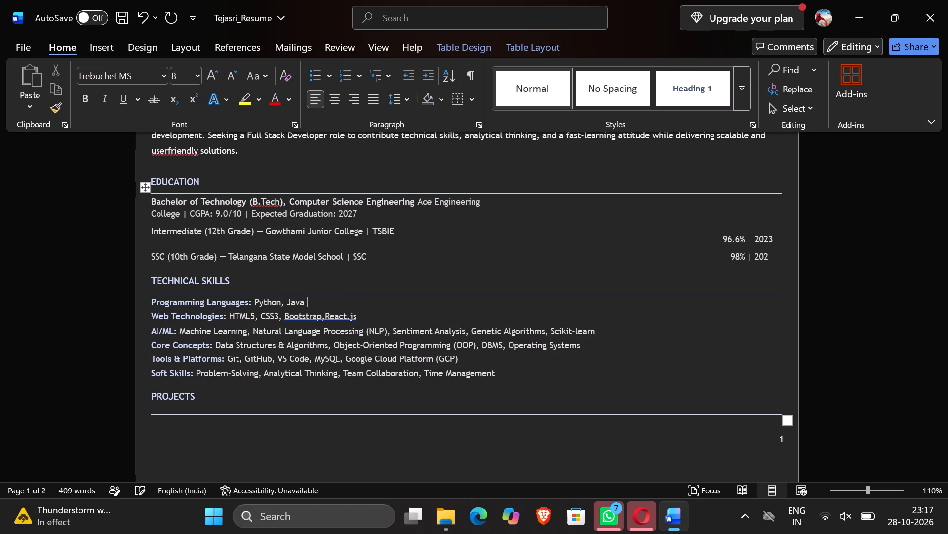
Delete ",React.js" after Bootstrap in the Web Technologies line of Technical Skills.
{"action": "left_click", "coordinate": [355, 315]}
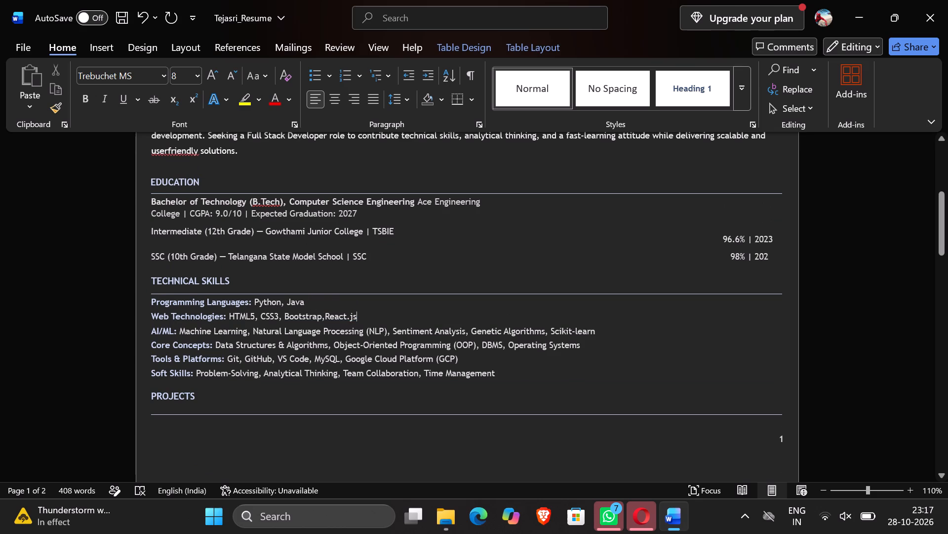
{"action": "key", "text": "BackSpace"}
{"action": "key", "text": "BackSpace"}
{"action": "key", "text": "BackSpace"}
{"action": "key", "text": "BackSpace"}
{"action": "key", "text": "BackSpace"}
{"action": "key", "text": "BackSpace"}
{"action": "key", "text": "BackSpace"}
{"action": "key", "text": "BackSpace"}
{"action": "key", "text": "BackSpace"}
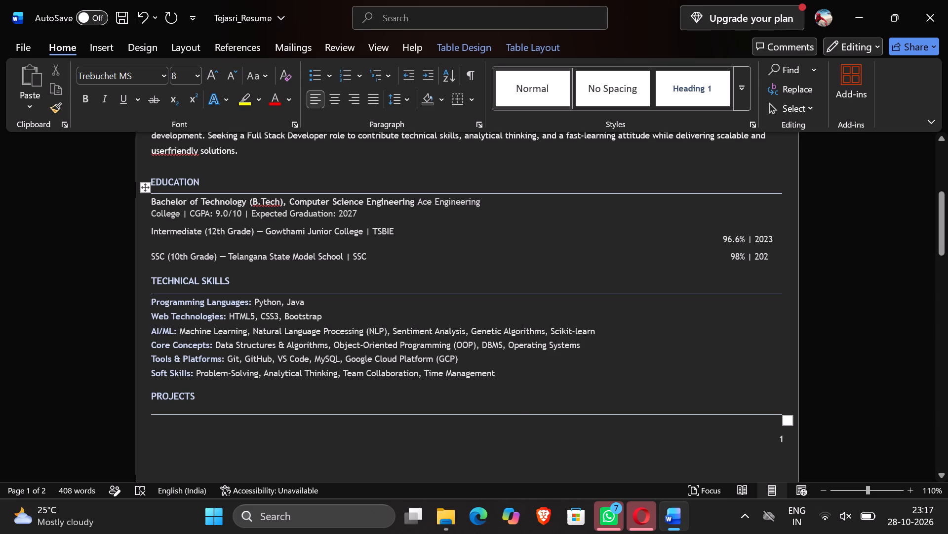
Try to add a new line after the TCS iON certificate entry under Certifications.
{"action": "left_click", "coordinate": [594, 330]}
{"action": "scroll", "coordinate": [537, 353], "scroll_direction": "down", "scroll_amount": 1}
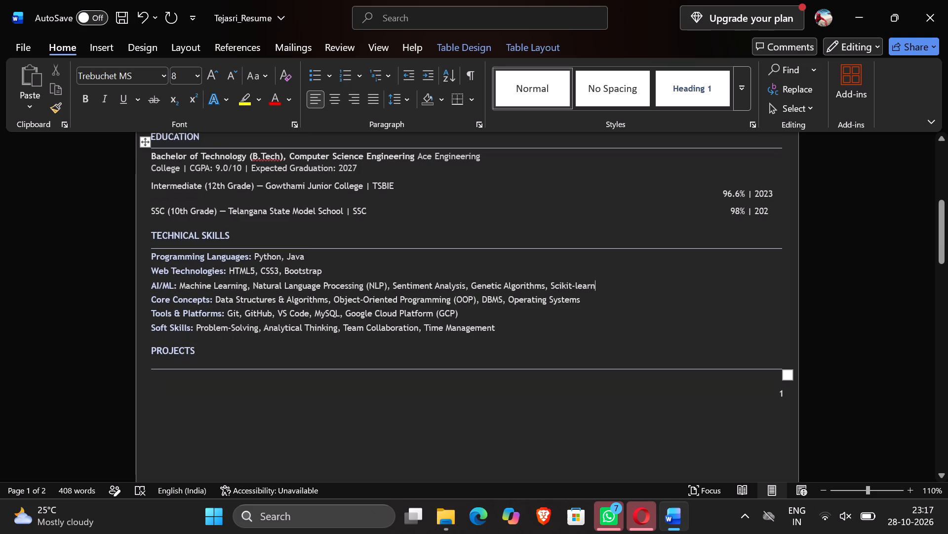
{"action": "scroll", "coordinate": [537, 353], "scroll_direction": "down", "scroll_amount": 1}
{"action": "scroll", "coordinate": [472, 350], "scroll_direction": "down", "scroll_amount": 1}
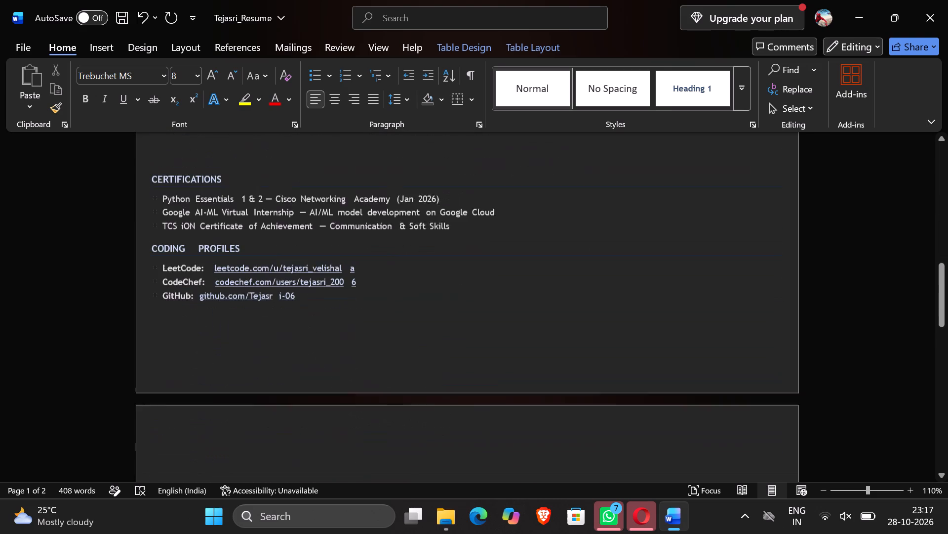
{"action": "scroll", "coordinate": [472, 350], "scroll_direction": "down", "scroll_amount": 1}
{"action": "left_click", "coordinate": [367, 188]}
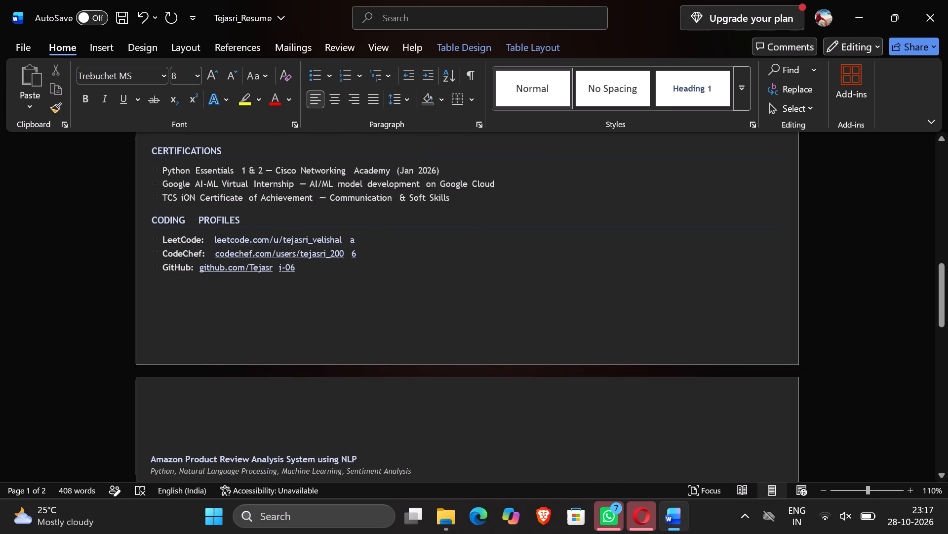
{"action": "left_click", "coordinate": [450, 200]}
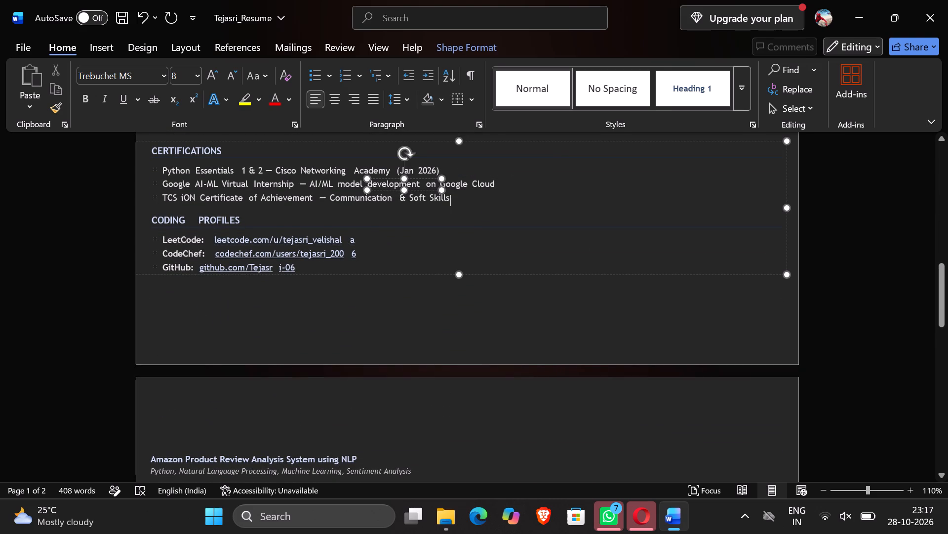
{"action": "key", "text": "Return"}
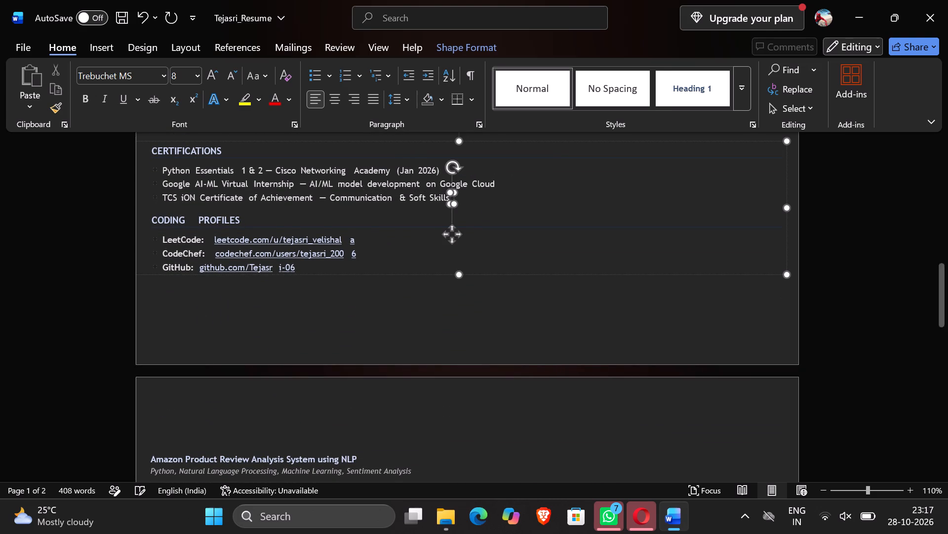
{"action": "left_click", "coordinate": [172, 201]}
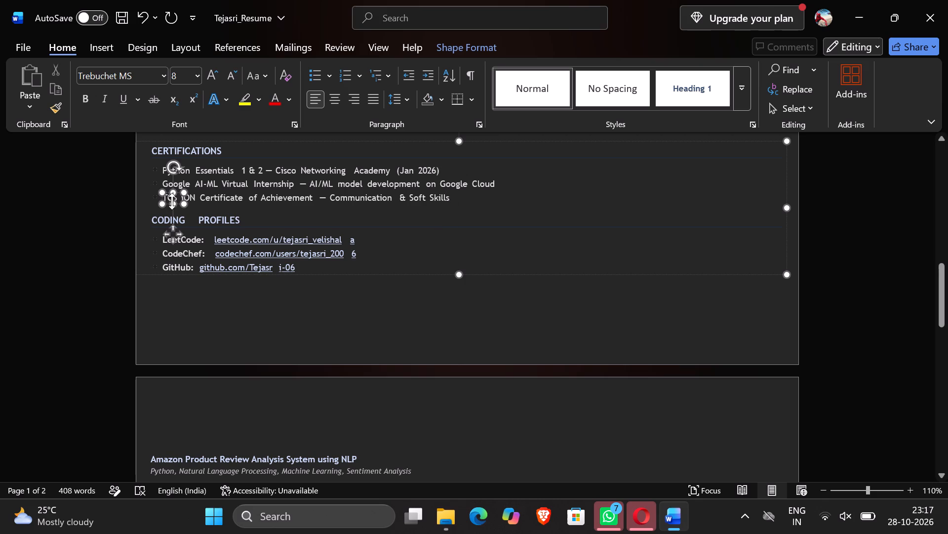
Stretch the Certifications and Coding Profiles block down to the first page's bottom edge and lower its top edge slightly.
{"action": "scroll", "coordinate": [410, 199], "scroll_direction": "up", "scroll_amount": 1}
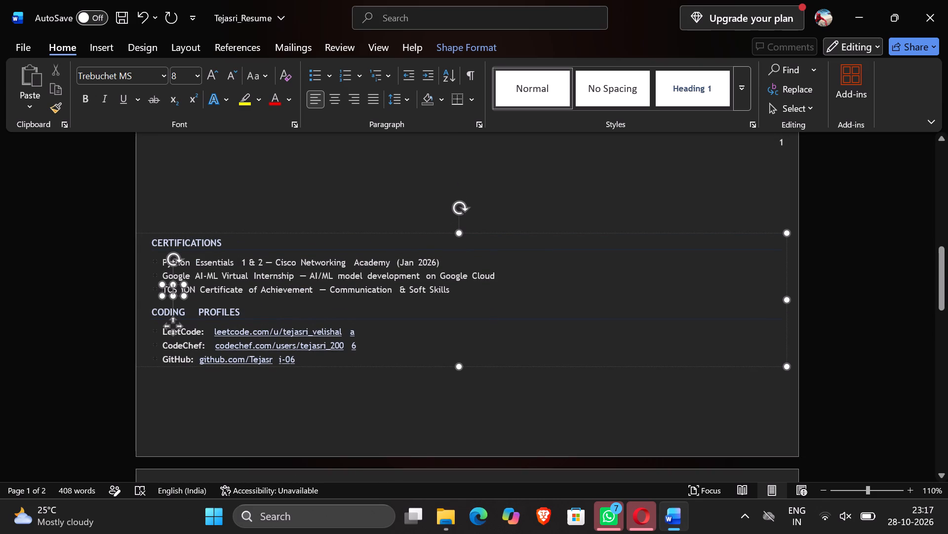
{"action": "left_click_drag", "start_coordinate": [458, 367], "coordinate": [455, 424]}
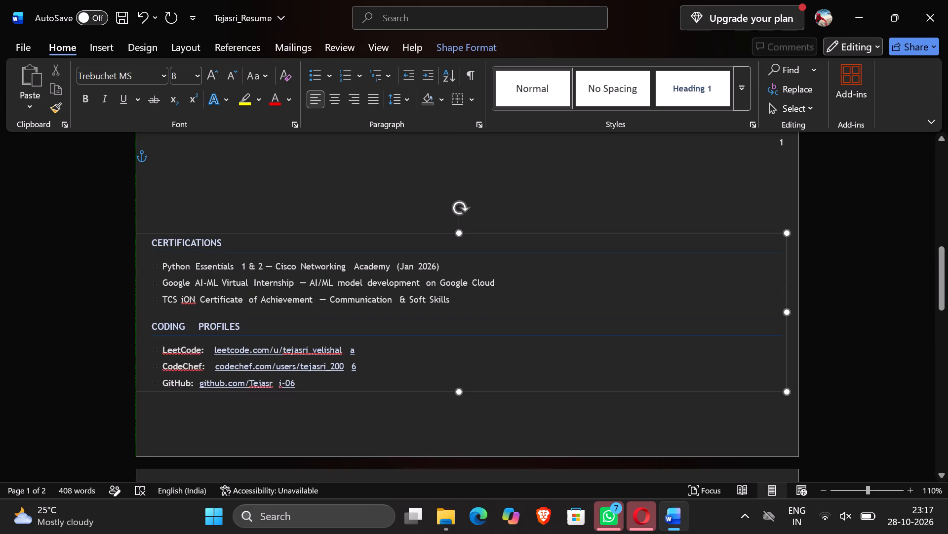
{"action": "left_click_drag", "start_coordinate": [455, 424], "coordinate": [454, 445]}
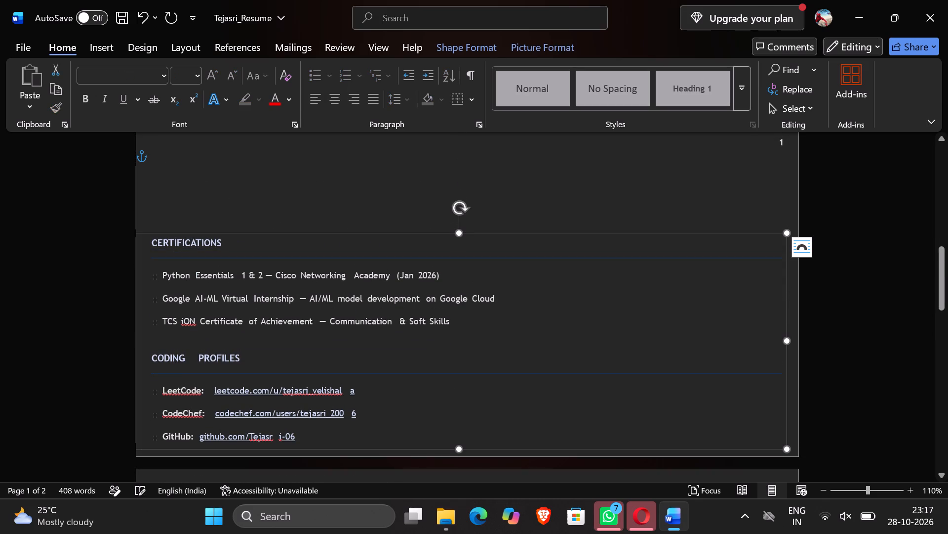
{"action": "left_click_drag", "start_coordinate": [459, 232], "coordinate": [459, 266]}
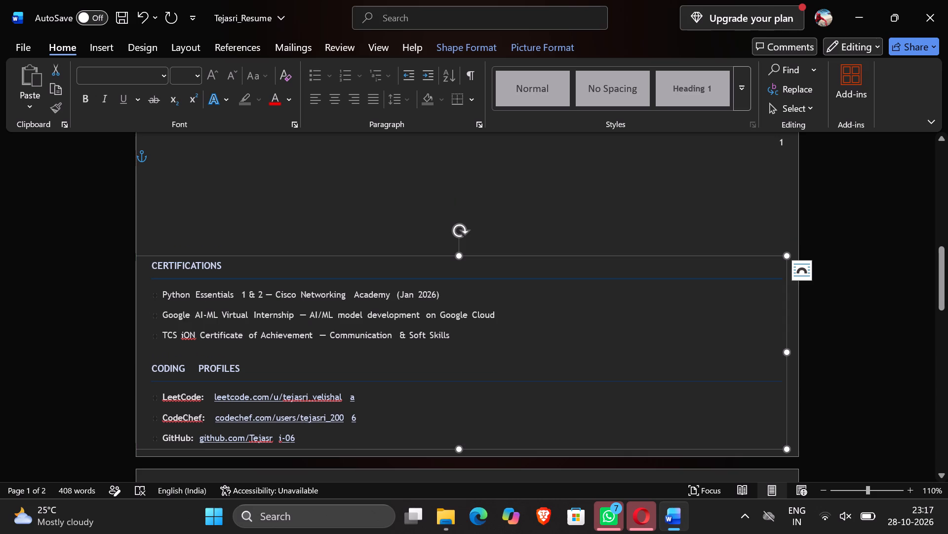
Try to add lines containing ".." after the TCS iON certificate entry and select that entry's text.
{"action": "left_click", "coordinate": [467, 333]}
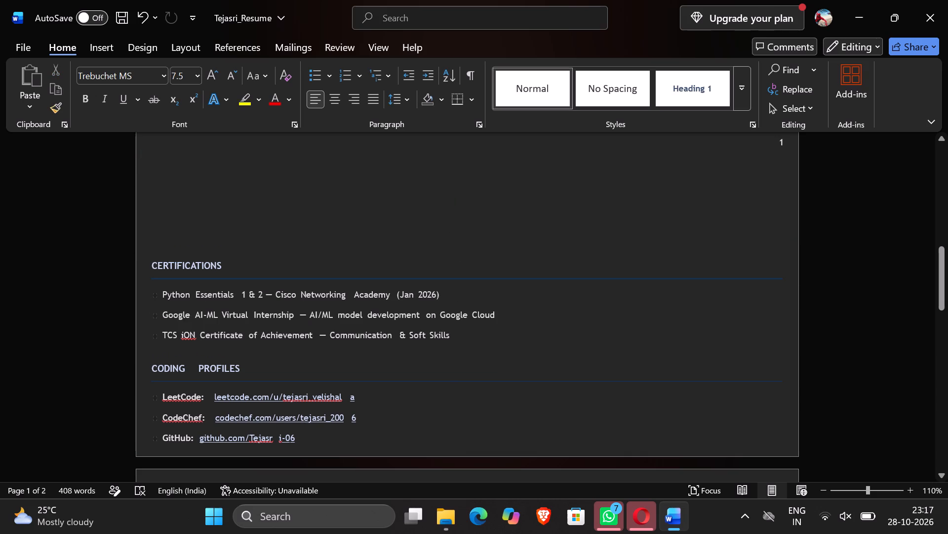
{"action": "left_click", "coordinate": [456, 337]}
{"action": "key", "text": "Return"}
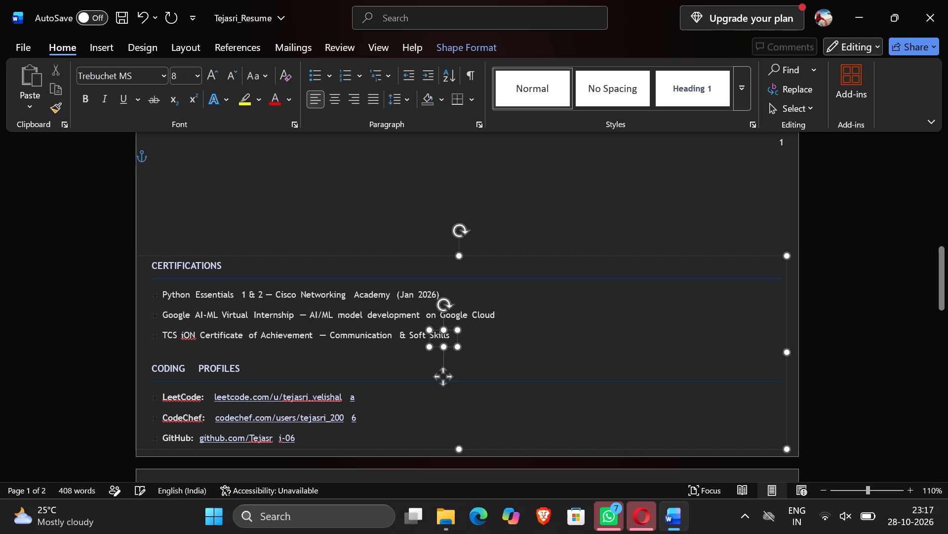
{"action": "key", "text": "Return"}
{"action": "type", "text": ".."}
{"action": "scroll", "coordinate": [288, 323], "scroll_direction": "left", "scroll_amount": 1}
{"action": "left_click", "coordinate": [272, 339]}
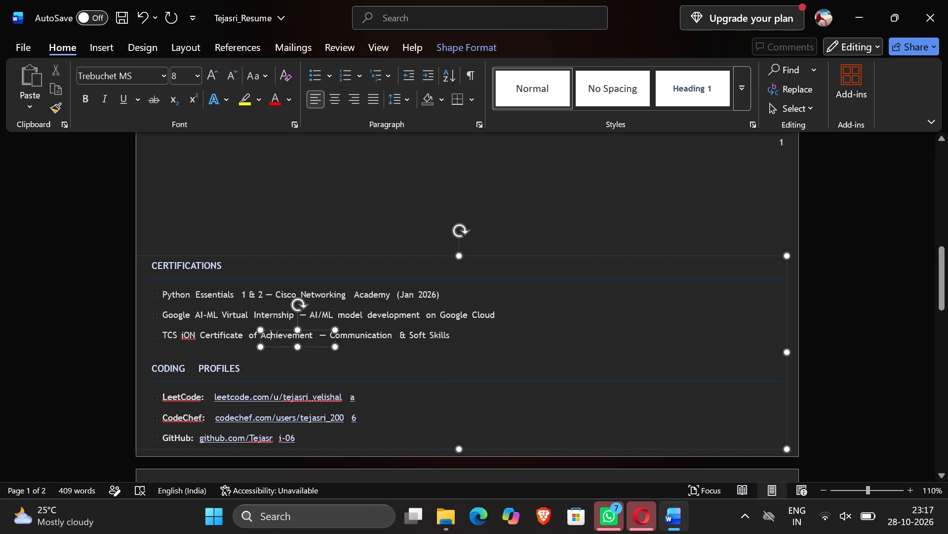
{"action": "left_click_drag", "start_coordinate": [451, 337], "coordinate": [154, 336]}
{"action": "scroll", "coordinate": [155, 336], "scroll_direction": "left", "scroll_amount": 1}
Review the project descriptions on the second page and the resume back up to its name header.
{"action": "scroll", "coordinate": [302, 333], "scroll_direction": "down", "scroll_amount": 1}
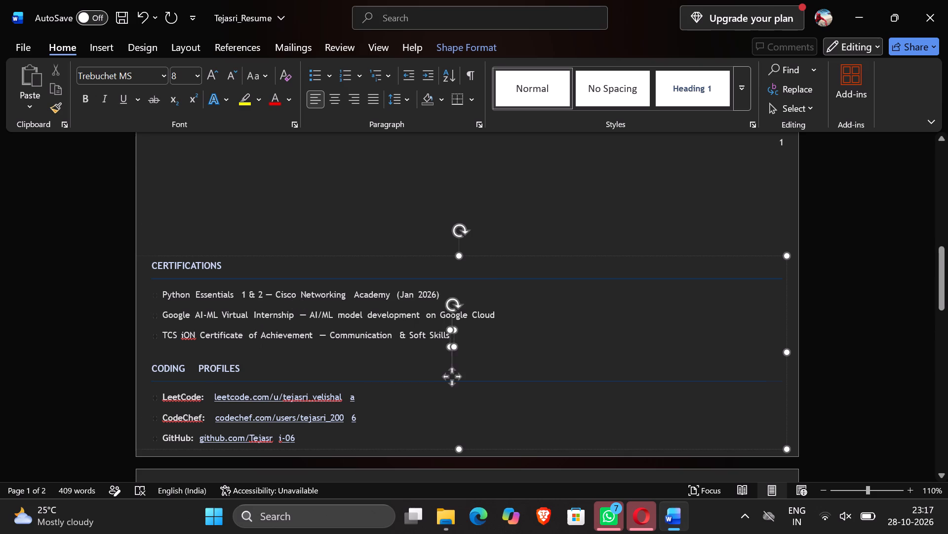
{"action": "scroll", "coordinate": [302, 333], "scroll_direction": "down", "scroll_amount": 2}
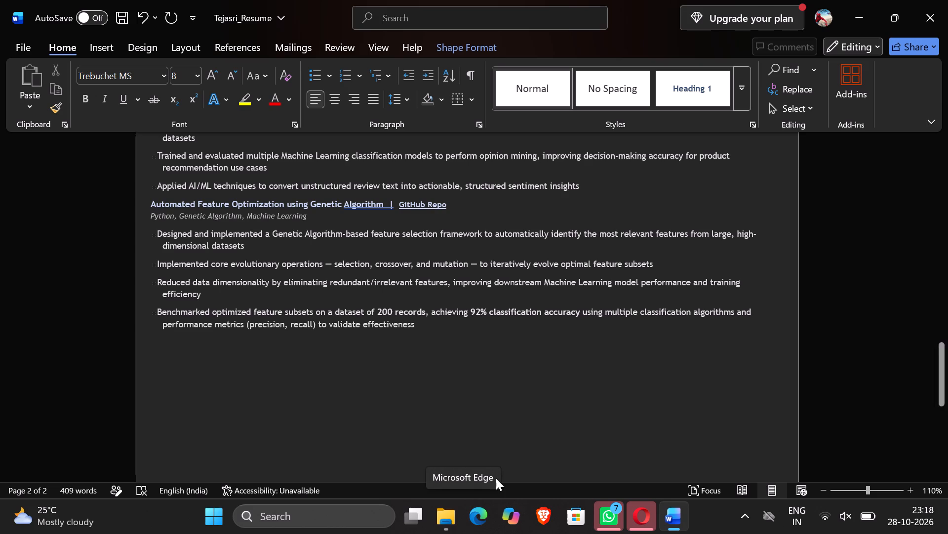
{"action": "left_click", "coordinate": [463, 333]}
{"action": "scroll", "coordinate": [463, 333], "scroll_direction": "up", "scroll_amount": 2}
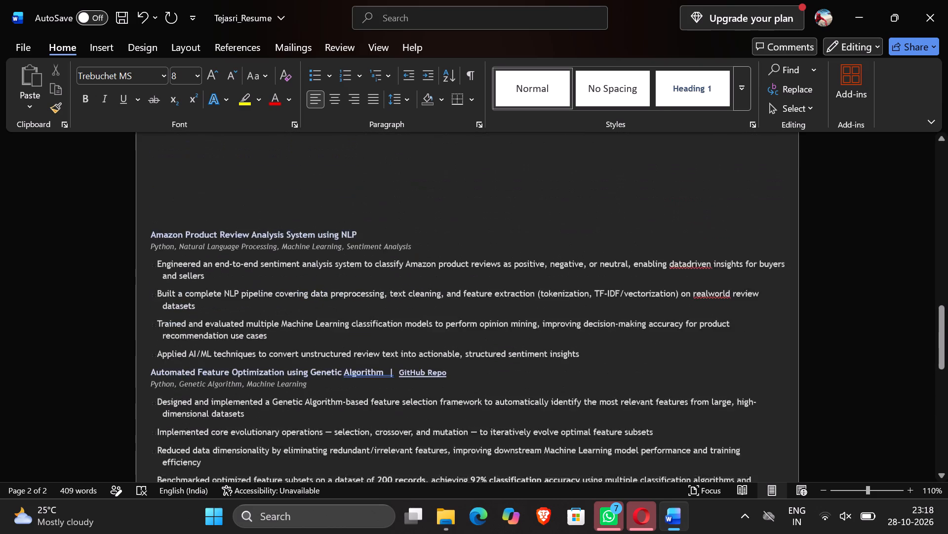
{"action": "scroll", "coordinate": [463, 333], "scroll_direction": "up", "scroll_amount": 3}
{"action": "scroll", "coordinate": [592, 127], "scroll_direction": "up", "scroll_amount": 1}
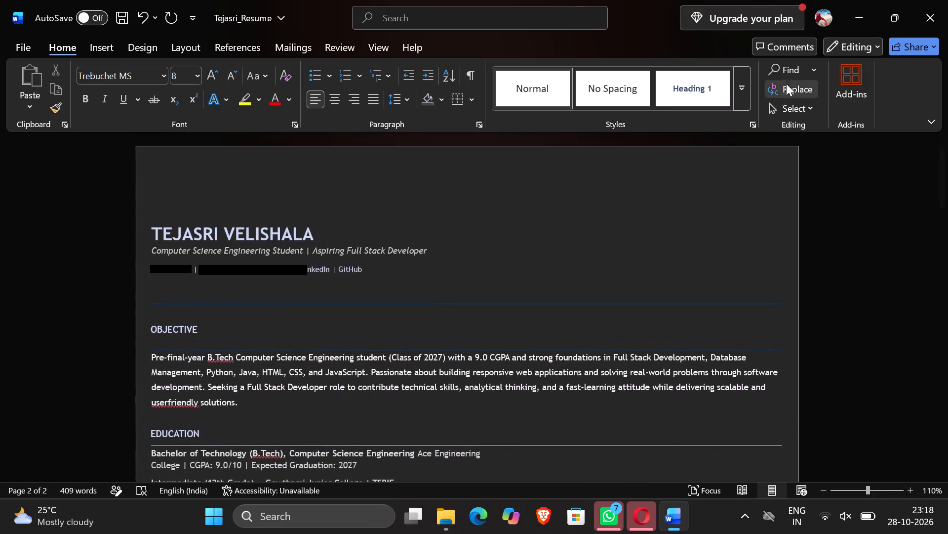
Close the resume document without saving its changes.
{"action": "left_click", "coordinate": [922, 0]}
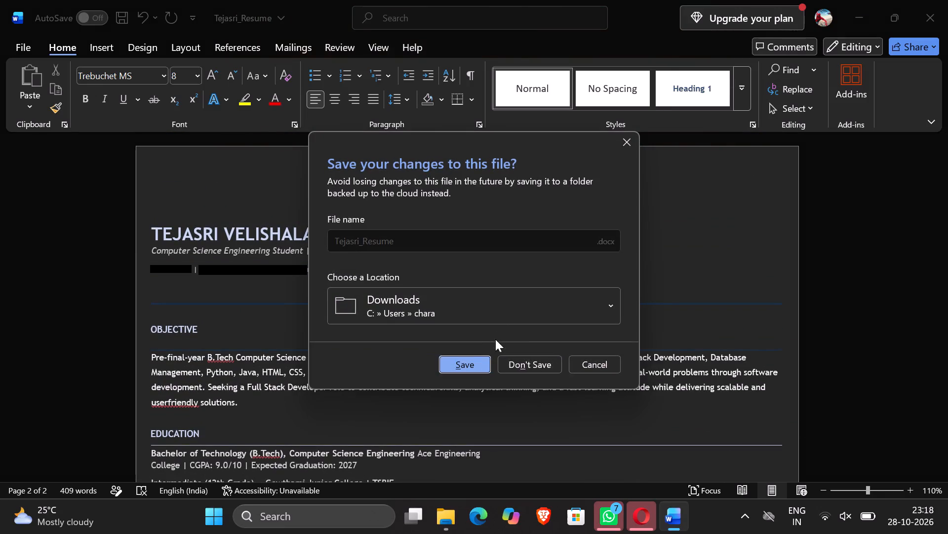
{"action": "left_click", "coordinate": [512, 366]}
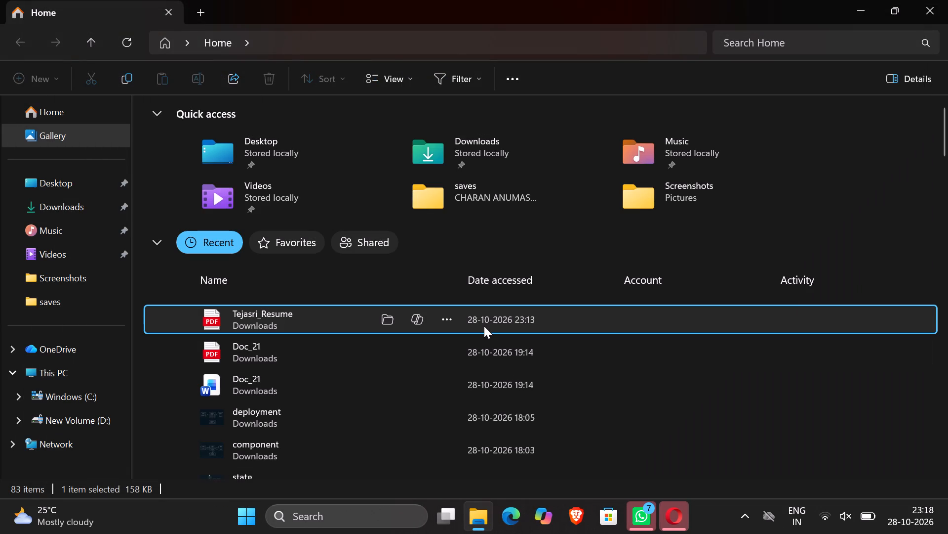
Open the resume PDF from the recent files with Word, for this one time only.
{"action": "right_click", "coordinate": [484, 326]}
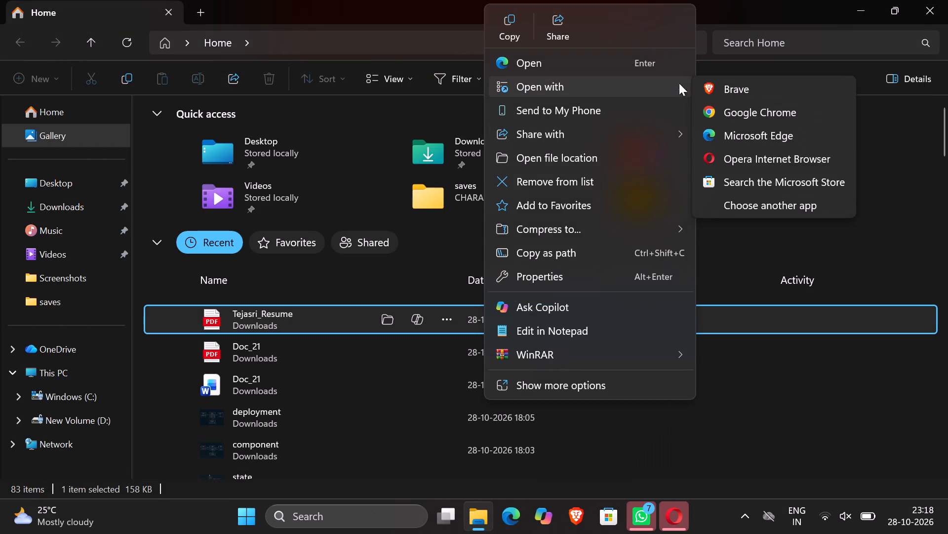
{"action": "left_click", "coordinate": [713, 202]}
{"action": "scroll", "coordinate": [540, 347], "scroll_direction": "down", "scroll_amount": 6}
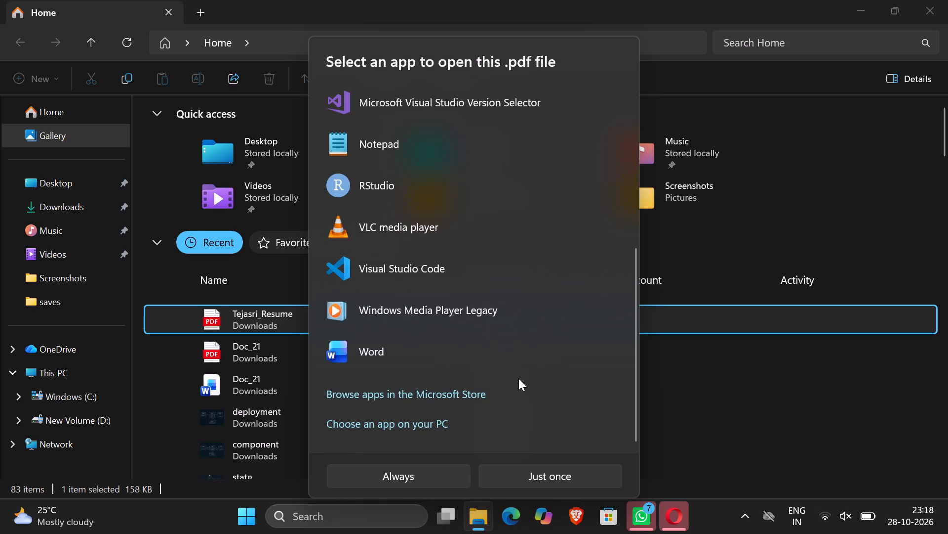
{"action": "left_click", "coordinate": [518, 371]}
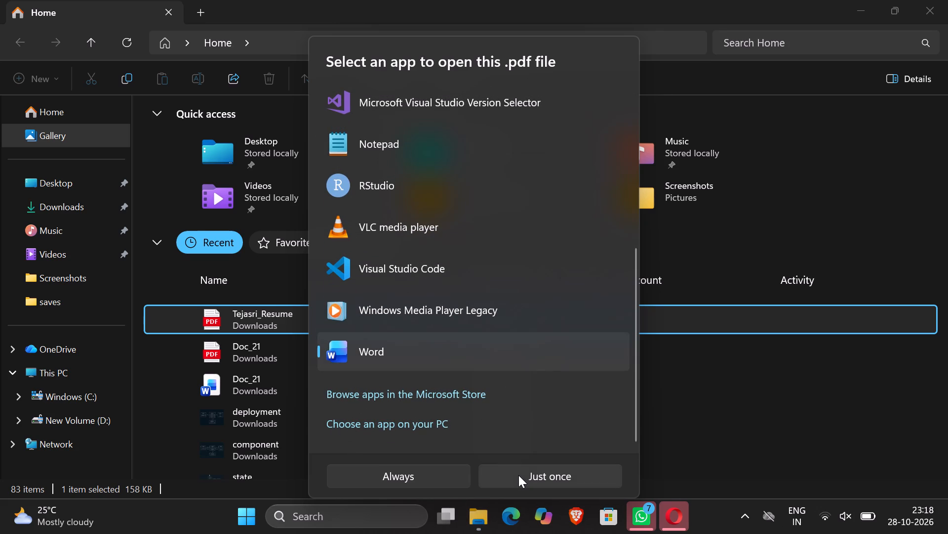
{"action": "left_click", "coordinate": [518, 475]}
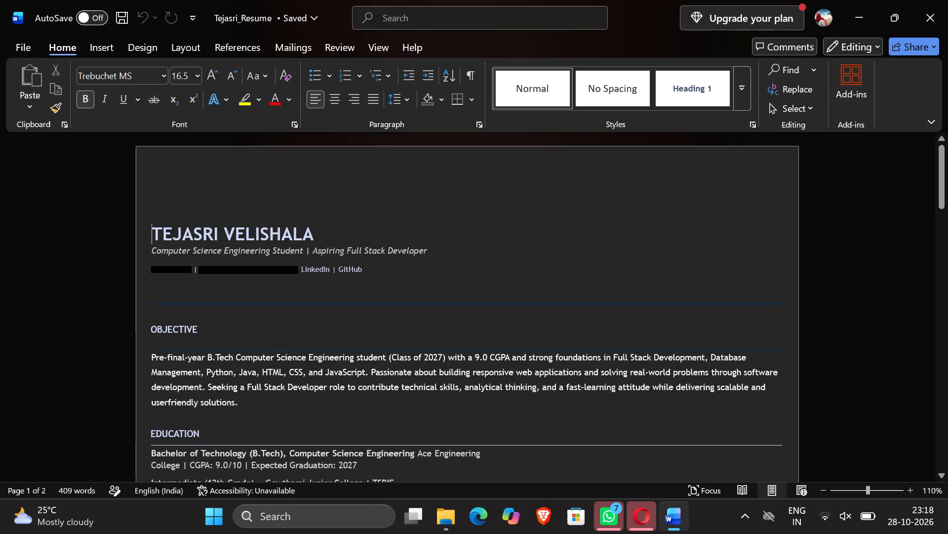
Delete the empty line between the contact details line and the divider beneath it in the resume header.
{"action": "left_click", "coordinate": [167, 196]}
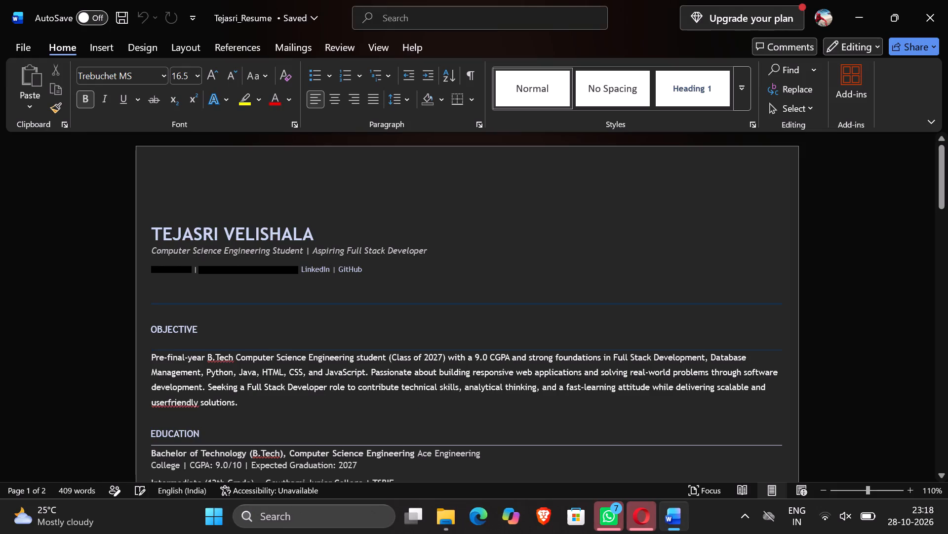
{"action": "key", "text": "Up"}
{"action": "key", "text": "Up"}
{"action": "key", "text": "Up"}
{"action": "key", "text": "Down"}
{"action": "key", "text": "Down"}
{"action": "key", "text": "Down"}
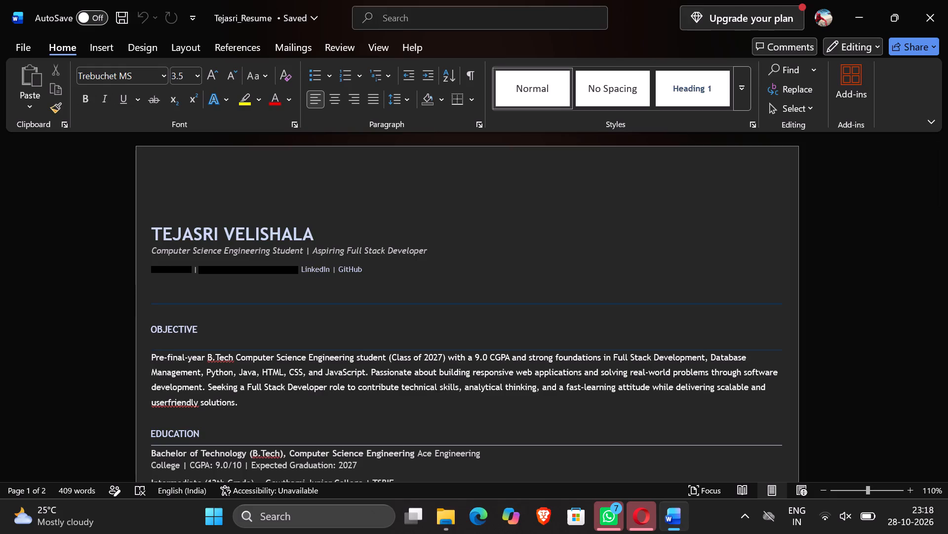
{"action": "key", "text": "Down"}
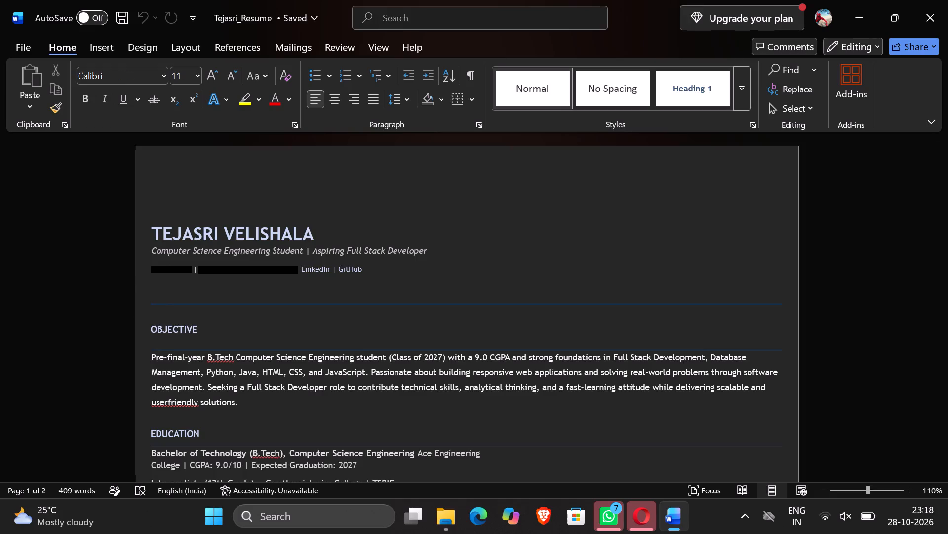
{"action": "key", "text": "Up"}
{"action": "key", "text": "BackSpace"}
{"action": "key", "text": "BackSpace"}
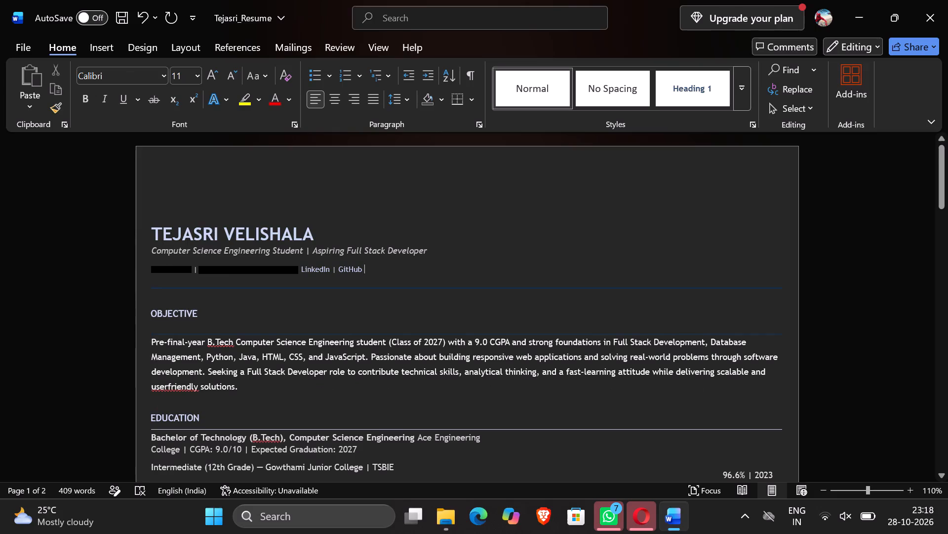
Delete the empty line between the header divider and the OBJECTIVE heading.
{"action": "key", "text": "Down"}
{"action": "key", "text": "Down"}
{"action": "key", "text": "BackSpace"}
{"action": "key", "text": "BackSpace"}
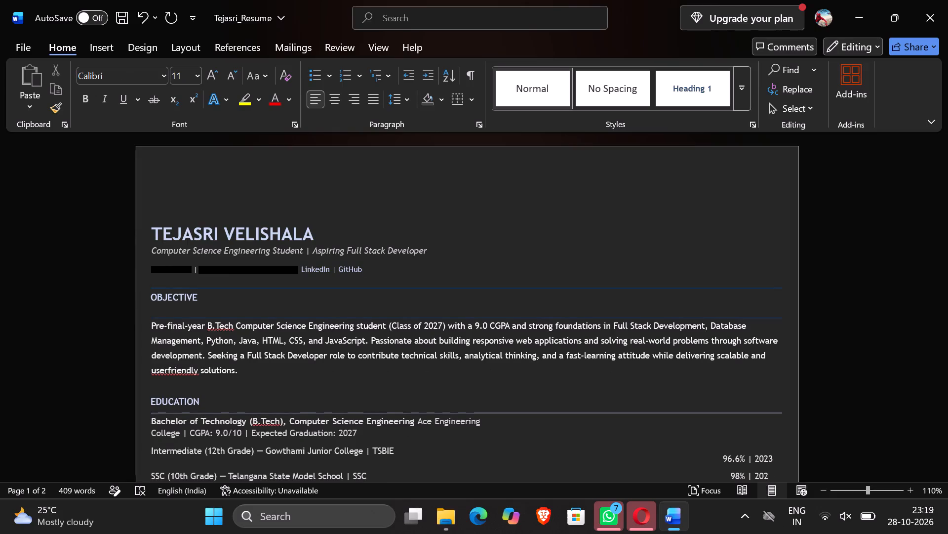
Delete the empty line between the end of the objective paragraph and the EDUCATION heading.
{"action": "key", "text": "Down"}
{"action": "key", "text": "Down"}
{"action": "key", "text": "Down"}
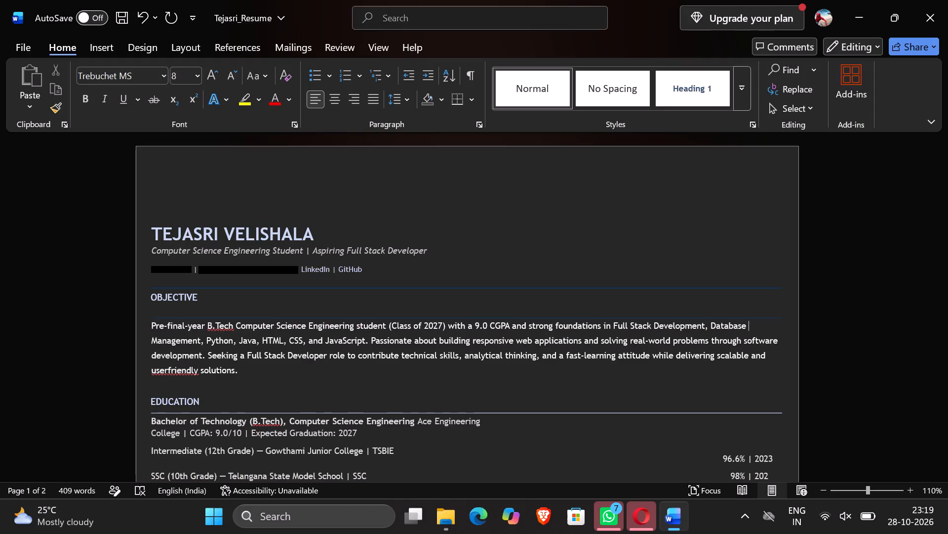
{"action": "key", "text": "Up"}
{"action": "key", "text": "Up"}
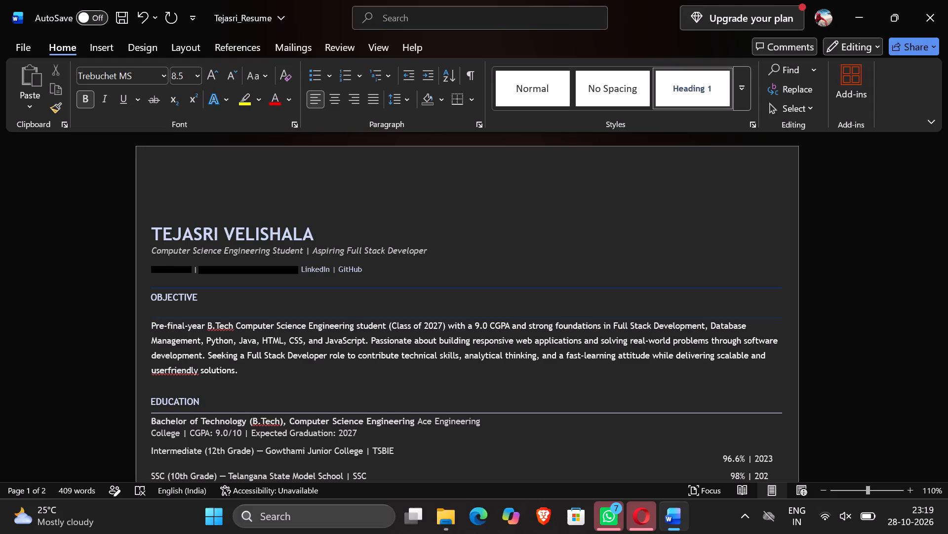
{"action": "key", "text": "Down"}
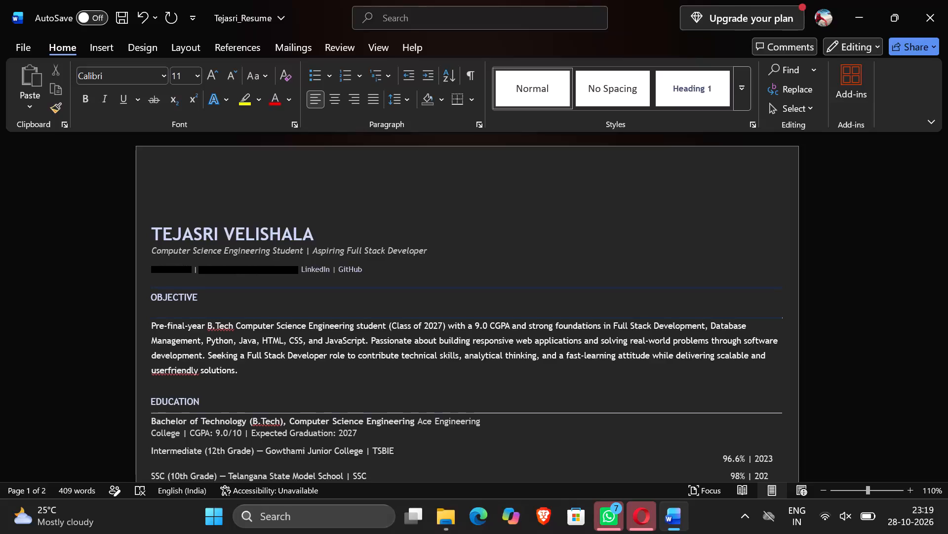
{"action": "key", "text": "Down"}
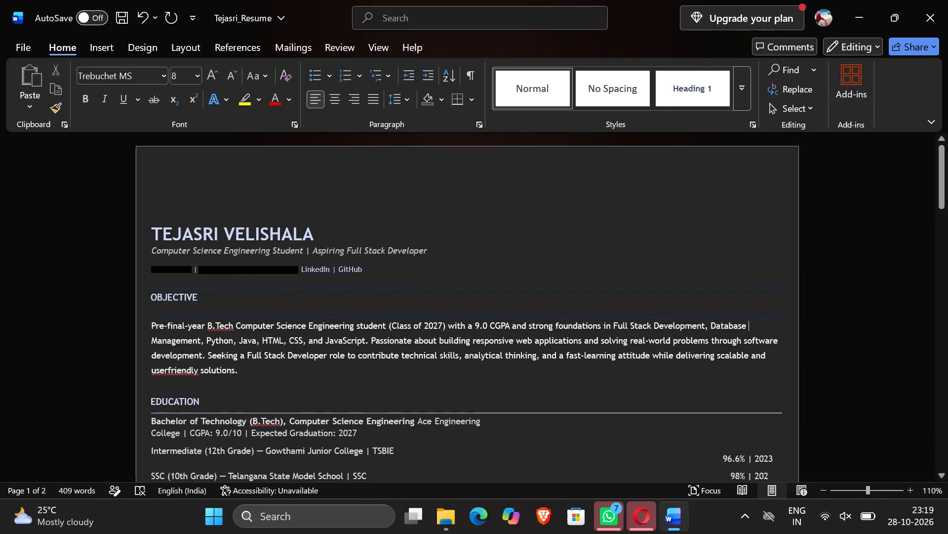
{"action": "key", "text": "Down"}
{"action": "key", "text": "Down"}
{"action": "key", "text": "Down"}
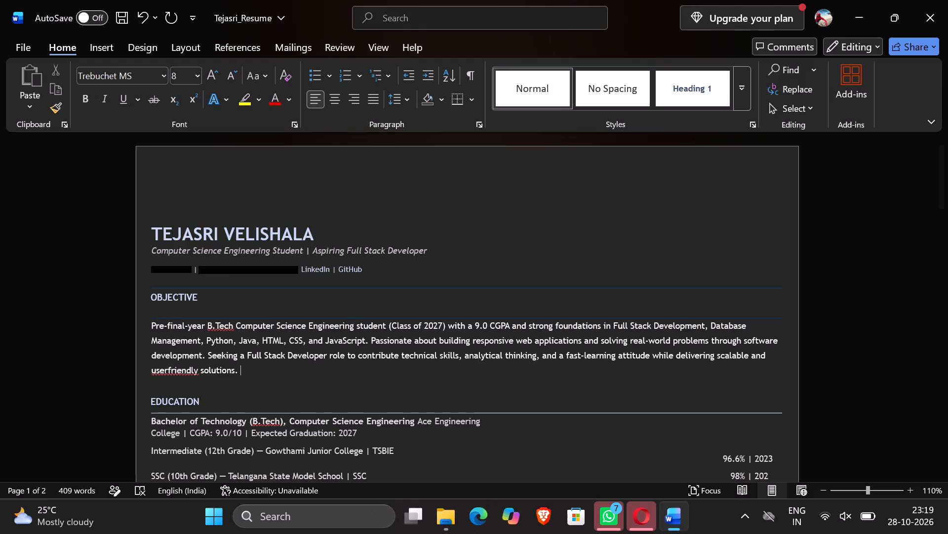
{"action": "key", "text": "Down"}
{"action": "key", "text": "BackSpace"}
{"action": "key", "text": "BackSpace"}
{"action": "key", "text": "BackSpace"}
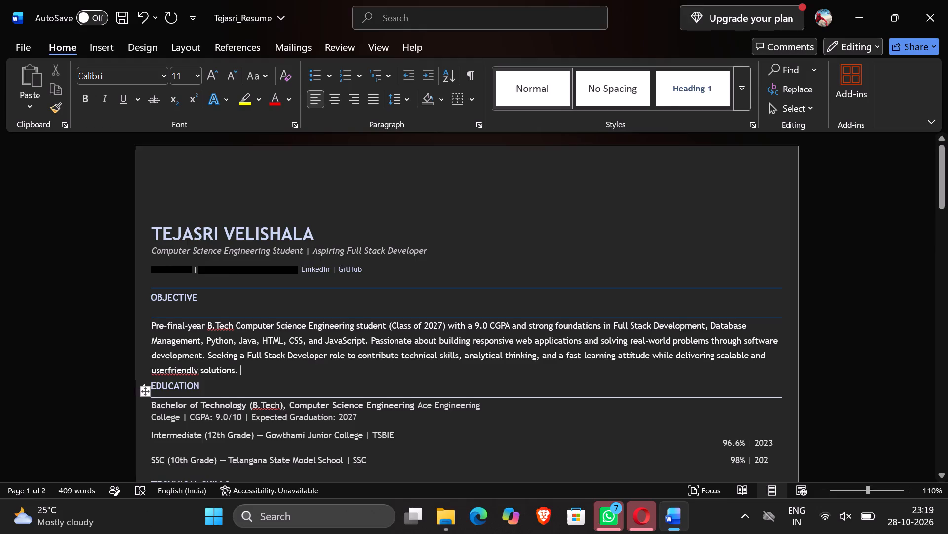
Remove "(Core)" after Java in the Programming Languages entry under Technical Skills.
{"action": "scroll", "coordinate": [224, 419], "scroll_direction": "down", "scroll_amount": 1}
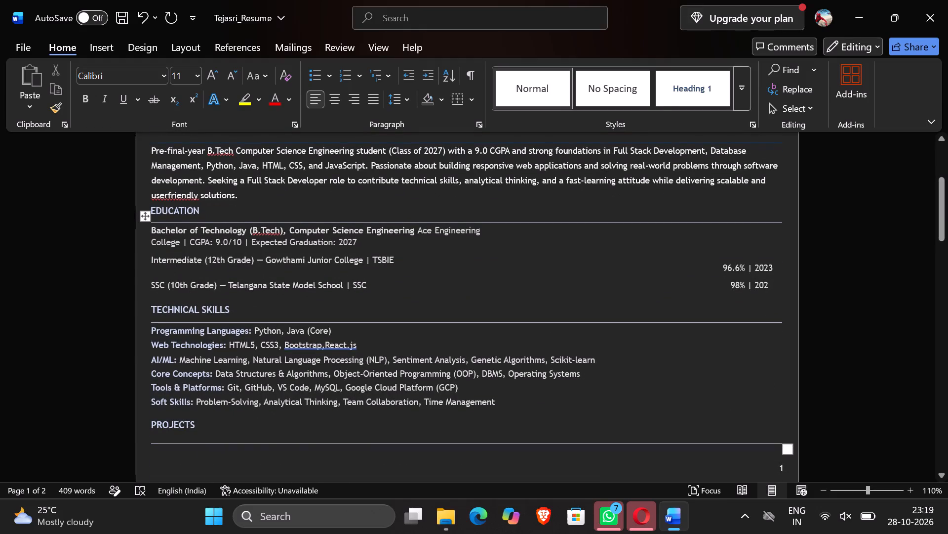
{"action": "left_click", "coordinate": [155, 270]}
{"action": "key", "text": "Down"}
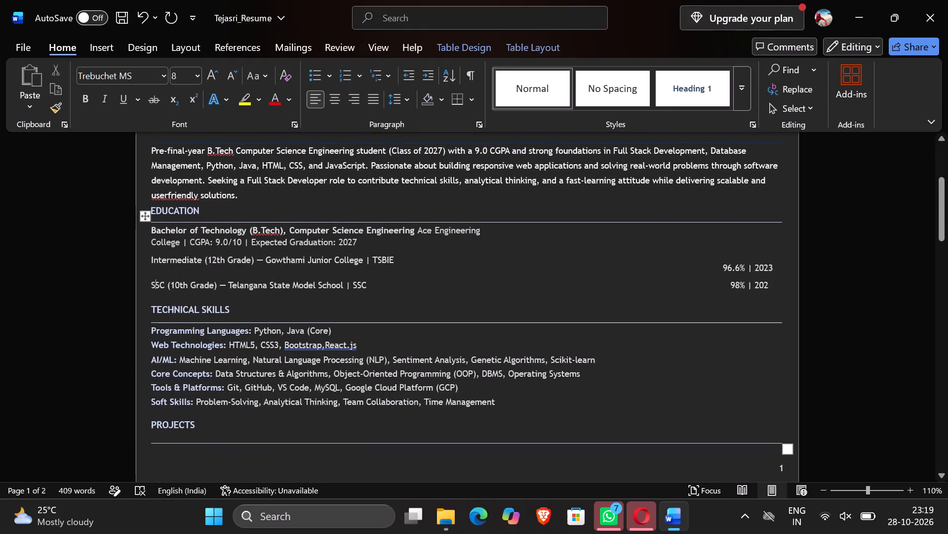
{"action": "key", "text": "Down"}
{"action": "key", "text": "Down"}
{"action": "key", "text": "Right"}
{"action": "key", "text": "Right"}
{"action": "key", "text": "Right"}
{"action": "key", "text": "Right"}
{"action": "key", "text": "Right"}
{"action": "key", "text": "Right"}
{"action": "key", "text": "Right"}
{"action": "key", "text": "Right"}
{"action": "key", "text": "Right"}
{"action": "key", "text": "Right"}
{"action": "key", "text": "Right"}
{"action": "key", "text": "Right"}
{"action": "key", "text": "Right"}
{"action": "key", "text": "Right"}
{"action": "key", "text": "Right"}
{"action": "key", "text": "Right"}
{"action": "key", "text": "Right"}
{"action": "key", "text": "Right"}
{"action": "key", "text": "Right"}
{"action": "key", "text": "Right"}
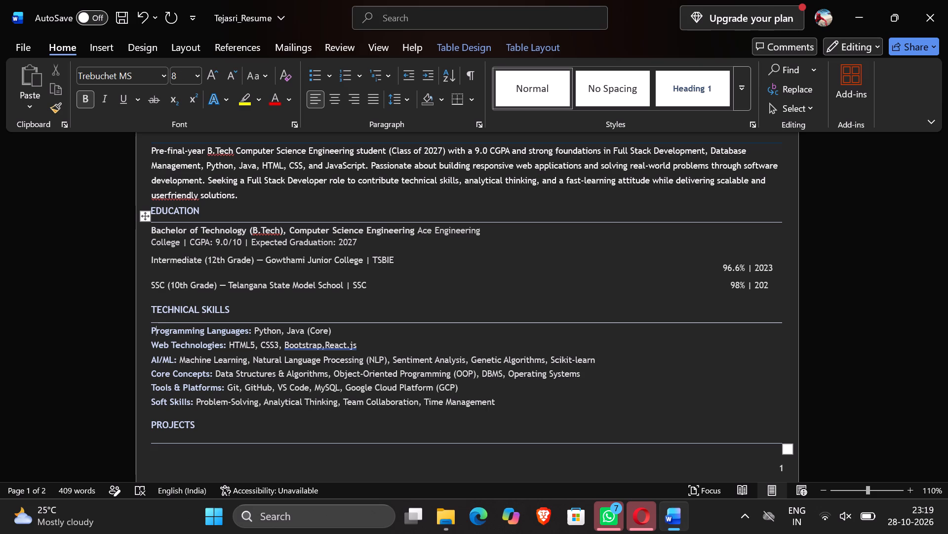
{"action": "key", "text": "Right"}
{"action": "key", "text": "Right"}
{"action": "key", "text": "Right"}
{"action": "key", "text": "Right"}
{"action": "key", "text": "Right"}
{"action": "key", "text": "Right"}
{"action": "key", "text": "BackSpace"}
{"action": "key", "text": "BackSpace"}
{"action": "key", "text": "BackSpace"}
{"action": "key", "text": "BackSpace"}
{"action": "key", "text": "BackSpace"}
{"action": "key", "text": "BackSpace"}
Remove ",React.js" from the end of the Web Technologies entry so the list ends with Bootstrap.
{"action": "key", "text": "Down"}
{"action": "key", "text": "Right"}
{"action": "key", "text": "Right"}
{"action": "key", "text": "Right"}
{"action": "key", "text": "Right"}
{"action": "key", "text": "Right"}
{"action": "key", "text": "Right"}
{"action": "key", "text": "Right"}
{"action": "key", "text": "Right"}
{"action": "key", "text": "Right"}
{"action": "key", "text": "Right"}
{"action": "key", "text": "Right"}
{"action": "key", "text": "Right"}
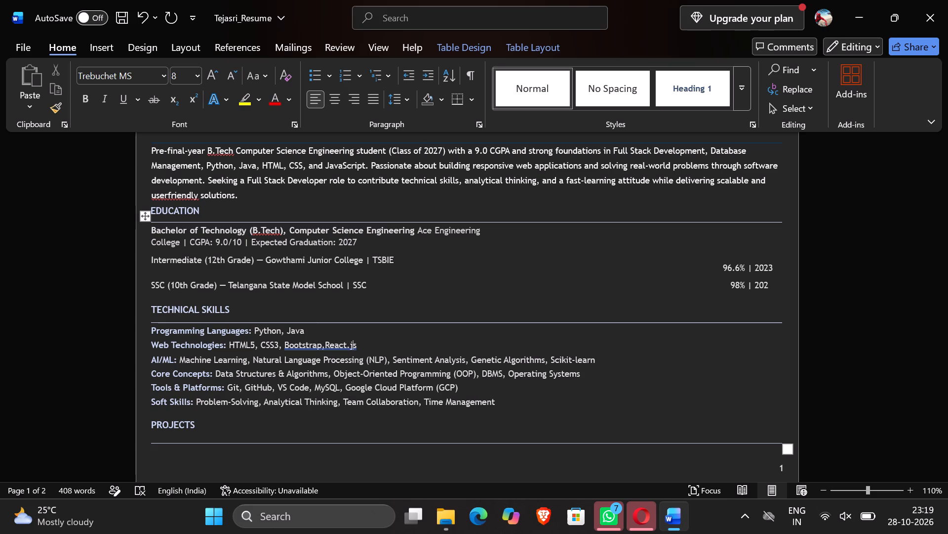
{"action": "key", "text": "Right"}
{"action": "key", "text": "BackSpace"}
{"action": "key", "text": "BackSpace"}
{"action": "key", "text": "BackSpace"}
{"action": "key", "text": "BackSpace"}
{"action": "key", "text": "BackSpace"}
{"action": "key", "text": "BackSpace"}
{"action": "key", "text": "BackSpace"}
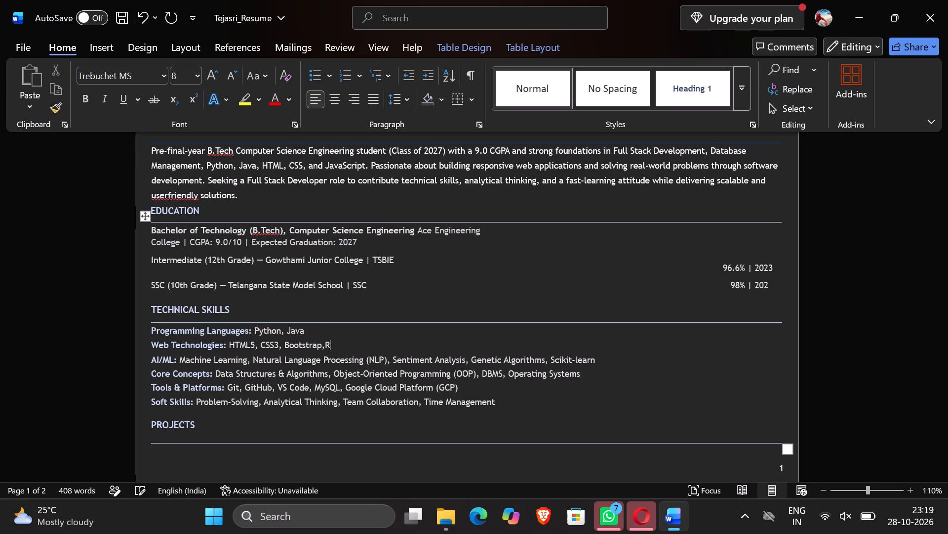
{"action": "key", "text": "BackSpace"}
{"action": "key", "text": "BackSpace"}
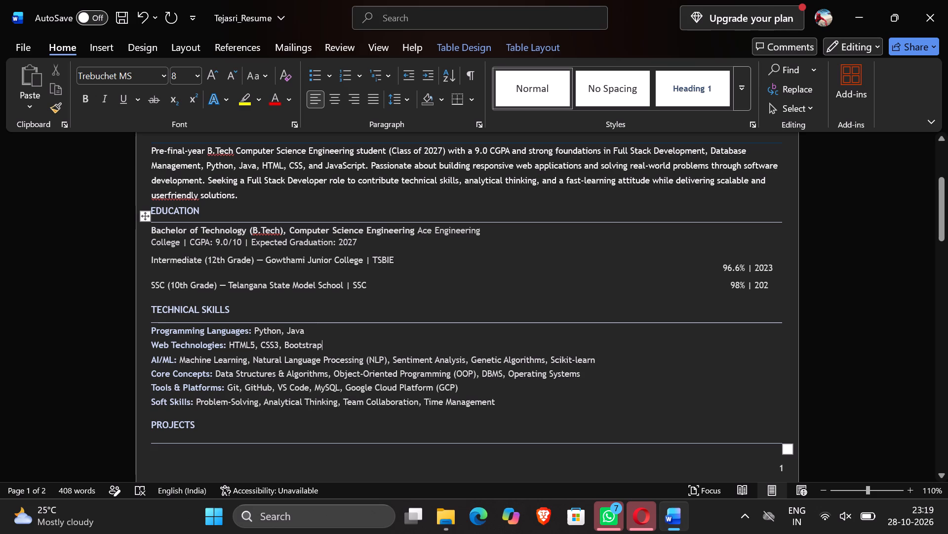
Insert a line break before the CERTIFICATIONS block so the Amazon Product Review Analysis System title moves down to its project description.
{"action": "scroll", "coordinate": [398, 369], "scroll_direction": "down", "scroll_amount": 1}
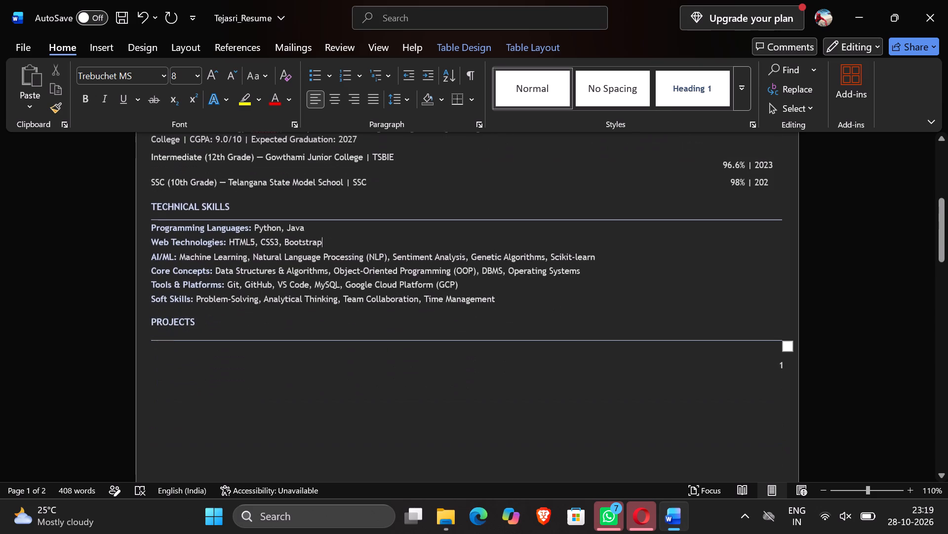
{"action": "scroll", "coordinate": [398, 369], "scroll_direction": "down", "scroll_amount": 1}
{"action": "left_click", "coordinate": [342, 390]}
{"action": "scroll", "coordinate": [342, 390], "scroll_direction": "down", "scroll_amount": 4}
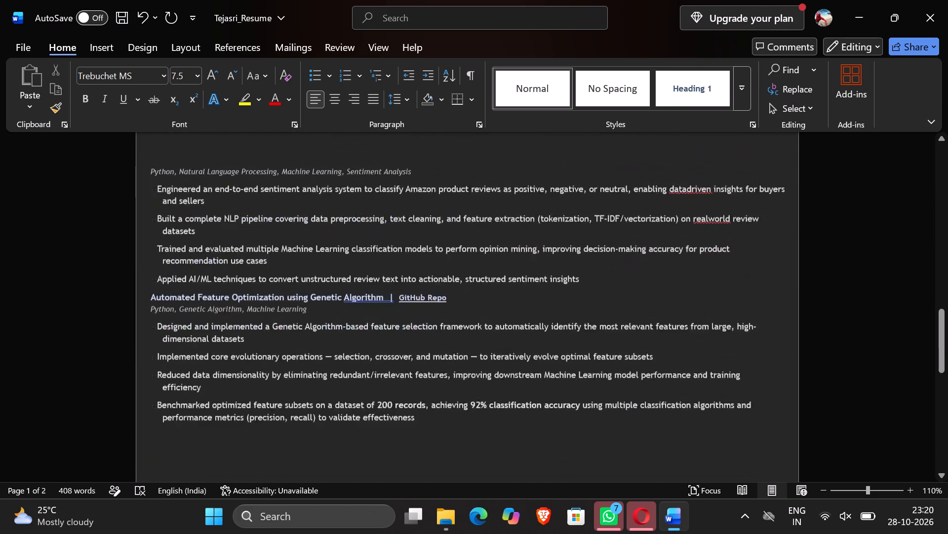
{"action": "scroll", "coordinate": [342, 390], "scroll_direction": "up", "scroll_amount": 1}
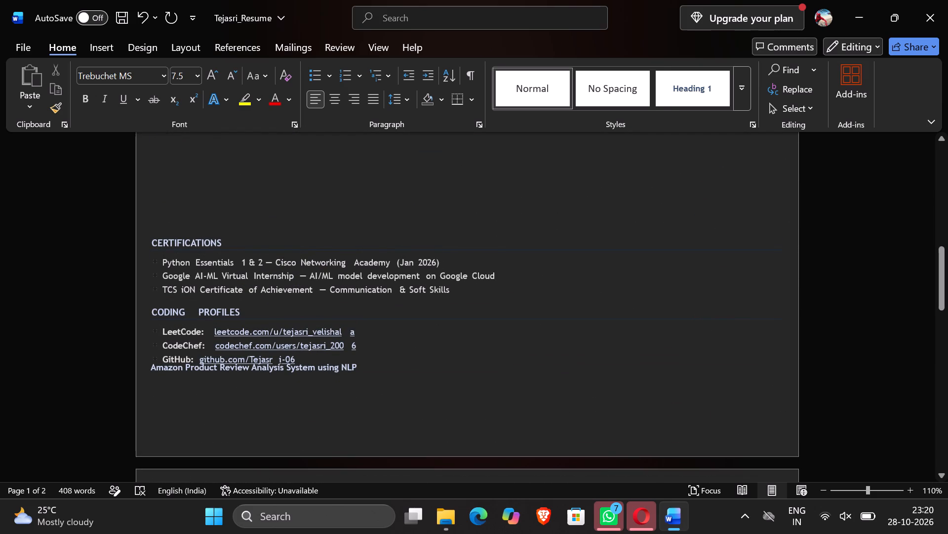
{"action": "left_click", "coordinate": [379, 367]}
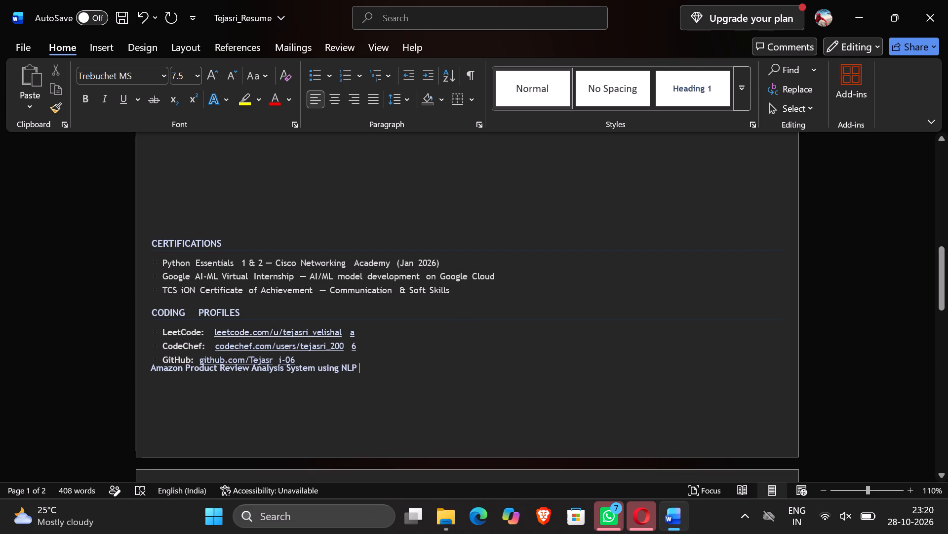
{"action": "left_click", "coordinate": [319, 358]}
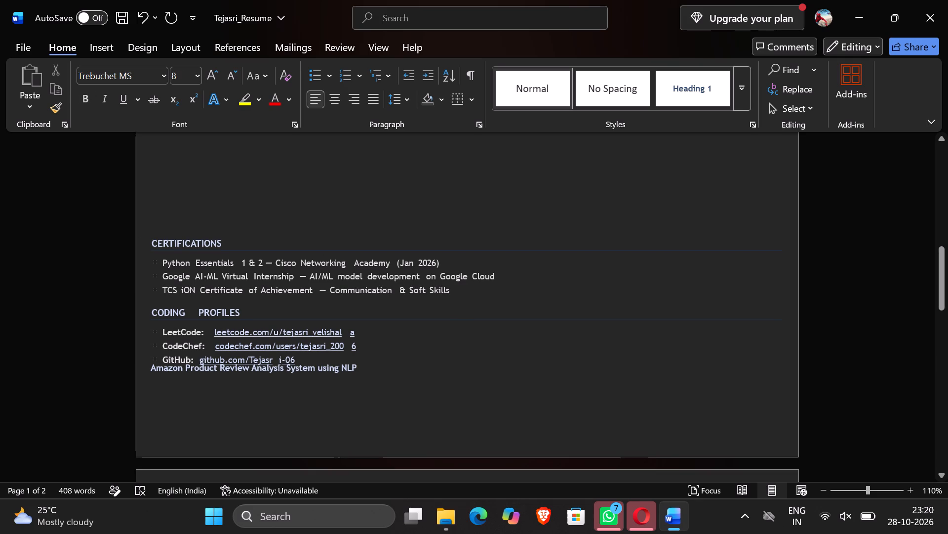
{"action": "left_click", "coordinate": [319, 358]}
{"action": "key", "text": "Return"}
Copy both project entries, from the Amazon Product Review Analysis System title through the last Genetic Algorithm bullet.
{"action": "scroll", "coordinate": [319, 358], "scroll_direction": "down", "scroll_amount": 1}
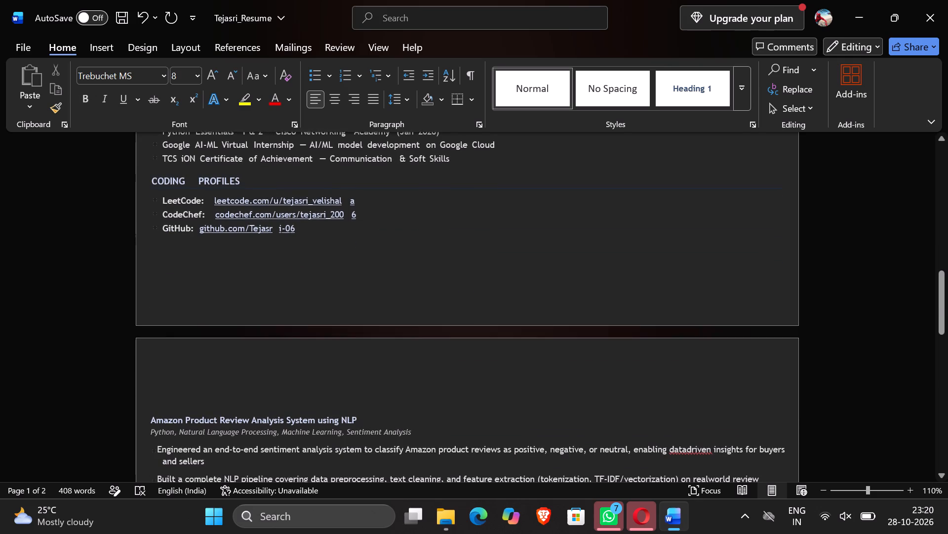
{"action": "scroll", "coordinate": [270, 371], "scroll_direction": "down", "scroll_amount": 1}
{"action": "left_click_drag", "start_coordinate": [424, 425], "coordinate": [257, 361]}
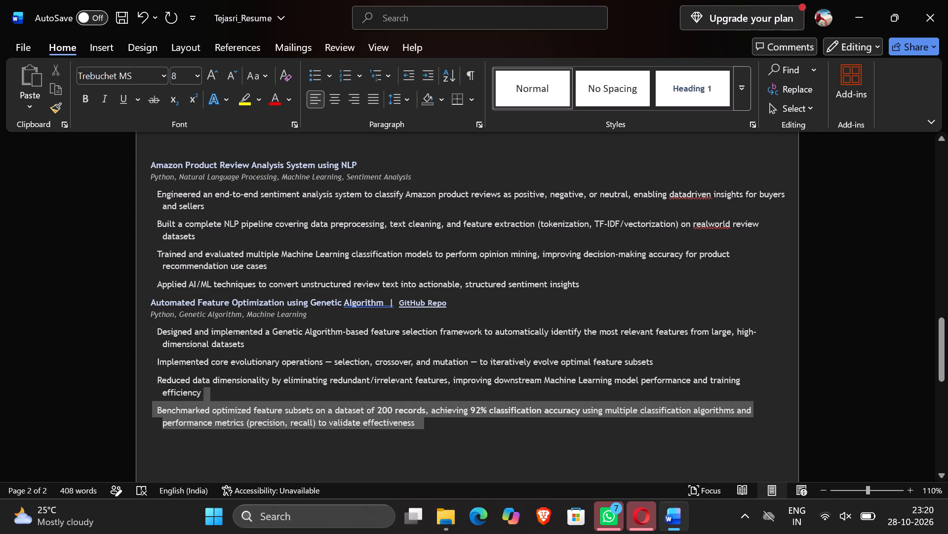
{"action": "left_click_drag", "start_coordinate": [257, 361], "coordinate": [156, 212]}
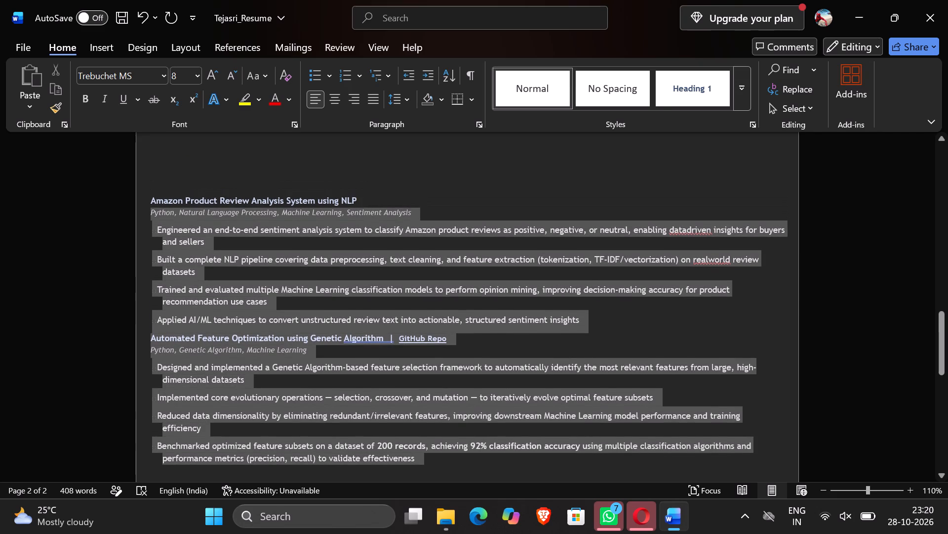
{"action": "left_click_drag", "start_coordinate": [156, 212], "coordinate": [146, 198]}
{"action": "key", "text": "ctrl+c"}
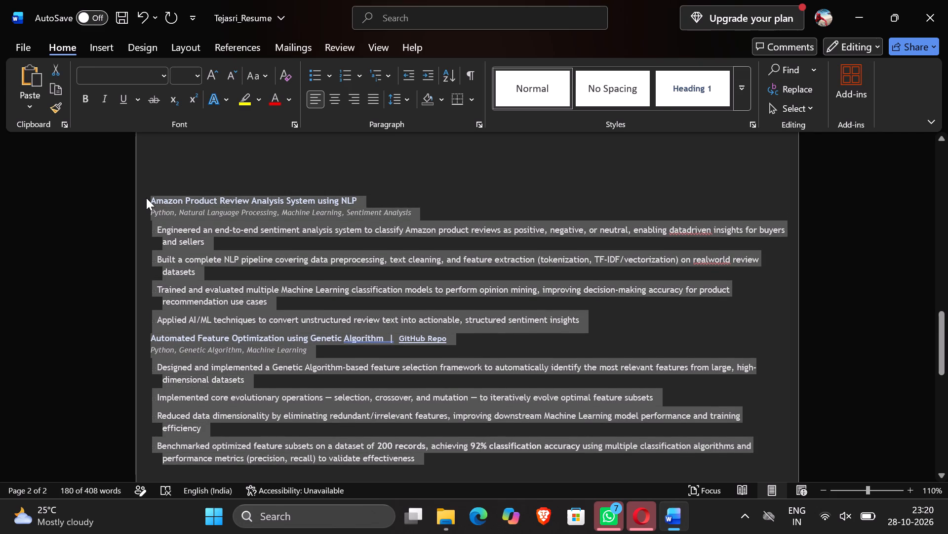
Delete the stray number 1 and the blank space before it below the PROJECTS divider.
{"action": "scroll", "coordinate": [146, 198], "scroll_direction": "up", "scroll_amount": 3}
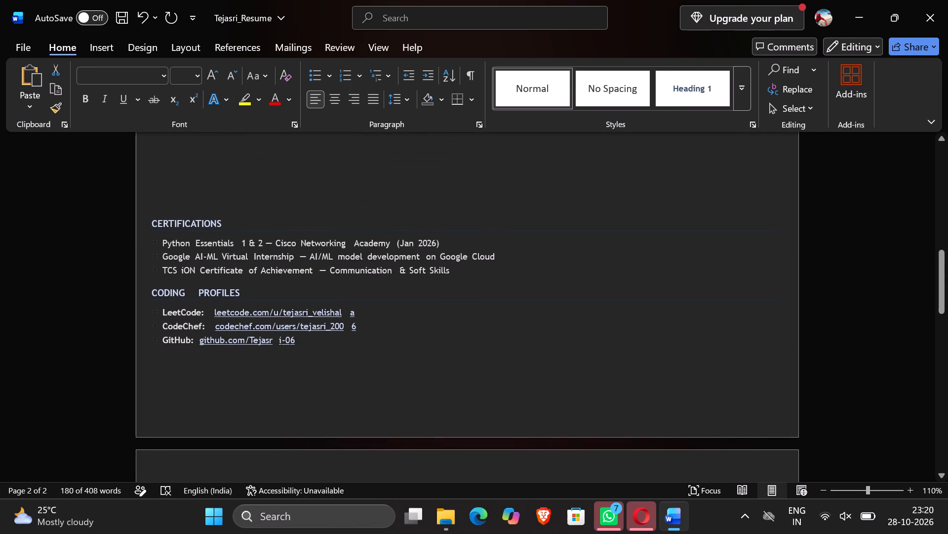
{"action": "left_click", "coordinate": [395, 295]}
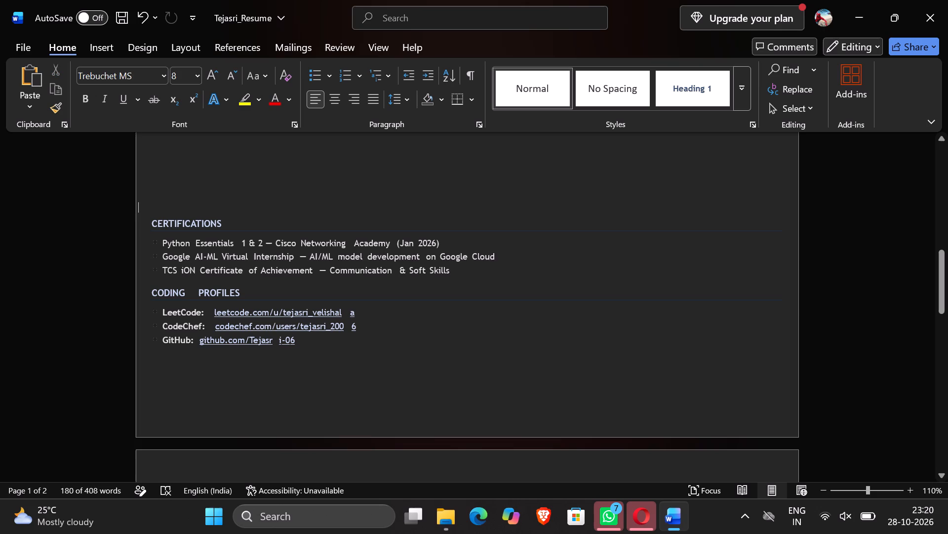
{"action": "scroll", "coordinate": [431, 222], "scroll_direction": "up", "scroll_amount": 1}
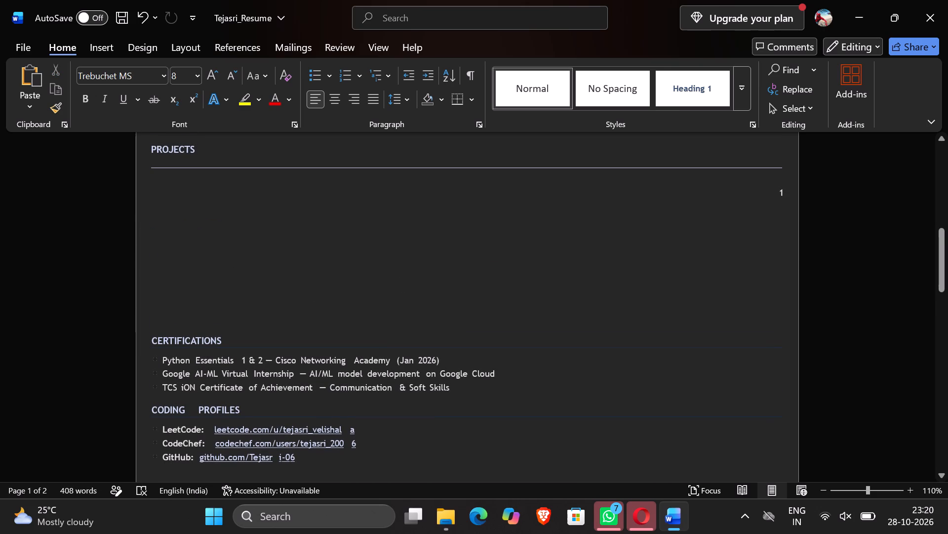
{"action": "left_click", "coordinate": [791, 192]}
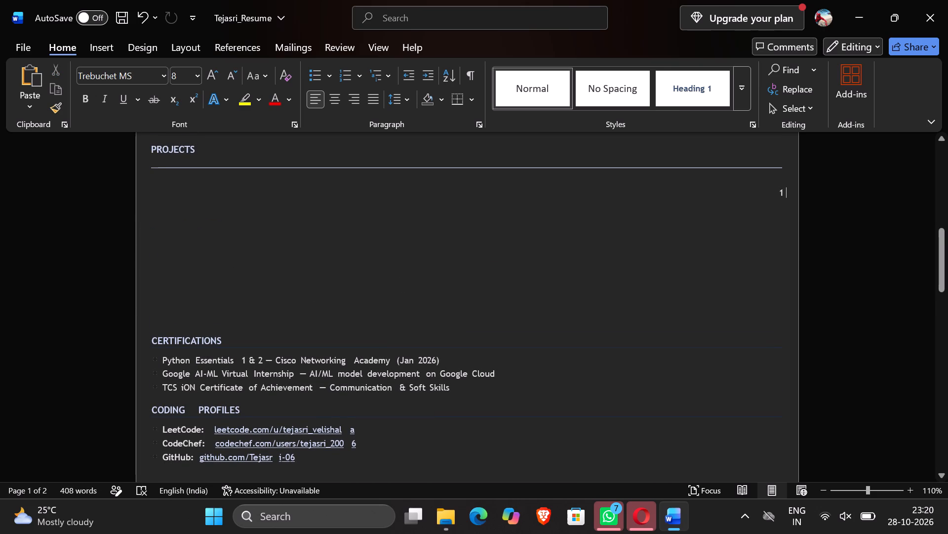
{"action": "key", "text": "BackSpace"}
{"action": "key", "text": "BackSpace"}
{"action": "key", "text": "BackSpace"}
{"action": "key", "text": "BackSpace"}
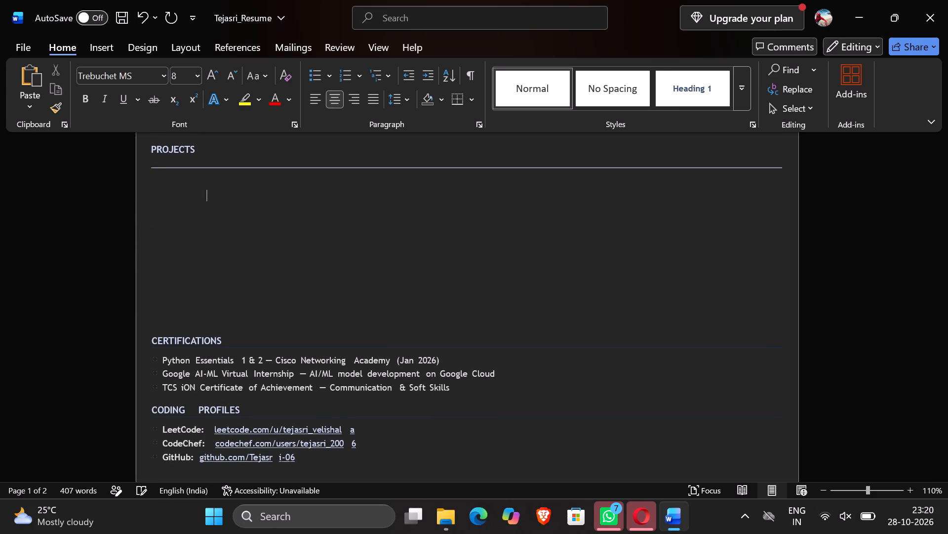
{"action": "key", "text": "BackSpace"}
{"action": "scroll", "coordinate": [791, 192], "scroll_direction": "up", "scroll_amount": 1}
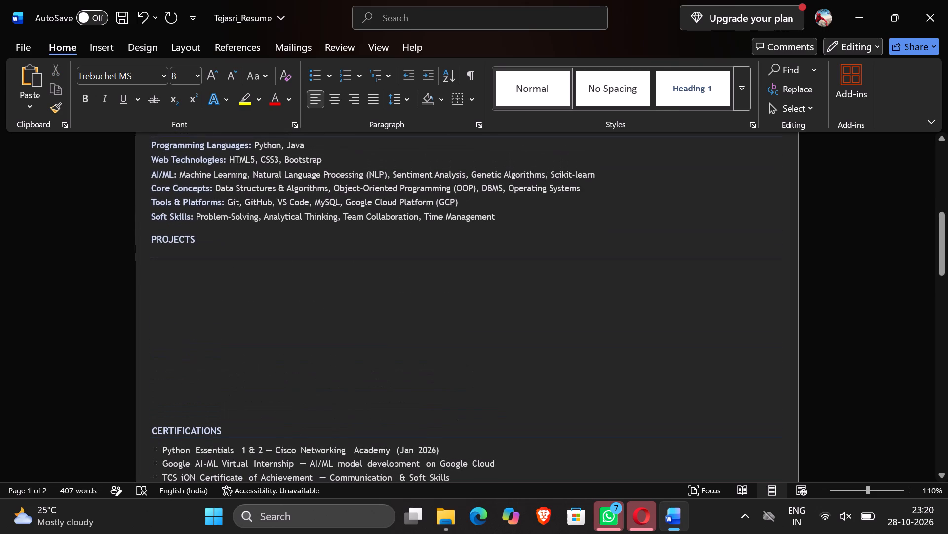
{"action": "key", "text": "BackSpace"}
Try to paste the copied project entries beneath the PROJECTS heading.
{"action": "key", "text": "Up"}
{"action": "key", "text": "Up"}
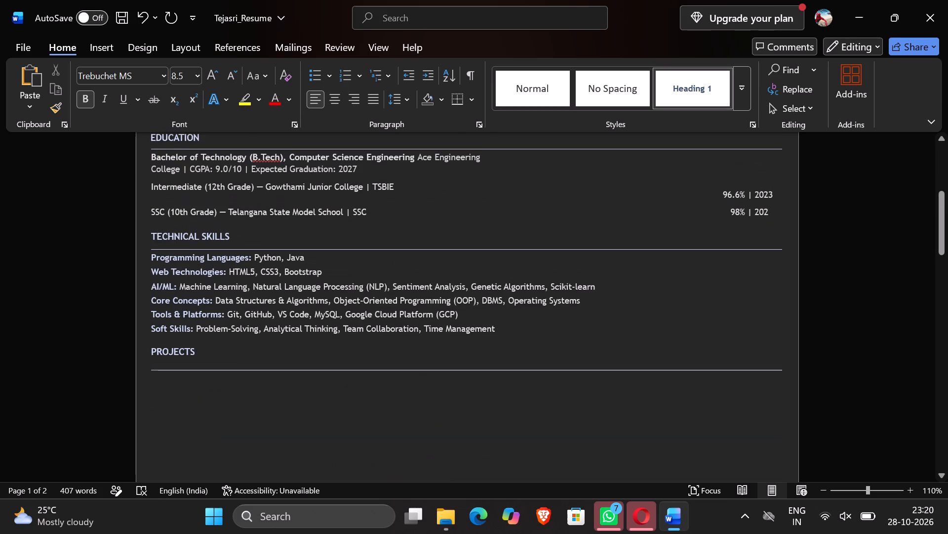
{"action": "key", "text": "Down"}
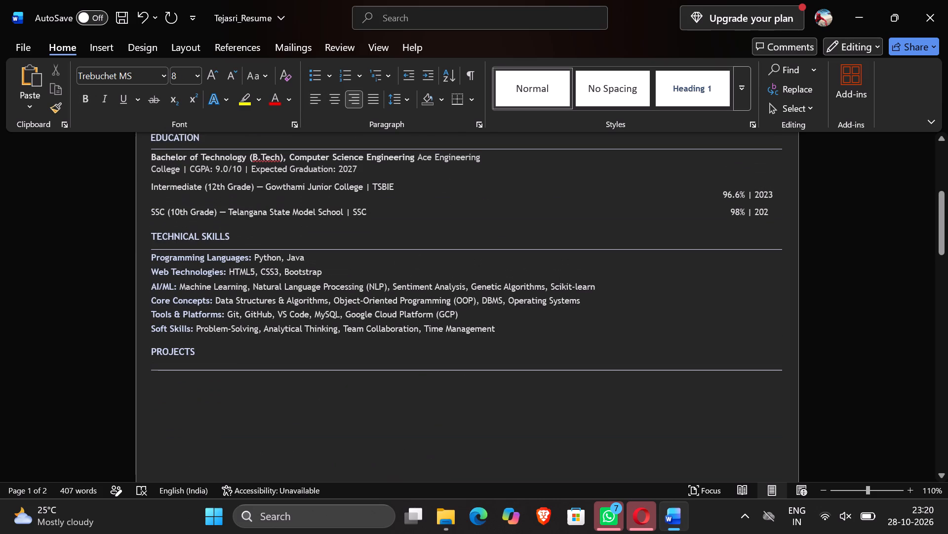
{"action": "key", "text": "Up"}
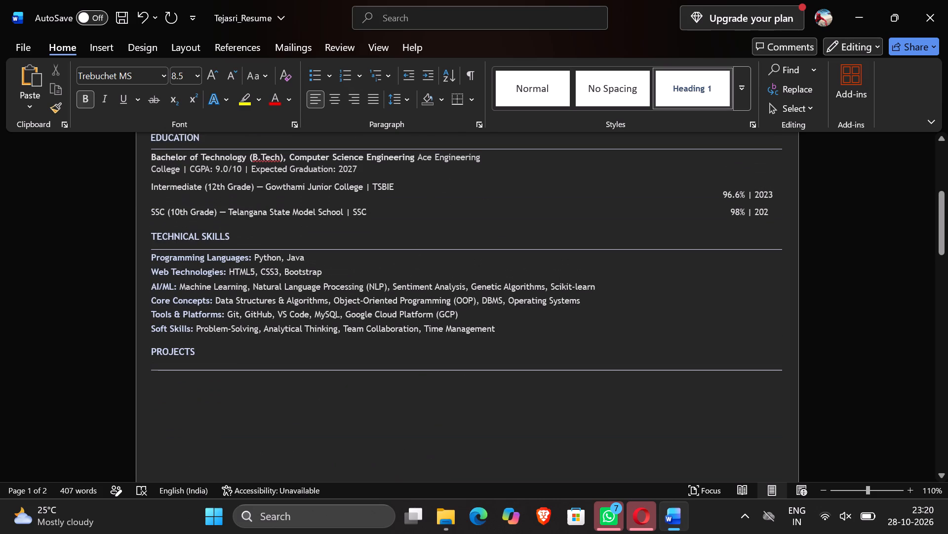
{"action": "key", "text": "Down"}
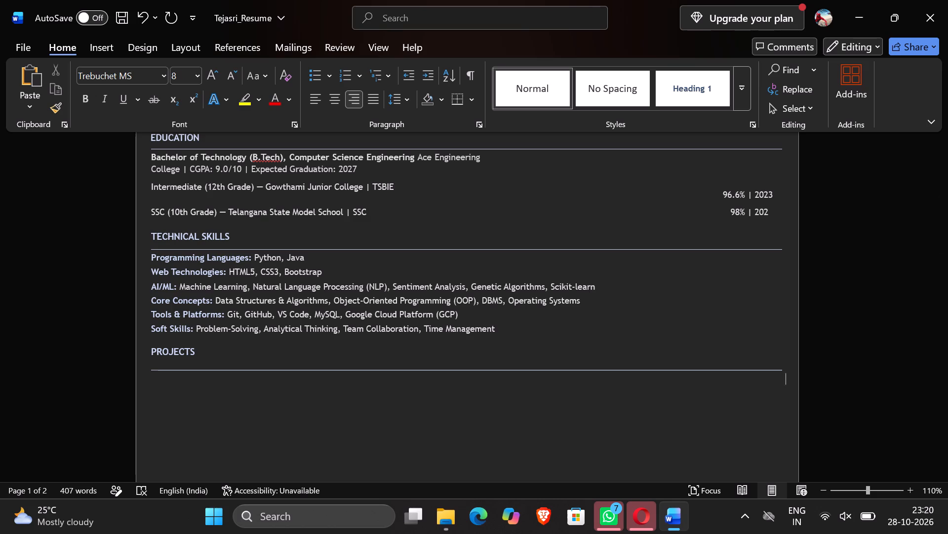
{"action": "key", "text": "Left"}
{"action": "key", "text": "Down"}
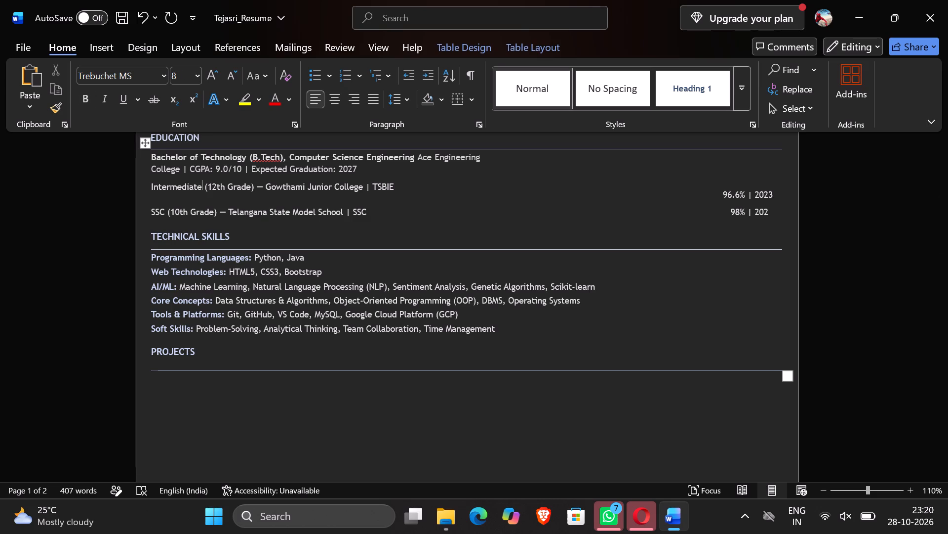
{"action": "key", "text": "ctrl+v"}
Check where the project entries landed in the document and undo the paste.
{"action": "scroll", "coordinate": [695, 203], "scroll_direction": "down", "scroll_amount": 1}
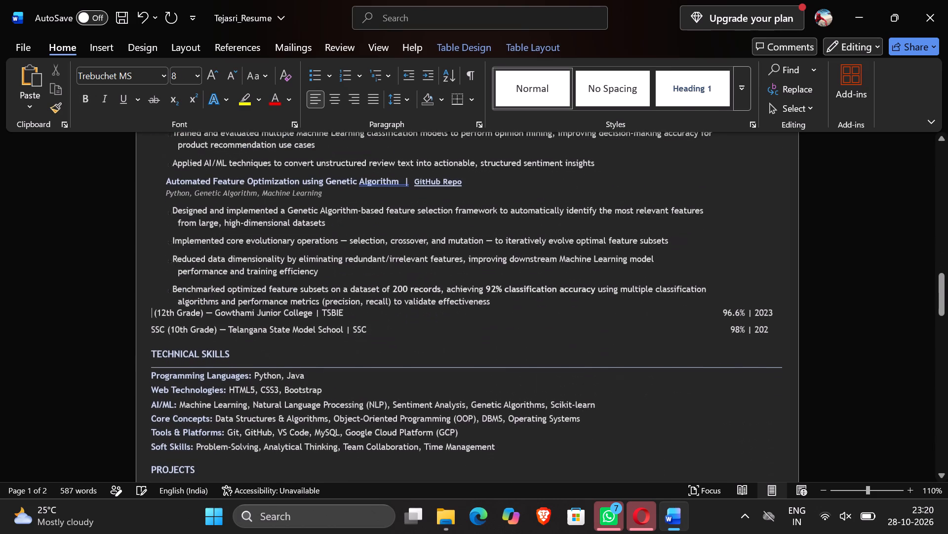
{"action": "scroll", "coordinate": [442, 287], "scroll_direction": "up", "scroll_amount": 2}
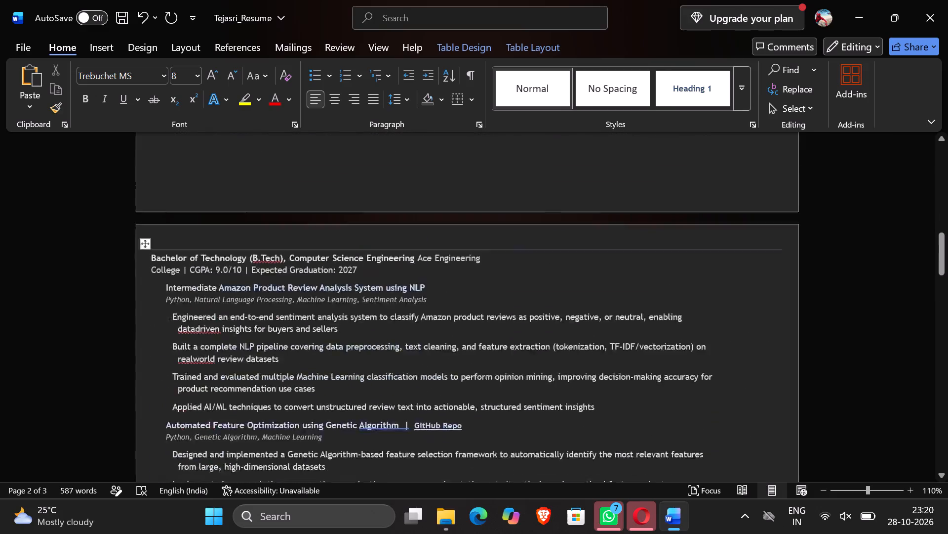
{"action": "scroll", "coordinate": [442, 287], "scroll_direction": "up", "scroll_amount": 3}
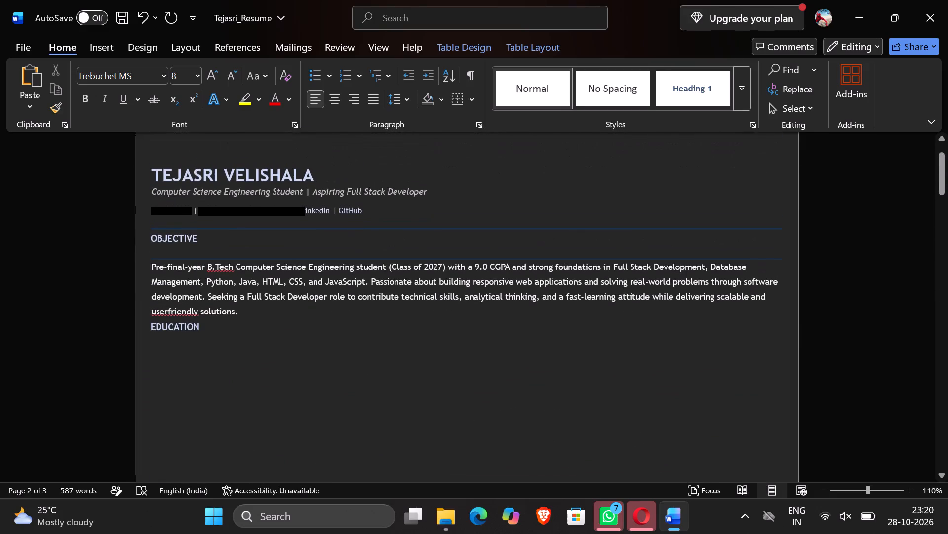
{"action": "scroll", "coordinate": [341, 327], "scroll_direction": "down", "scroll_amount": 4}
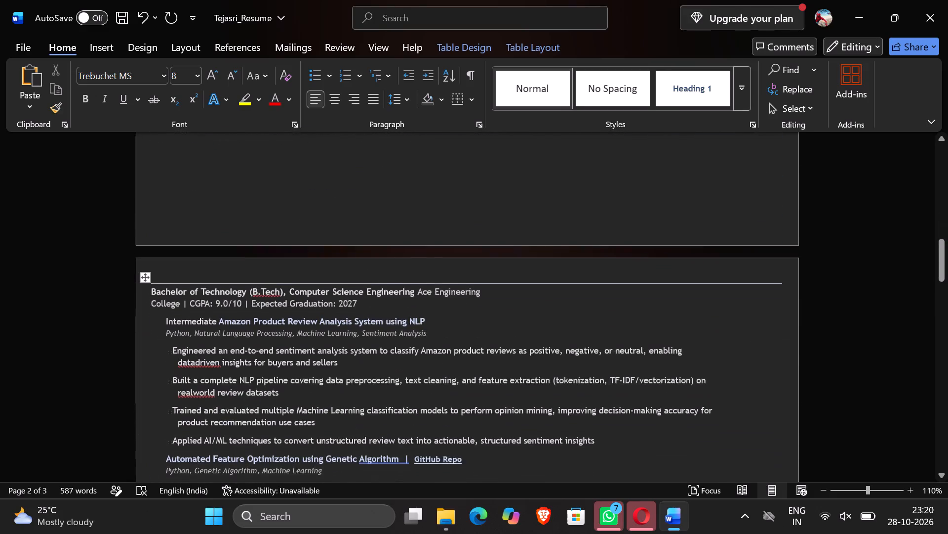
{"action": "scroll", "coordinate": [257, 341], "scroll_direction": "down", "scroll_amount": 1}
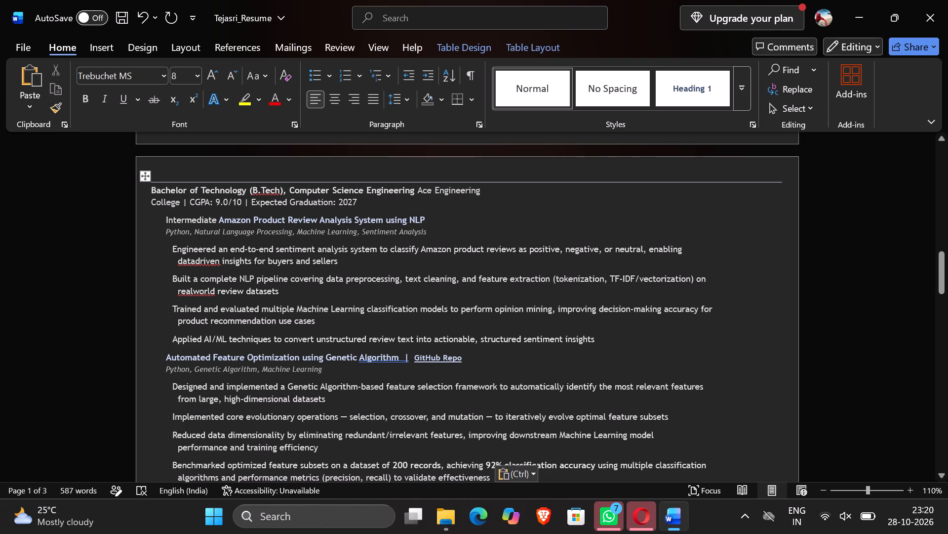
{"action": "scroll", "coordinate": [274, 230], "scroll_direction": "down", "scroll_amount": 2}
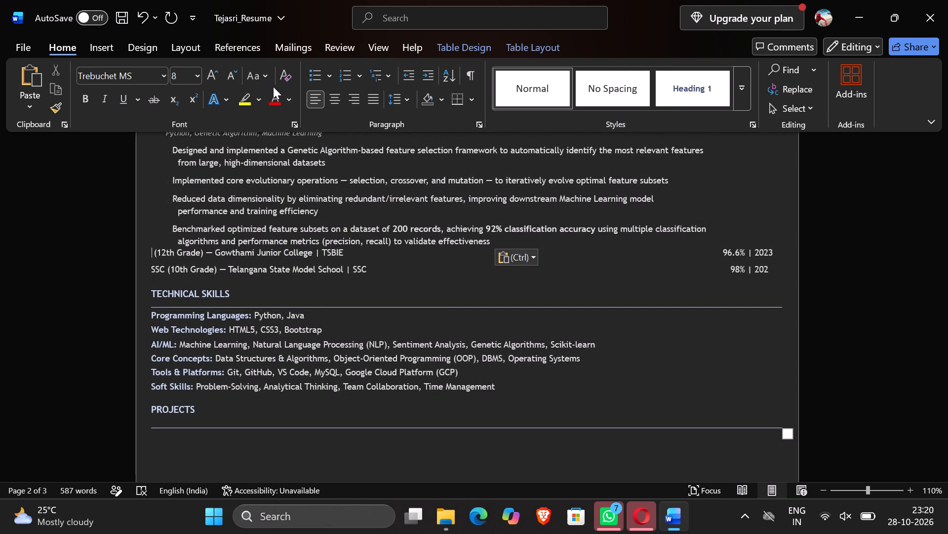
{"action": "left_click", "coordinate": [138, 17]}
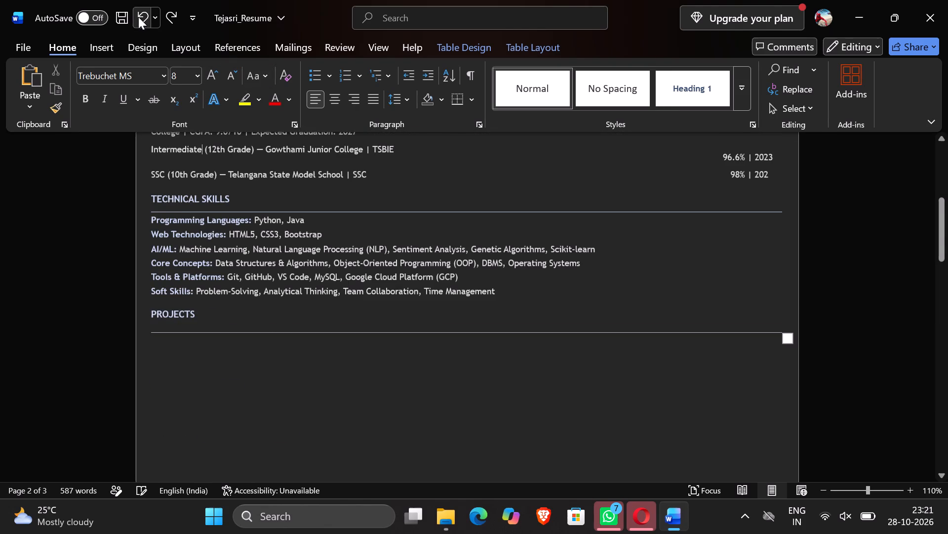
Paste the copied project entries into the blank line below the PROJECTS divider, outside the table.
{"action": "scroll", "coordinate": [225, 337], "scroll_direction": "down", "scroll_amount": 1}
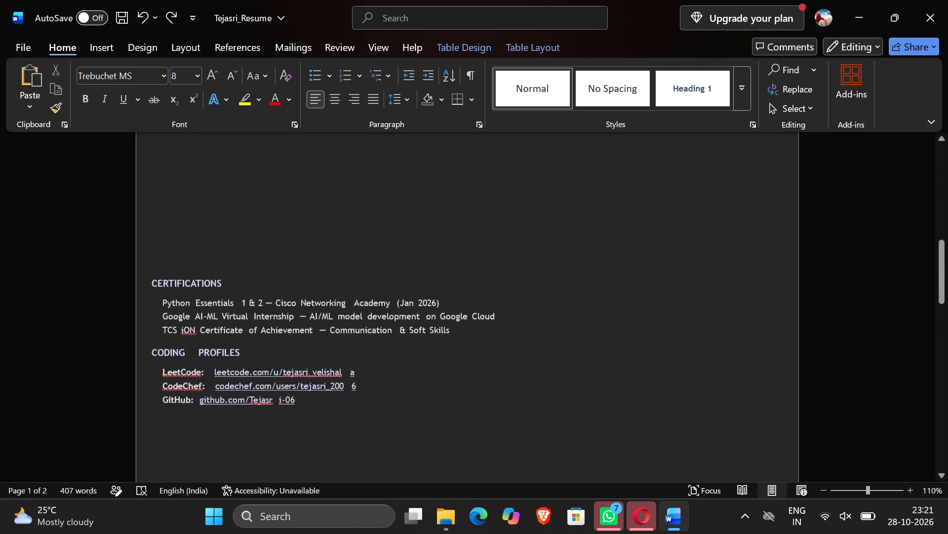
{"action": "scroll", "coordinate": [220, 259], "scroll_direction": "up", "scroll_amount": 1}
{"action": "left_click", "coordinate": [193, 337]}
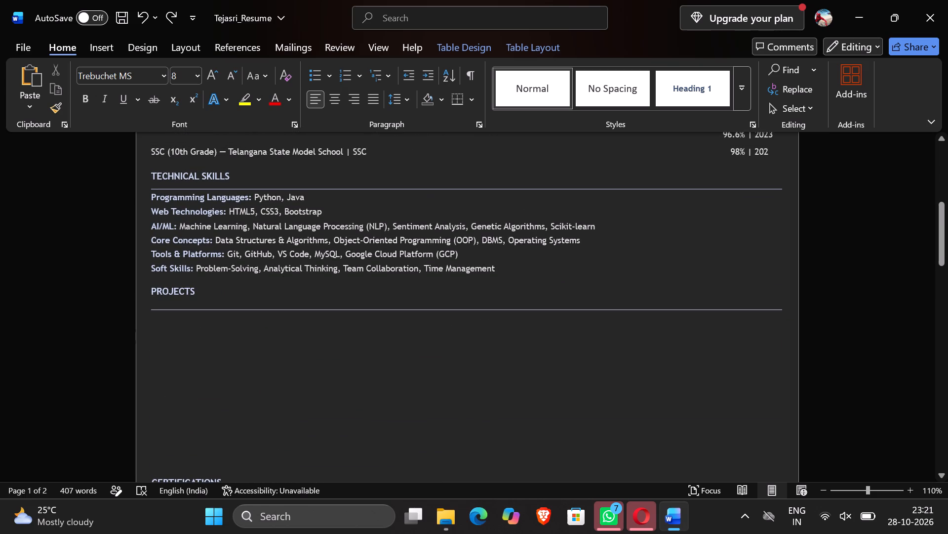
{"action": "key", "text": "Down"}
{"action": "key", "text": "Down"}
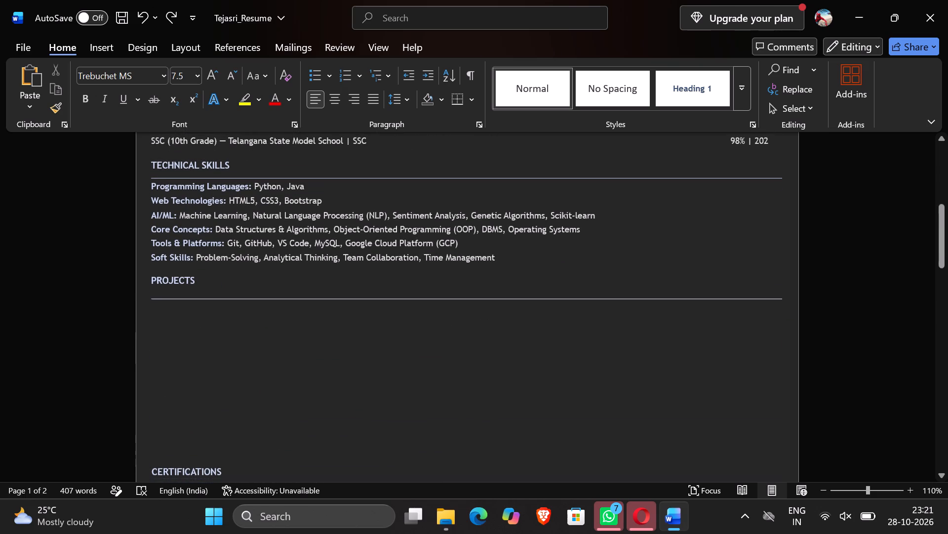
{"action": "key", "text": "Down"}
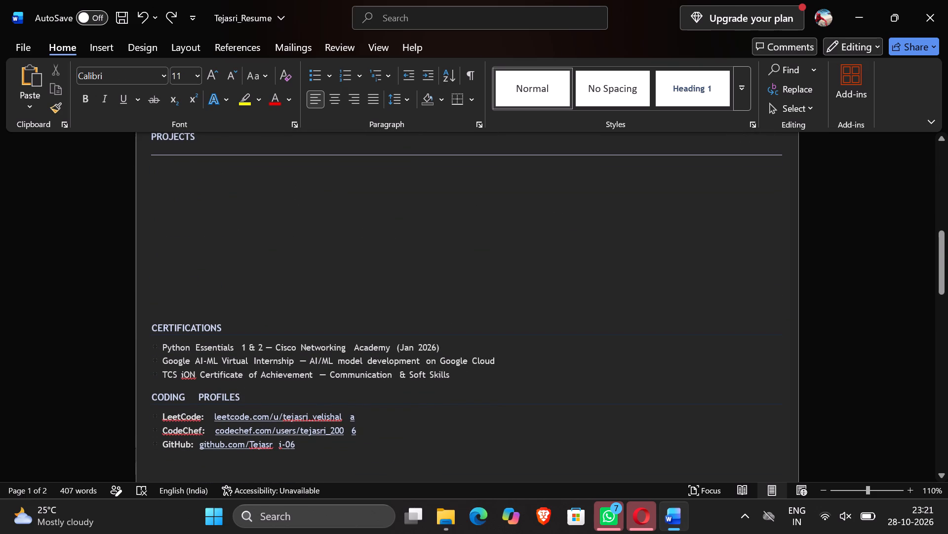
{"action": "key", "text": "Down"}
{"action": "key", "text": "Up"}
{"action": "key", "text": "Up"}
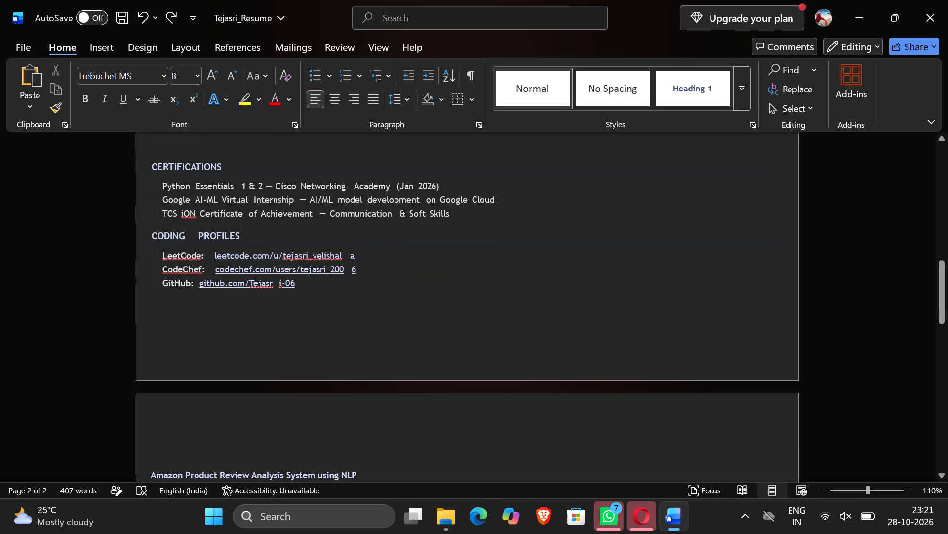
{"action": "key", "text": "Up"}
{"action": "key", "text": "Up"}
{"action": "key", "text": "Up"}
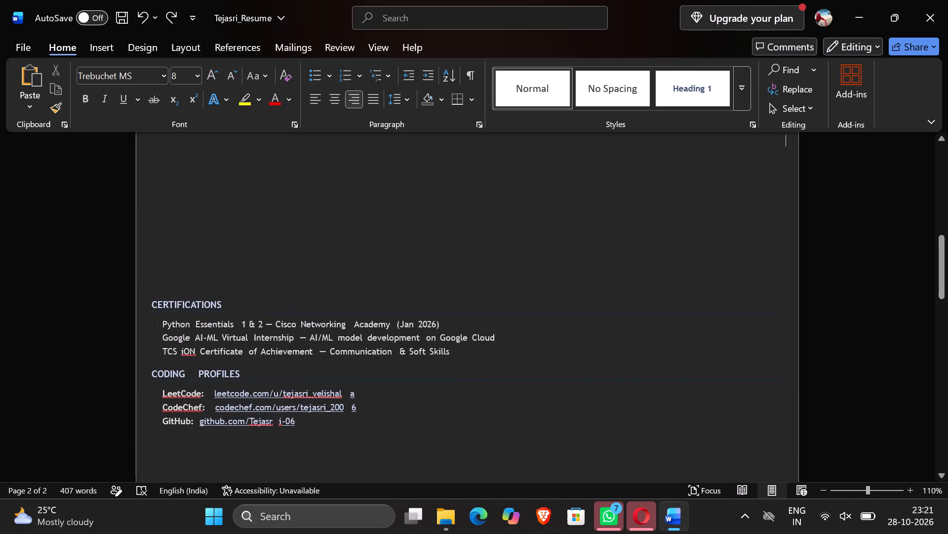
{"action": "key", "text": "Up"}
{"action": "key", "text": "Down"}
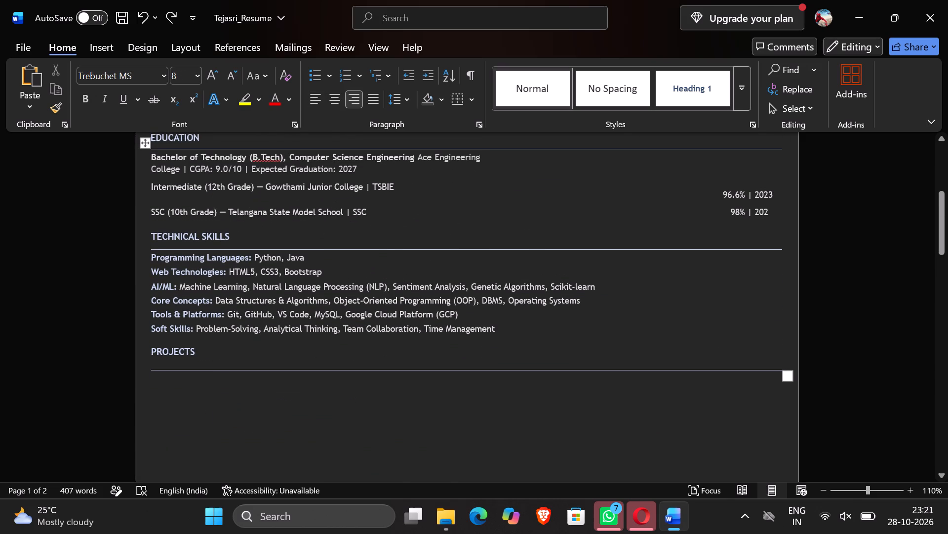
{"action": "key", "text": "Down"}
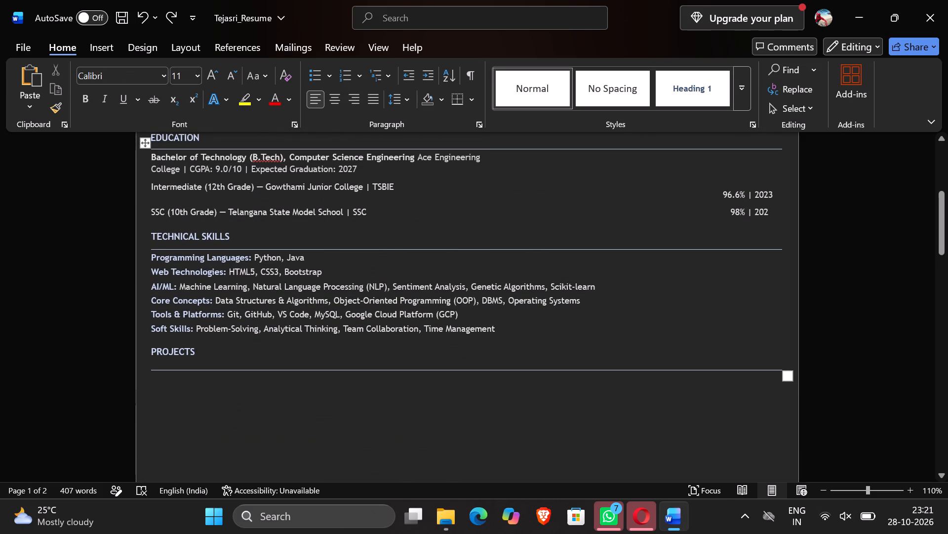
{"action": "scroll", "coordinate": [193, 337], "scroll_direction": "down", "scroll_amount": 1}
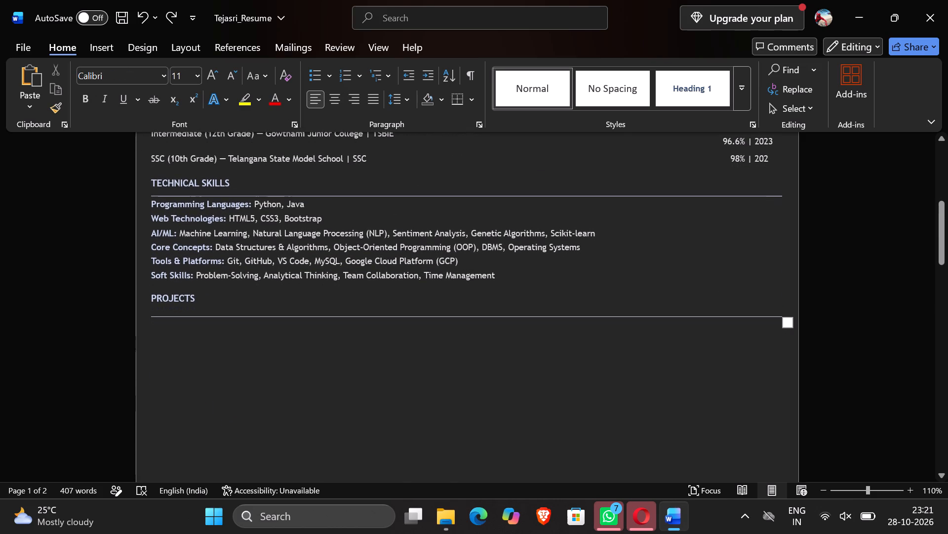
{"action": "key", "text": "ctrl+v"}
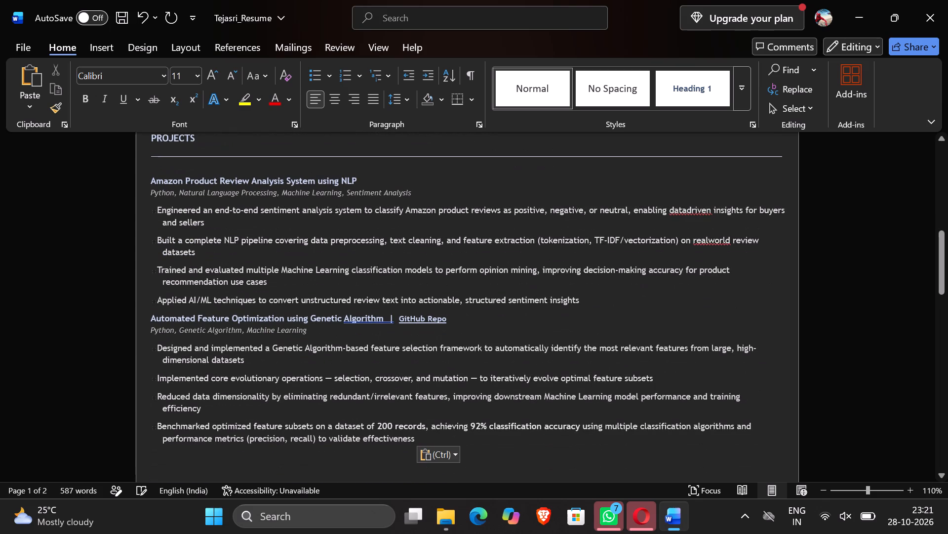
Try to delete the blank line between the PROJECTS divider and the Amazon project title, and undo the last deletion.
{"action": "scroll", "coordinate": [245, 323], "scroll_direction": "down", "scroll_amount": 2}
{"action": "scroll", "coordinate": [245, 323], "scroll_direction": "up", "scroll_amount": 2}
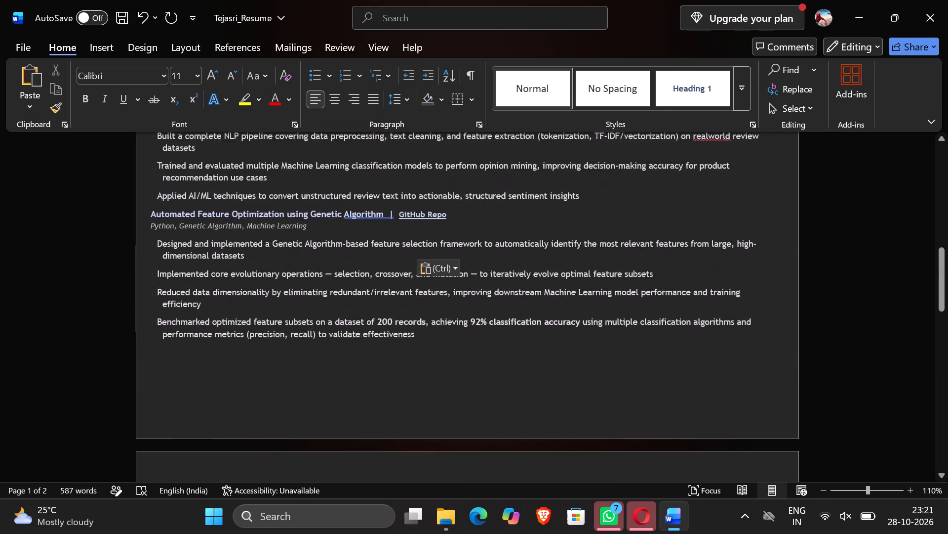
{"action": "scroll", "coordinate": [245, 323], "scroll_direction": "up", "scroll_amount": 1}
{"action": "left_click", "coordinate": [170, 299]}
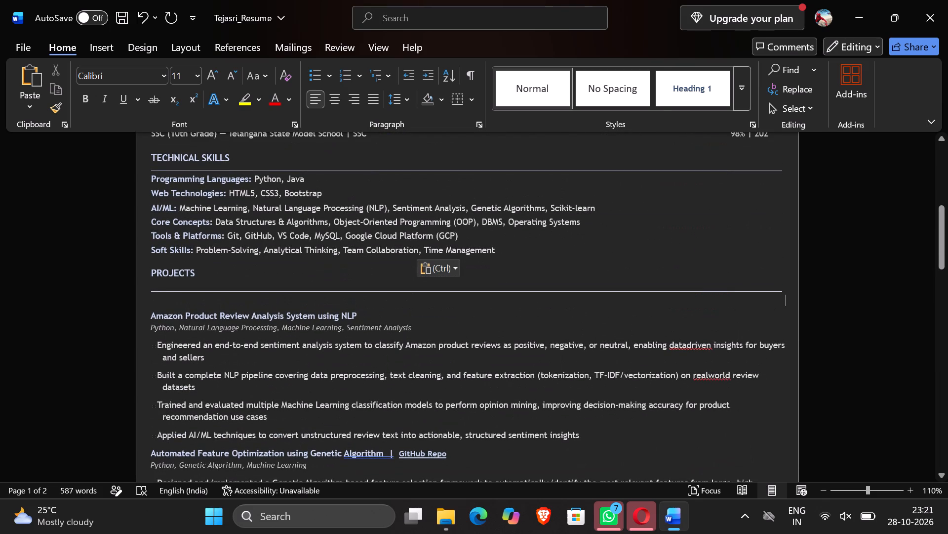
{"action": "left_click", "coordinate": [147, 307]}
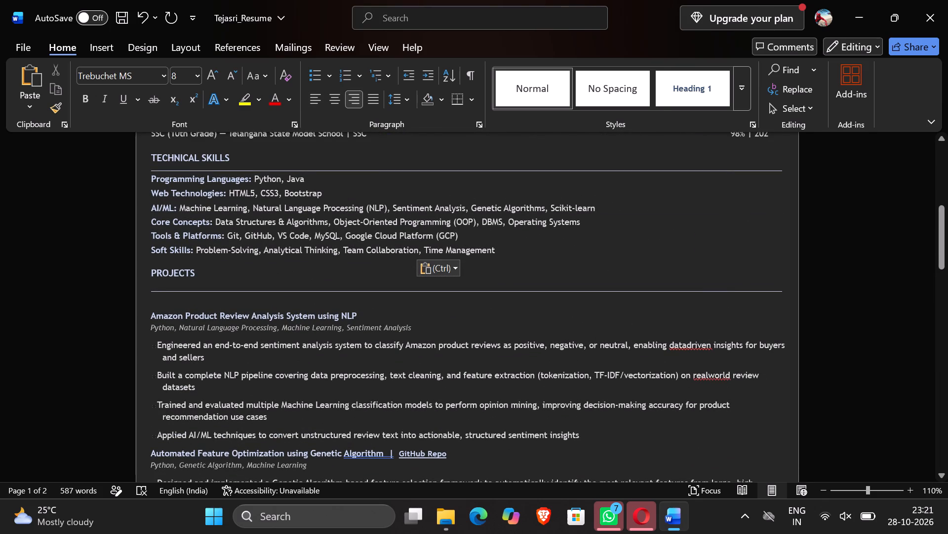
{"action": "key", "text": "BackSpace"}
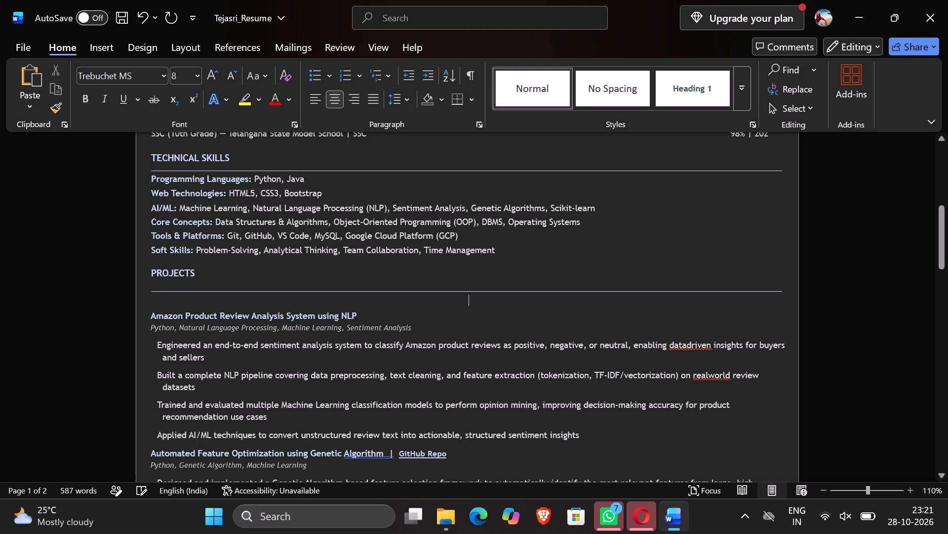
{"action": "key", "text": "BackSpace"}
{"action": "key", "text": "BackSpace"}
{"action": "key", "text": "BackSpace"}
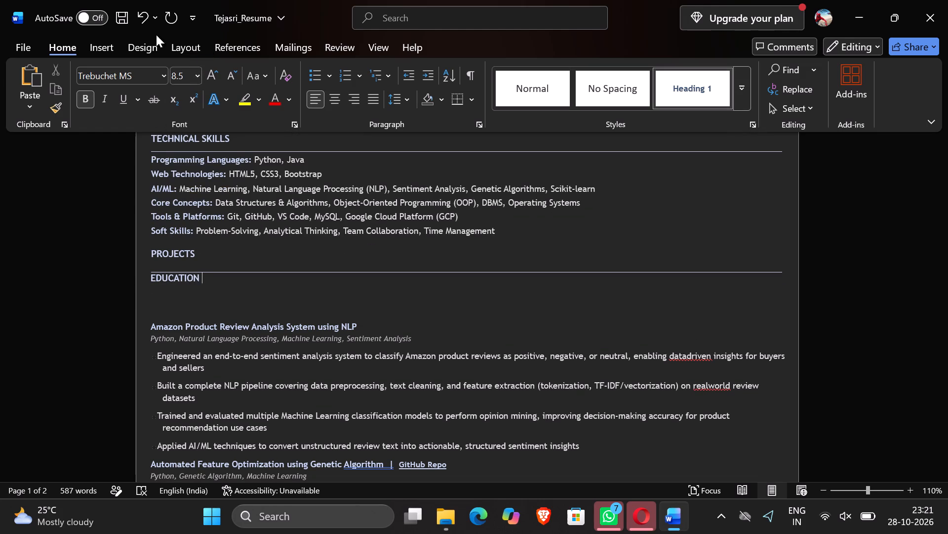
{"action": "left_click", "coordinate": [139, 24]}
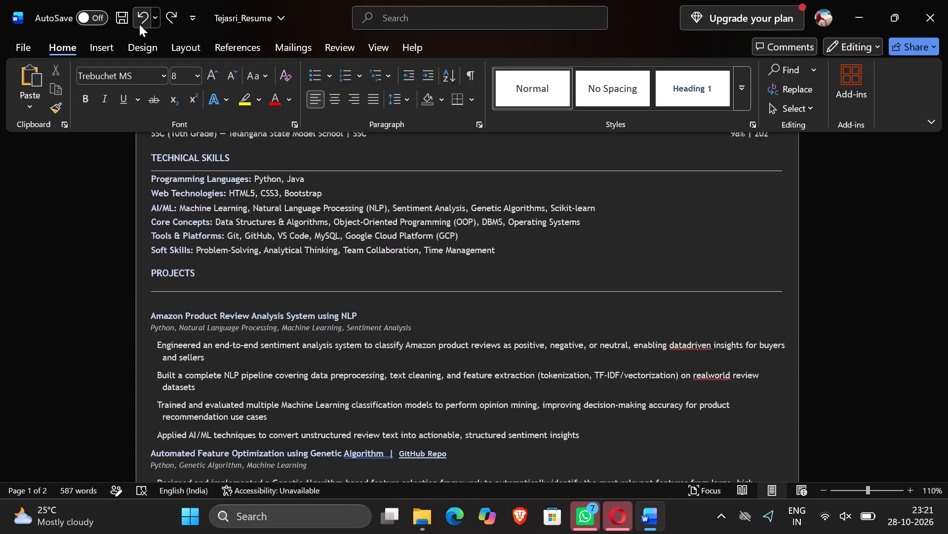
Remove the space after paragraphs throughout the Amazon Product Review Analysis System entry, from its title through its last bullet.
{"action": "scroll", "coordinate": [201, 241], "scroll_direction": "up", "scroll_amount": 1}
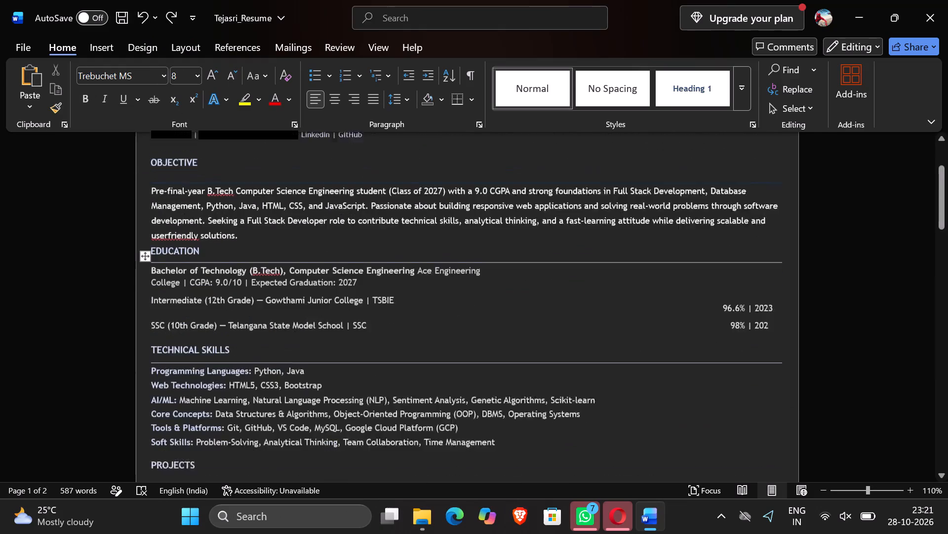
{"action": "scroll", "coordinate": [201, 241], "scroll_direction": "up", "scroll_amount": 1}
{"action": "scroll", "coordinate": [240, 353], "scroll_direction": "down", "scroll_amount": 2}
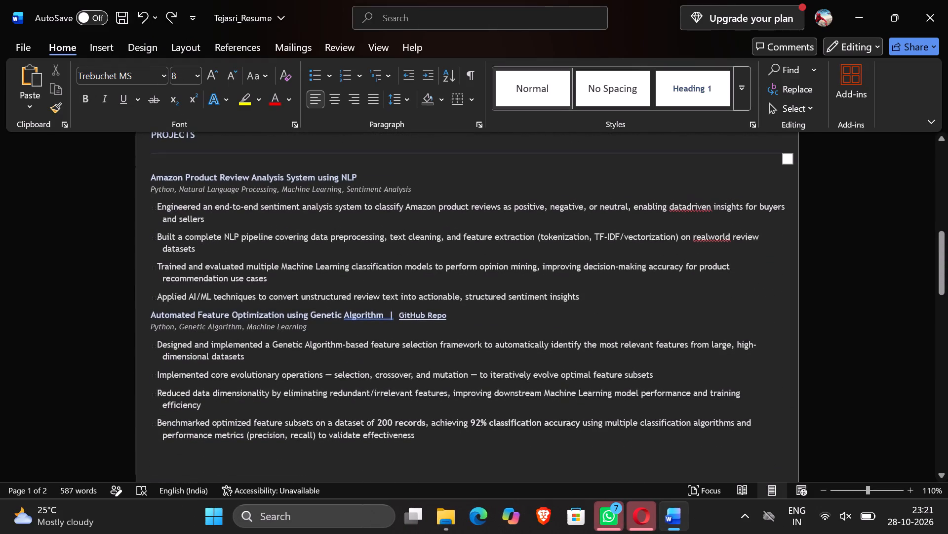
{"action": "scroll", "coordinate": [256, 352], "scroll_direction": "down", "scroll_amount": 1}
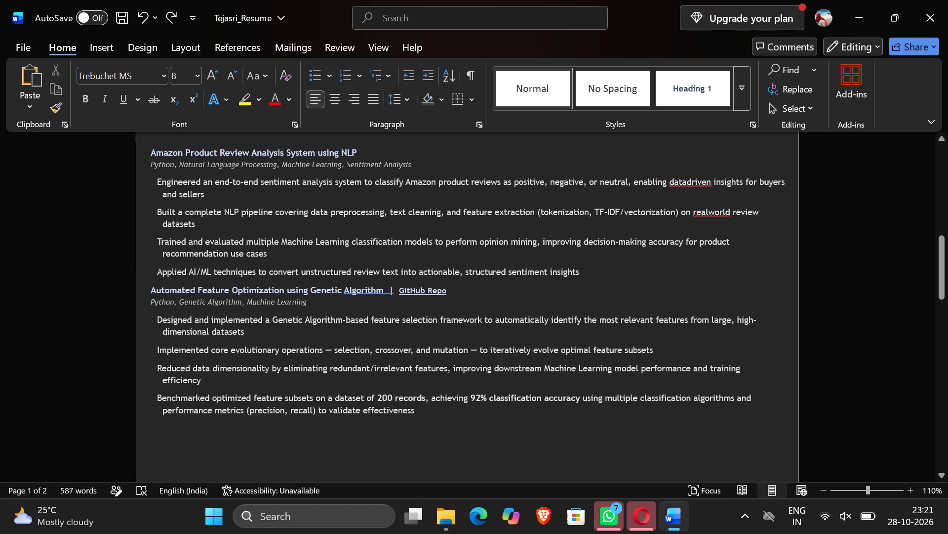
{"action": "scroll", "coordinate": [224, 290], "scroll_direction": "up", "scroll_amount": 2}
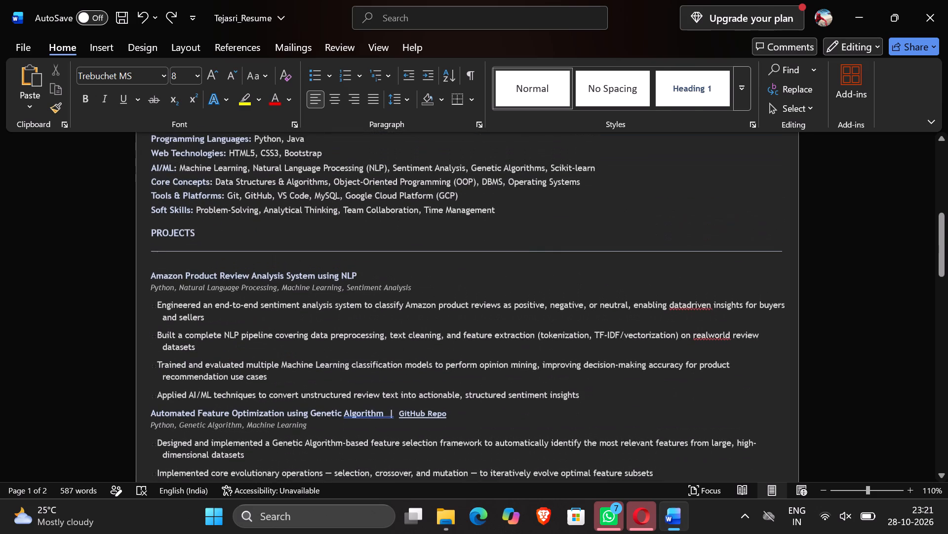
{"action": "left_click", "coordinate": [305, 269]}
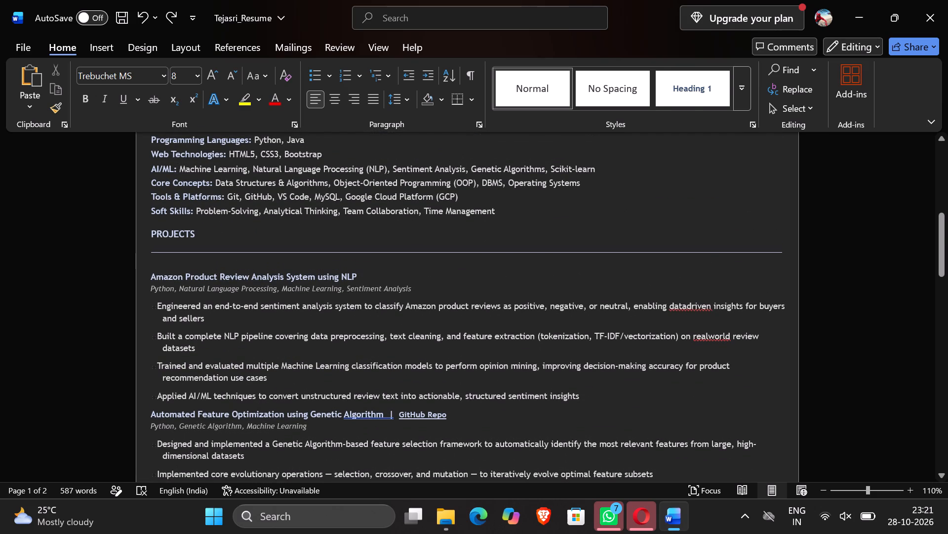
{"action": "left_click_drag", "start_coordinate": [211, 262], "coordinate": [343, 269]}
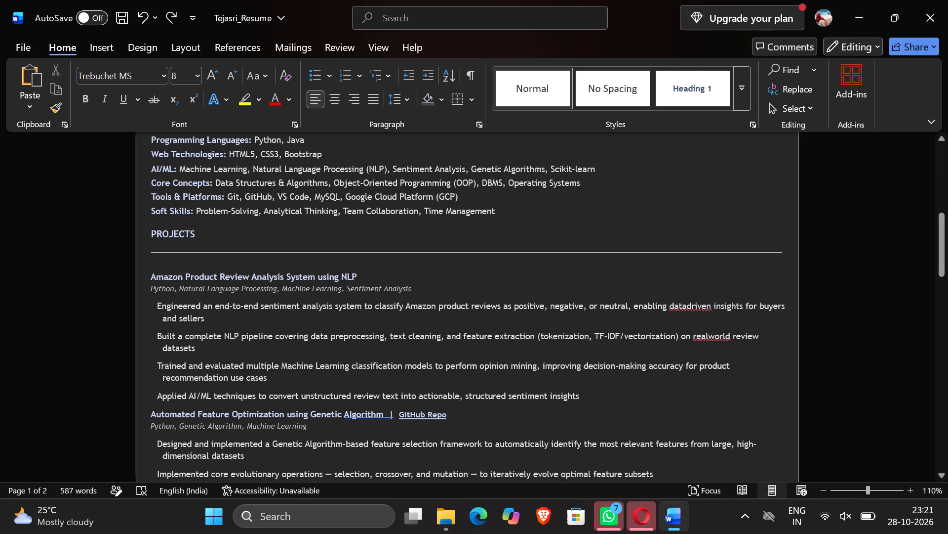
{"action": "left_click_drag", "start_coordinate": [151, 276], "coordinate": [419, 412]}
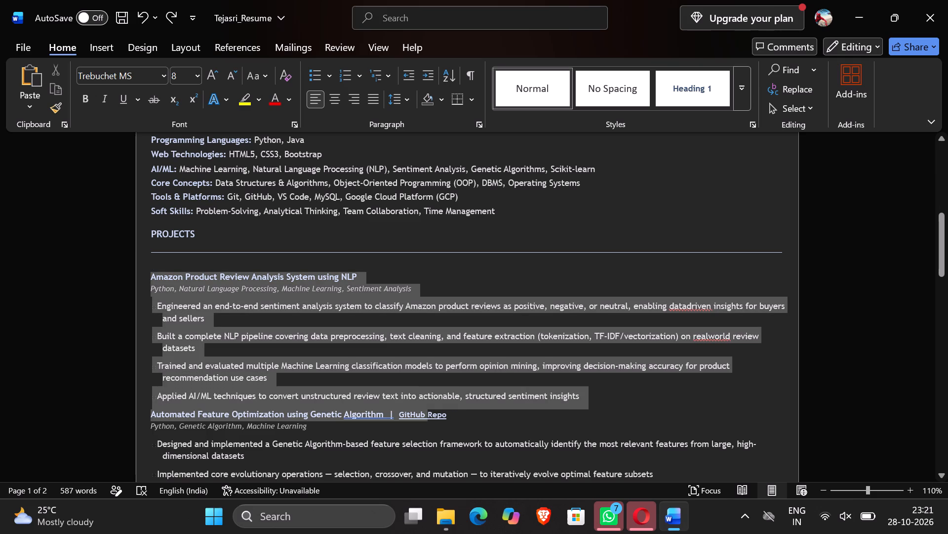
{"action": "left_click_drag", "start_coordinate": [419, 412], "coordinate": [577, 396]}
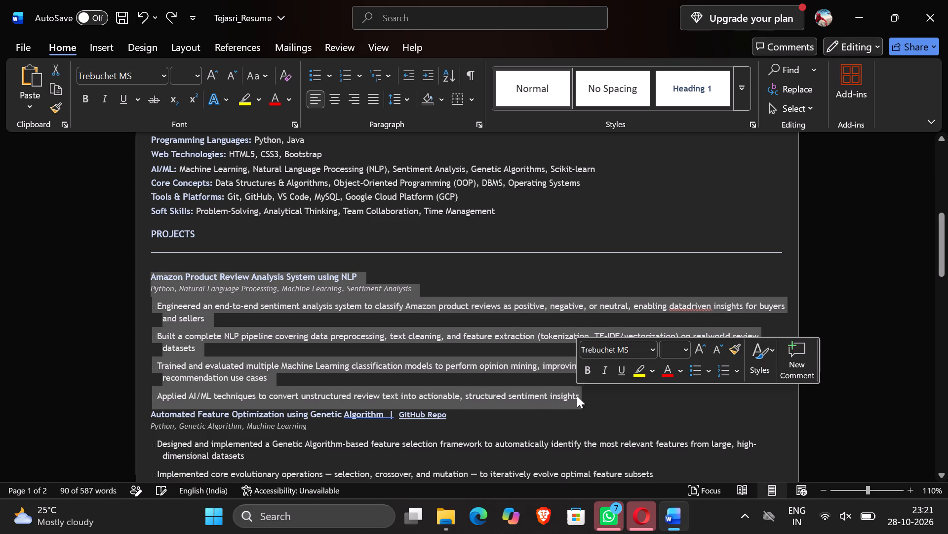
{"action": "left_click", "coordinate": [406, 101]}
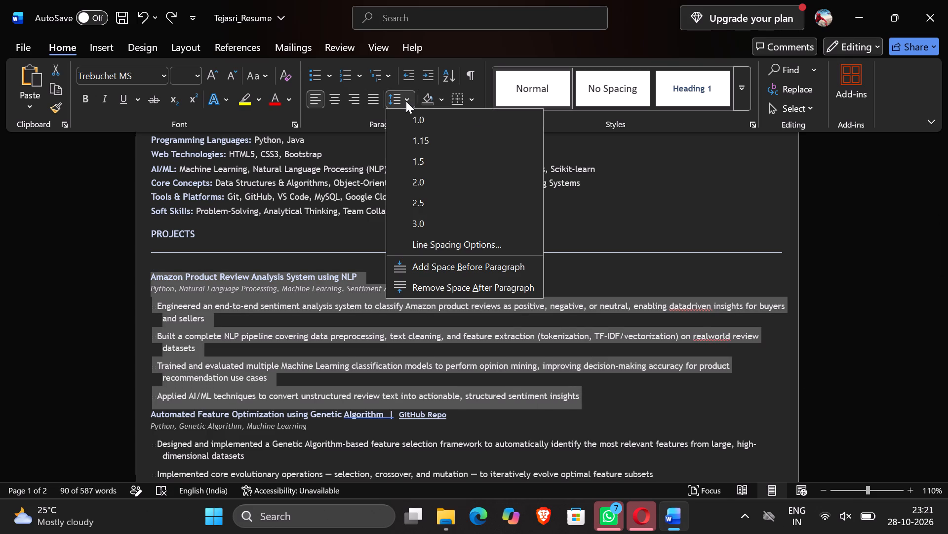
{"action": "left_click", "coordinate": [406, 286]}
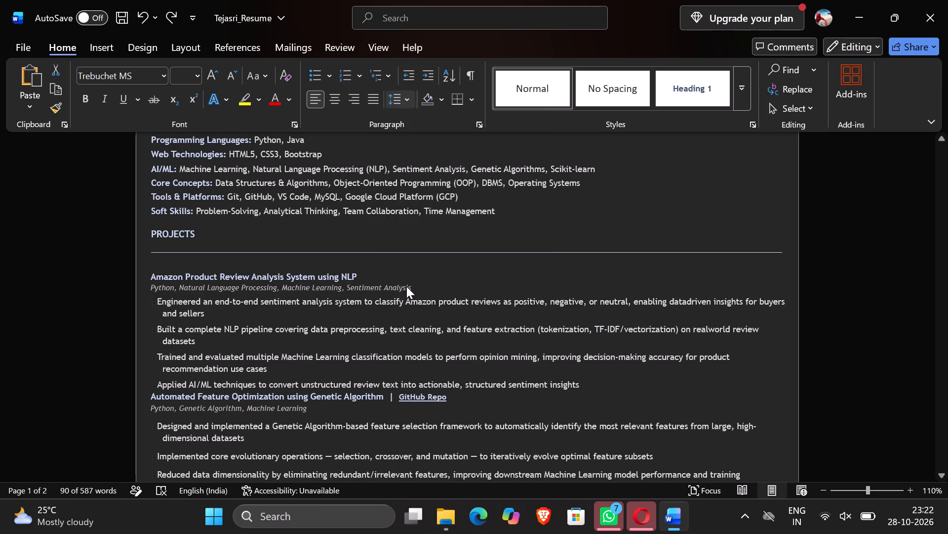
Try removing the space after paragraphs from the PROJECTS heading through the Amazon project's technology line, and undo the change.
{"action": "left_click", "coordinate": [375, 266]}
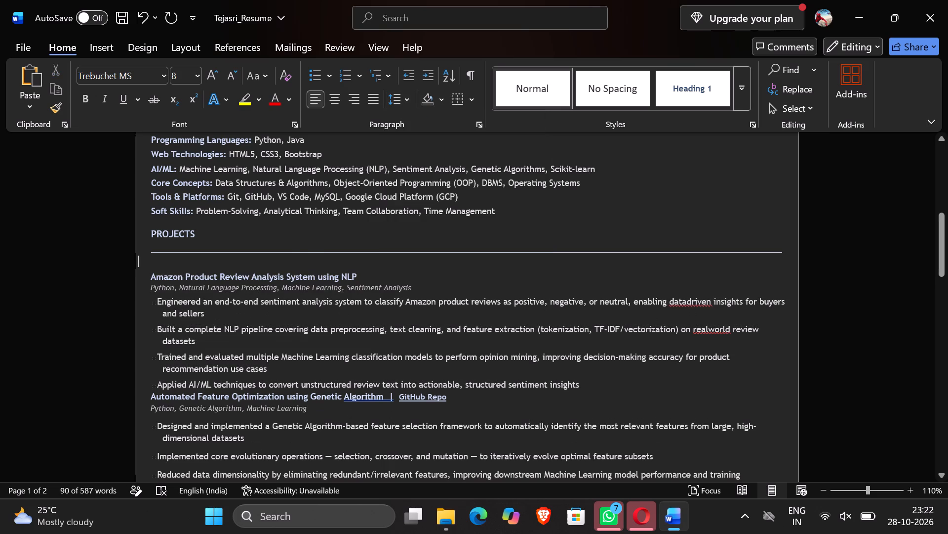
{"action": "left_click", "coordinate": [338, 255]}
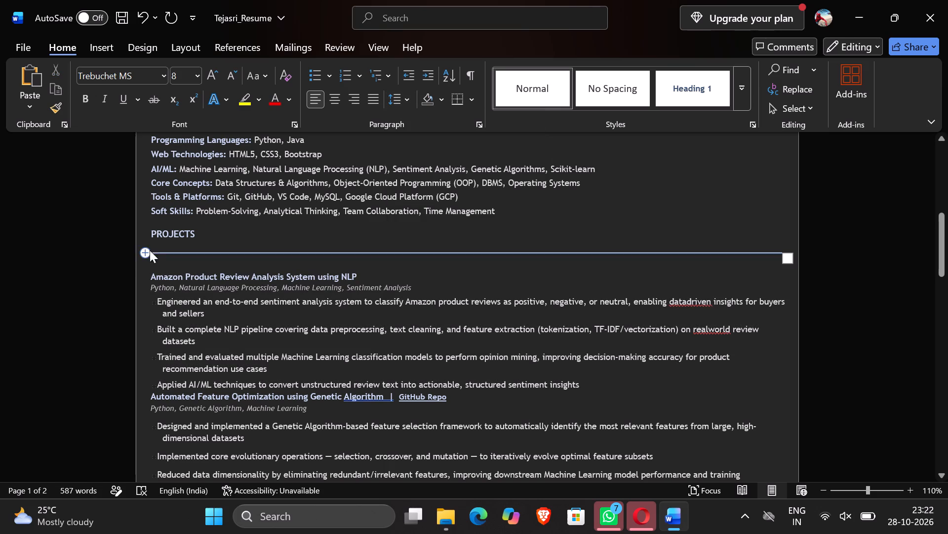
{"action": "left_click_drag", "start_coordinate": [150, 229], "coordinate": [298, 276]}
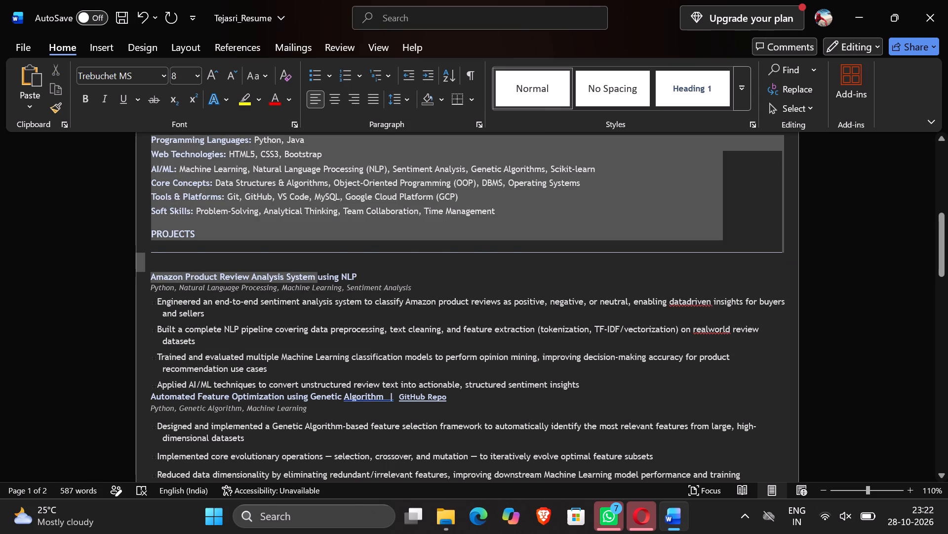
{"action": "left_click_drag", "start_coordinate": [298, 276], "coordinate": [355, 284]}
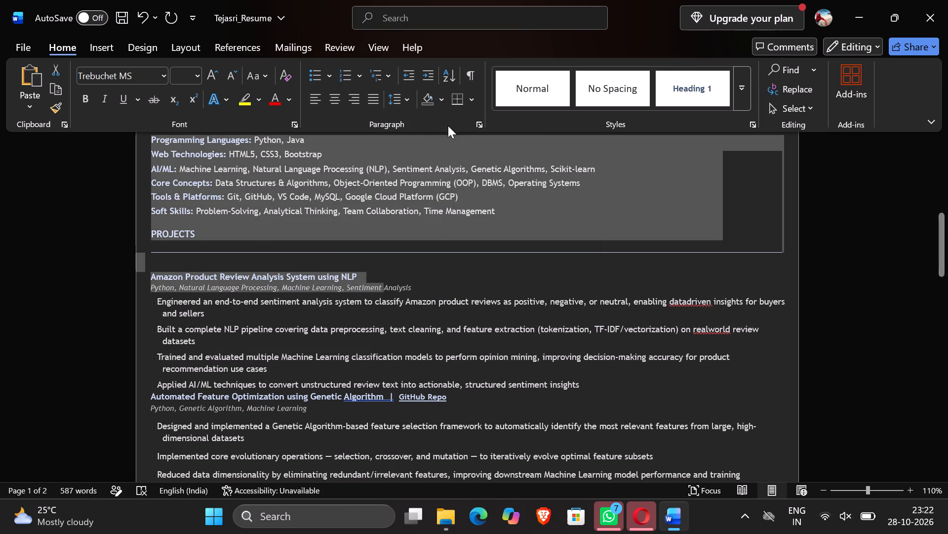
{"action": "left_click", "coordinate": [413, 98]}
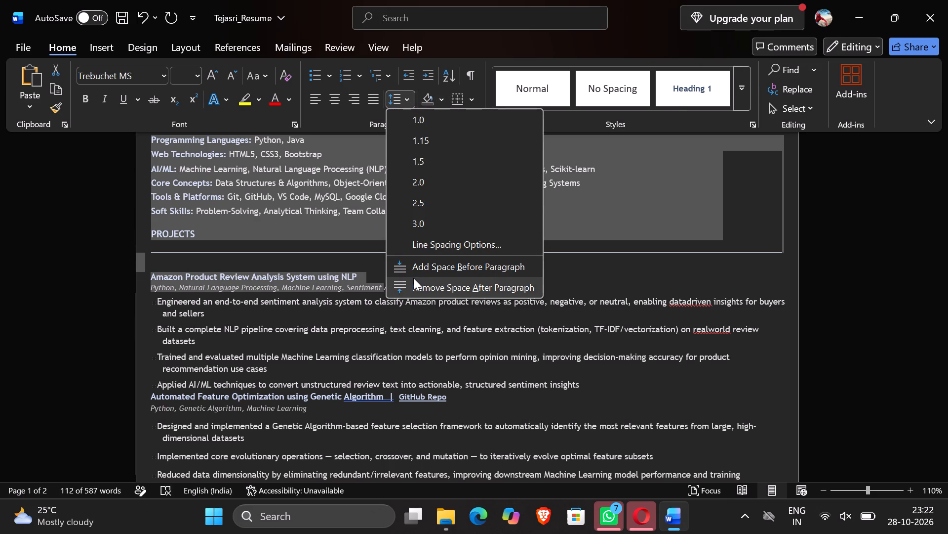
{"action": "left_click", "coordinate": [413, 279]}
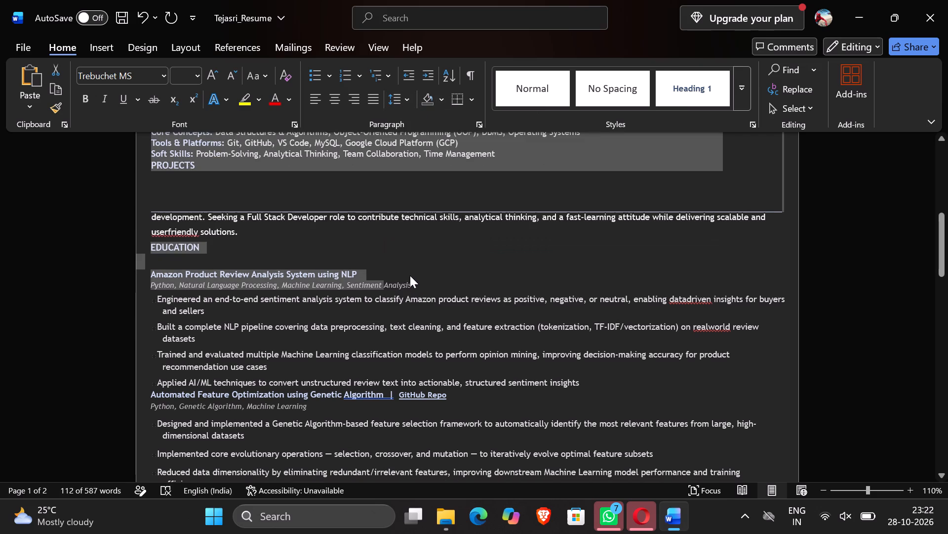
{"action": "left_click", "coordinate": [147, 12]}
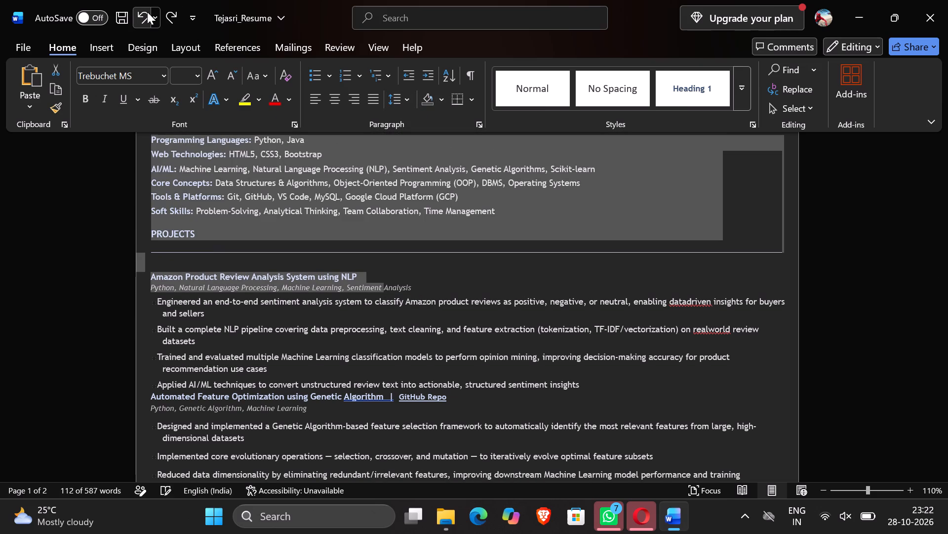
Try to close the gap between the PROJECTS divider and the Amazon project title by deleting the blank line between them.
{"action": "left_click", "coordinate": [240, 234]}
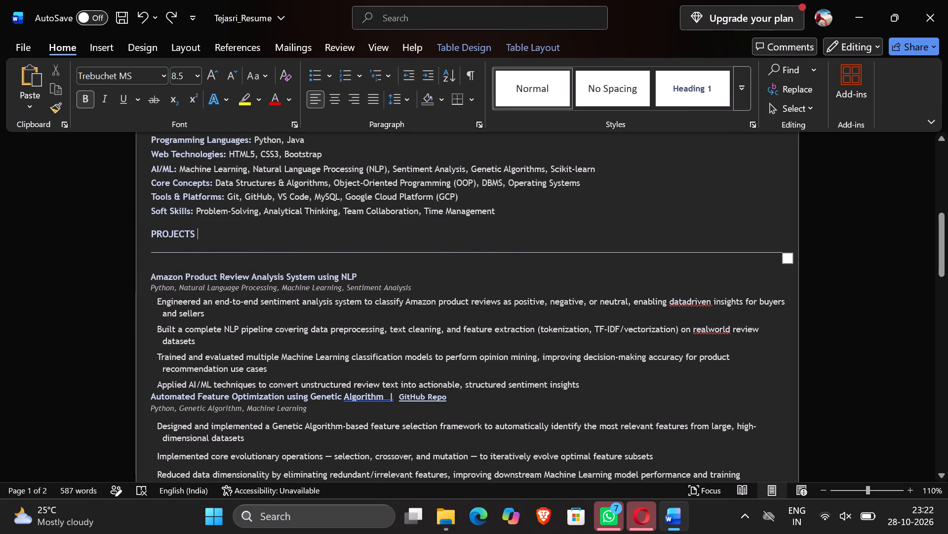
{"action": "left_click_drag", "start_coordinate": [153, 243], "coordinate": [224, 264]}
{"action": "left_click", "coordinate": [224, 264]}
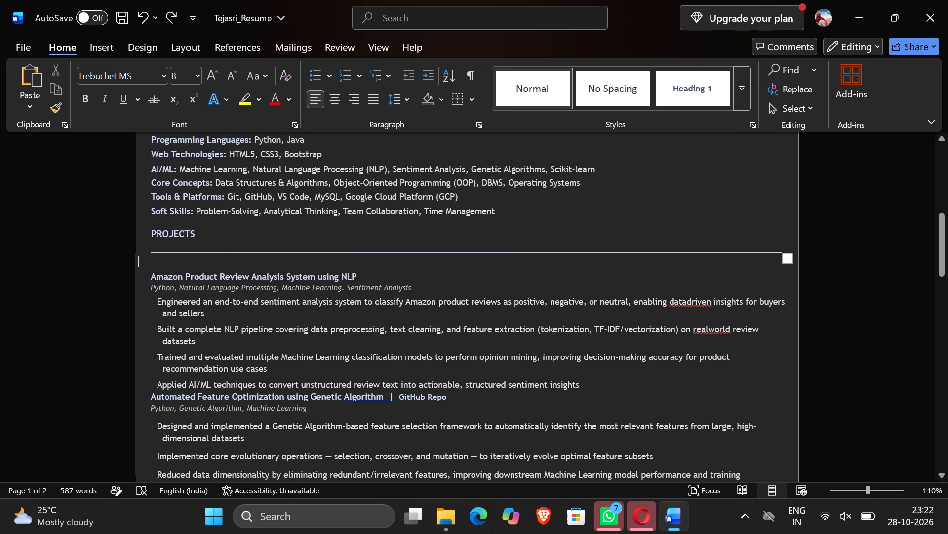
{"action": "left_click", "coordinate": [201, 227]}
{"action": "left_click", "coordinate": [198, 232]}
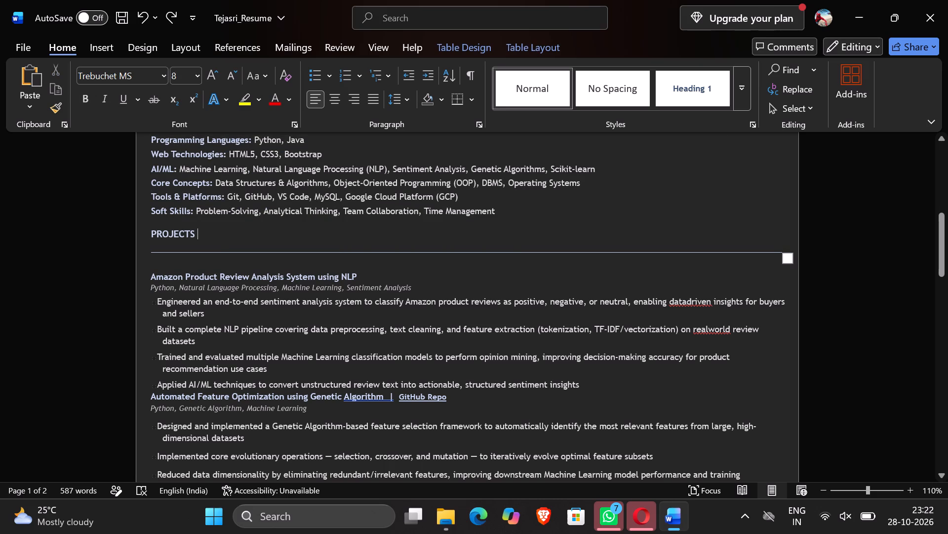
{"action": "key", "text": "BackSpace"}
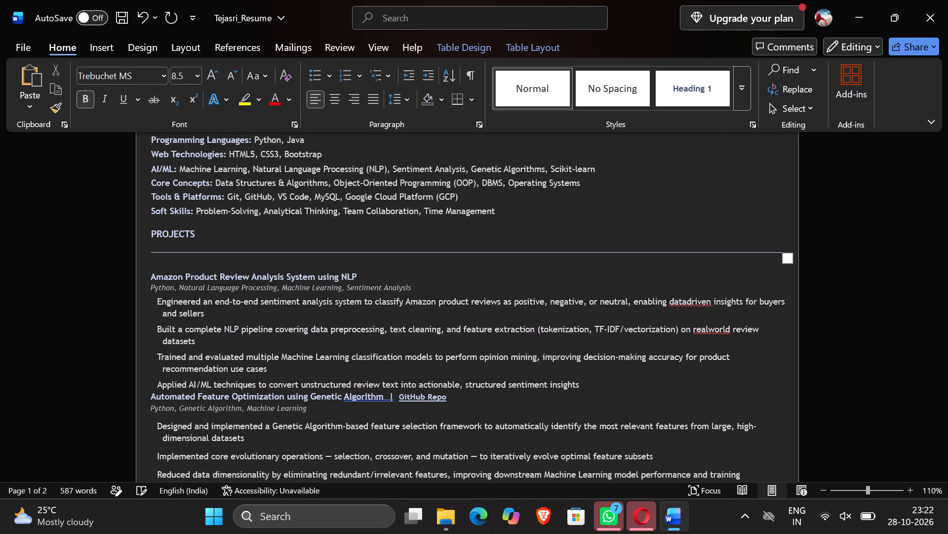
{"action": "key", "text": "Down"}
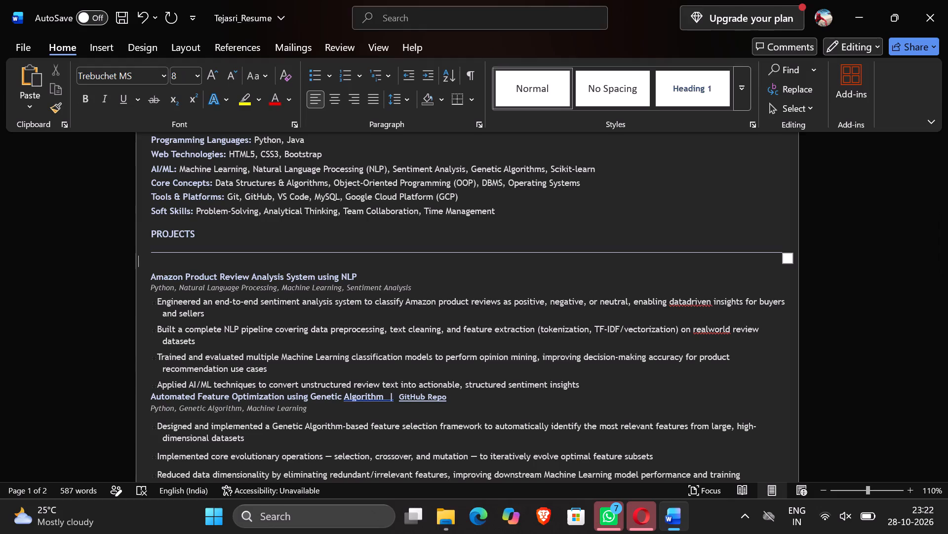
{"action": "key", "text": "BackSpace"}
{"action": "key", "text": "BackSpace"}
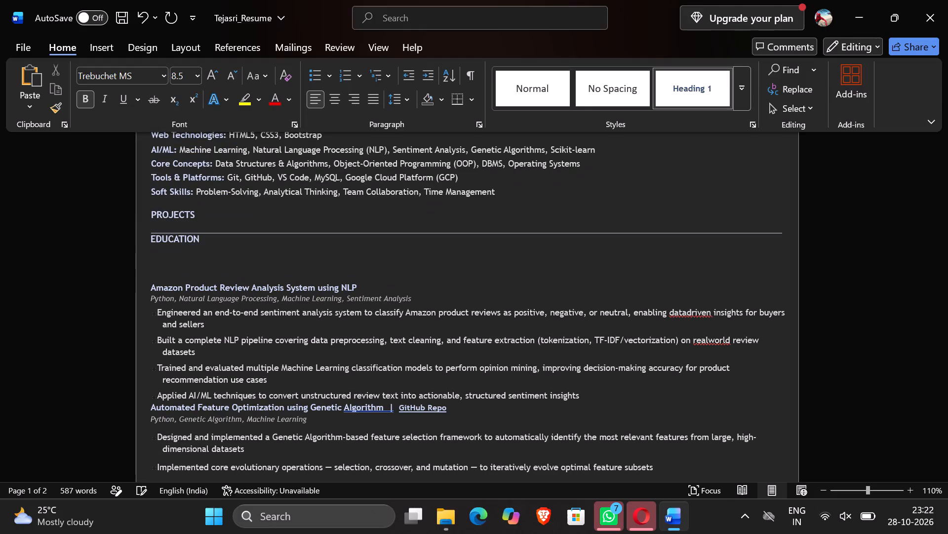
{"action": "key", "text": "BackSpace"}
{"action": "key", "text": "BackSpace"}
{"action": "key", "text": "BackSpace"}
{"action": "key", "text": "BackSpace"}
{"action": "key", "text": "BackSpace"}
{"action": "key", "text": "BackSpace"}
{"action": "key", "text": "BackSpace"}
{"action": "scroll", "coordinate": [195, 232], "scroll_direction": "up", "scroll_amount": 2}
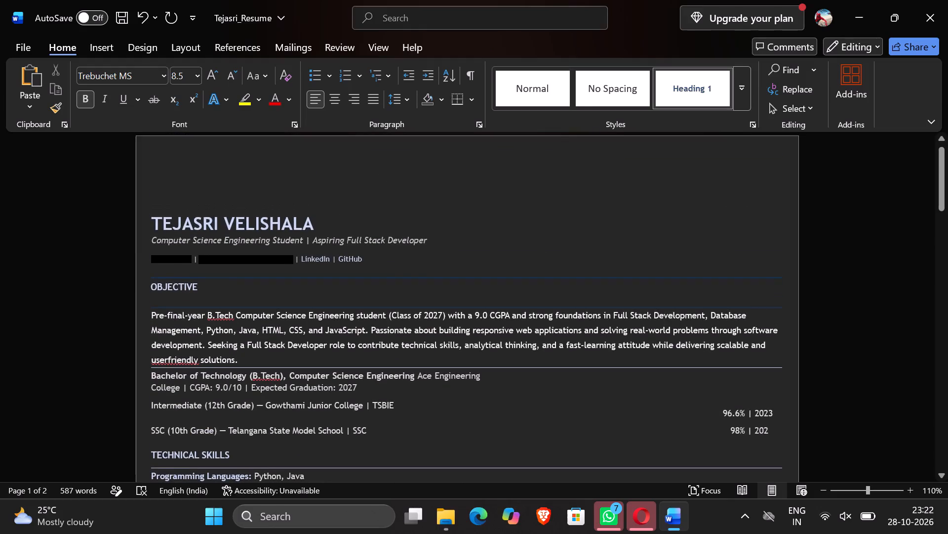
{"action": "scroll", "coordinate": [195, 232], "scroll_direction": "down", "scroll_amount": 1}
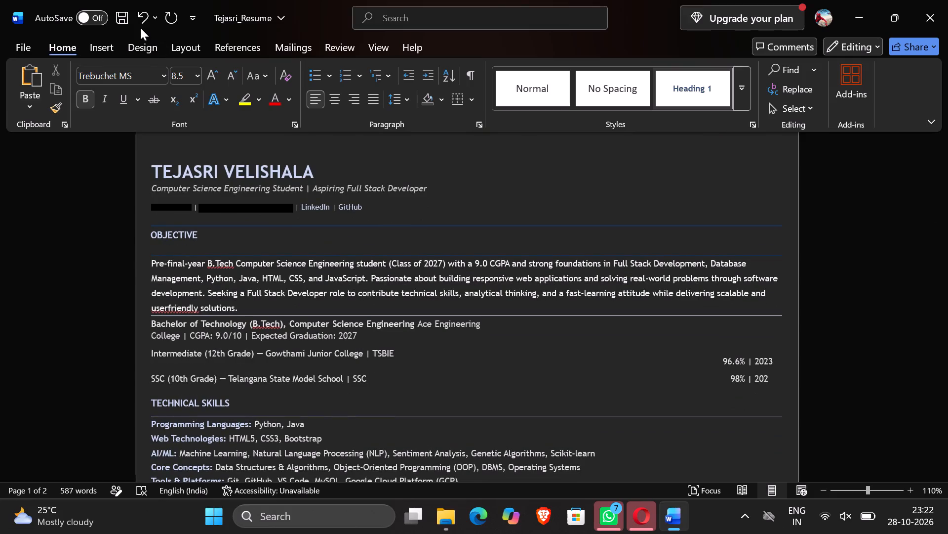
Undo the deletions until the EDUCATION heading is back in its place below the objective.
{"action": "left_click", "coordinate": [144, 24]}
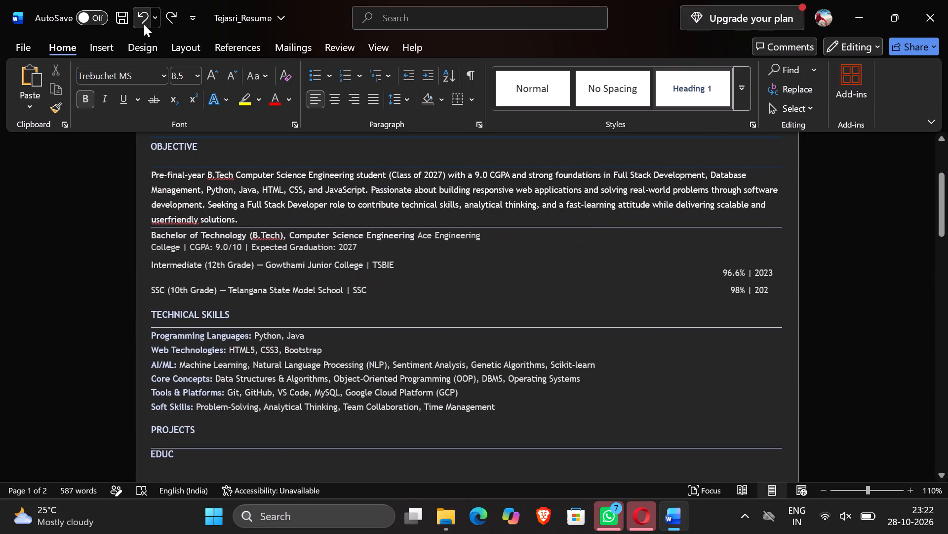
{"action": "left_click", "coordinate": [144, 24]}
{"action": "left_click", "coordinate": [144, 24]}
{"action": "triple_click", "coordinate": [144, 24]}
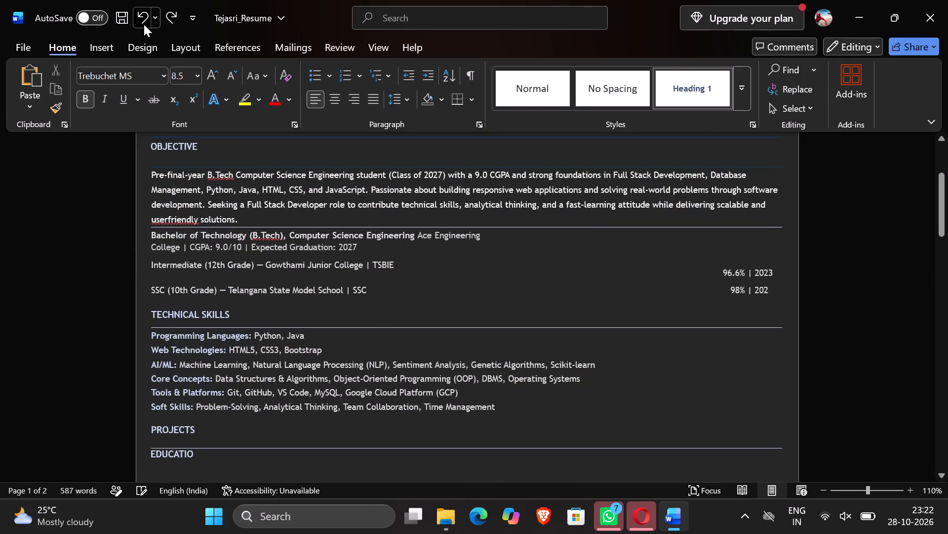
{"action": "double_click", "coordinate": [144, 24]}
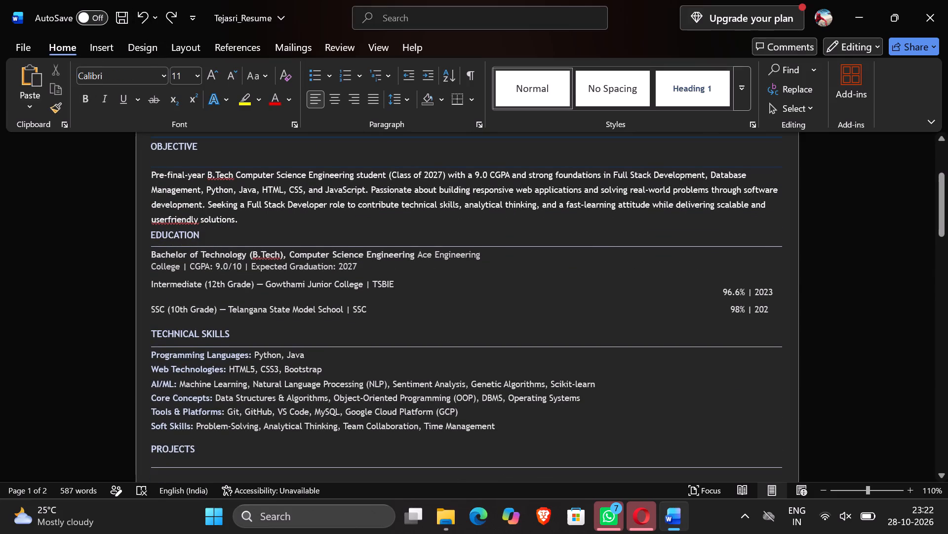
Delete the duplicate project entries on page 2, from the Amazon Product Review Analysis System title through the last Genetic Algorithm bullet.
{"action": "scroll", "coordinate": [200, 229], "scroll_direction": "down", "scroll_amount": 3}
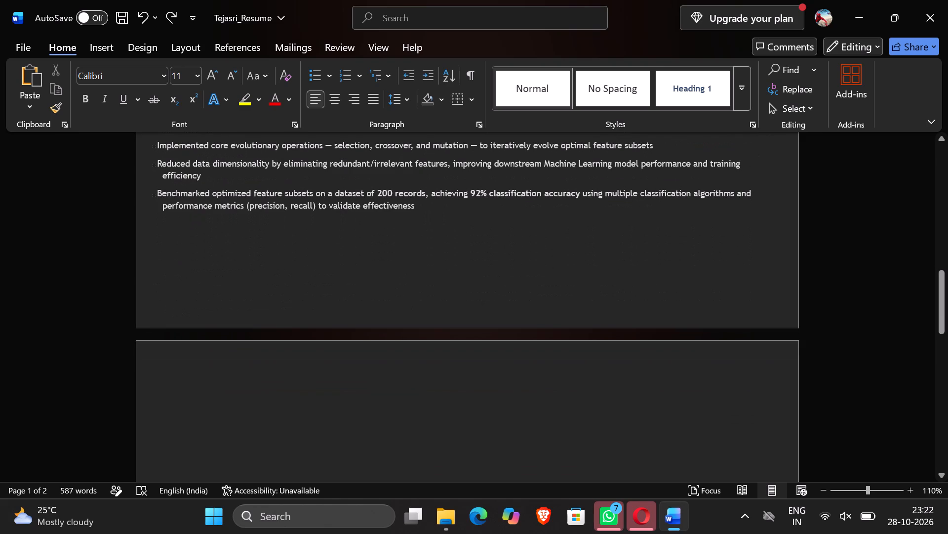
{"action": "left_click", "coordinate": [425, 220]}
{"action": "scroll", "coordinate": [375, 277], "scroll_direction": "down", "scroll_amount": 2}
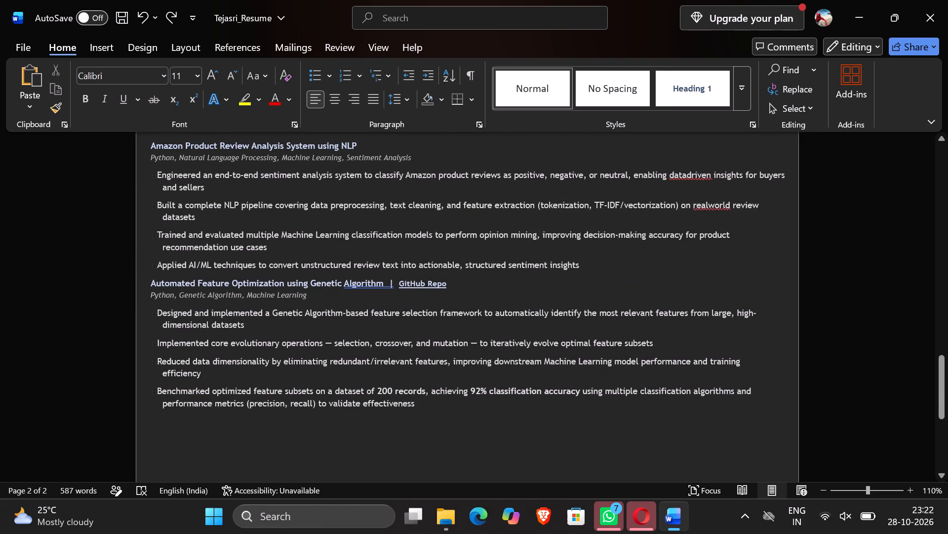
{"action": "left_click_drag", "start_coordinate": [425, 403], "coordinate": [149, 153]}
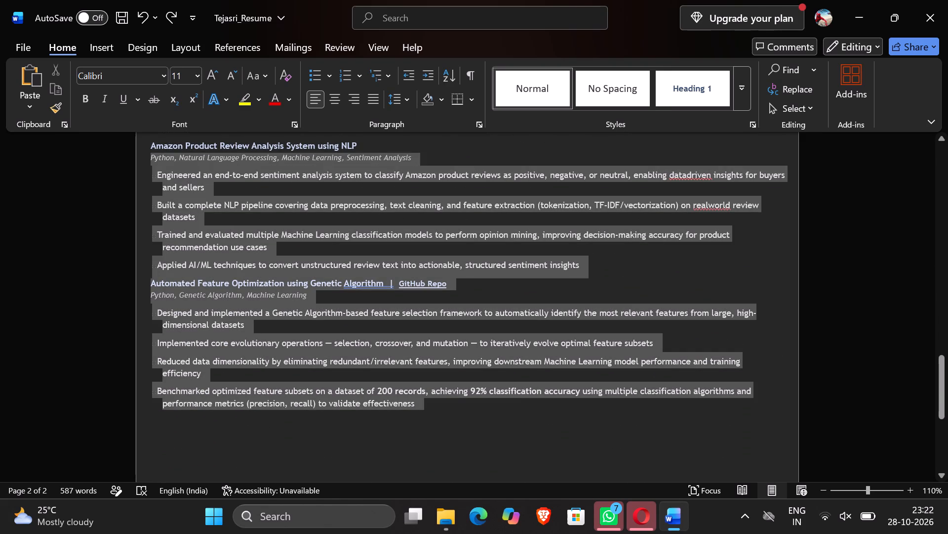
{"action": "left_click_drag", "start_coordinate": [149, 153], "coordinate": [149, 152]}
{"action": "key", "text": "BackSpace"}
{"action": "scroll", "coordinate": [149, 152], "scroll_direction": "down", "scroll_amount": 2}
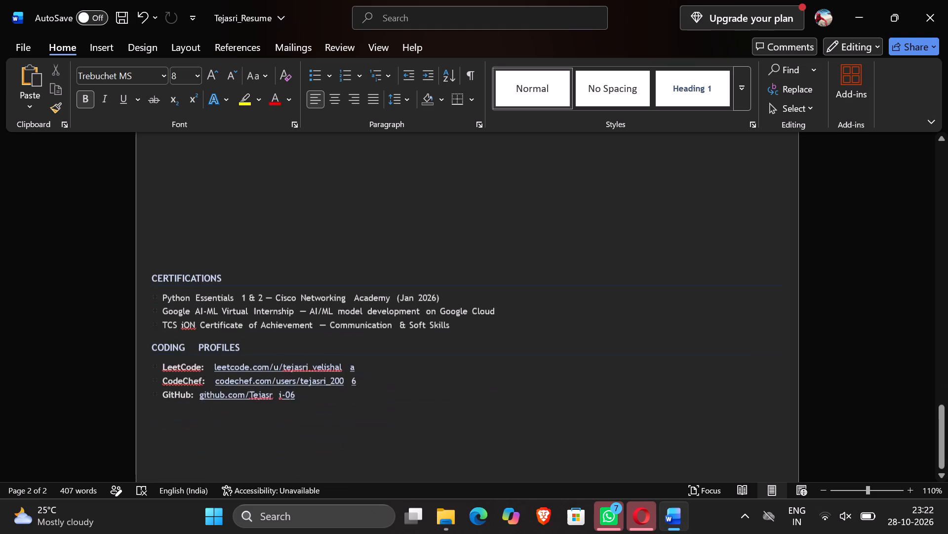
{"action": "scroll", "coordinate": [295, 243], "scroll_direction": "up", "scroll_amount": 1}
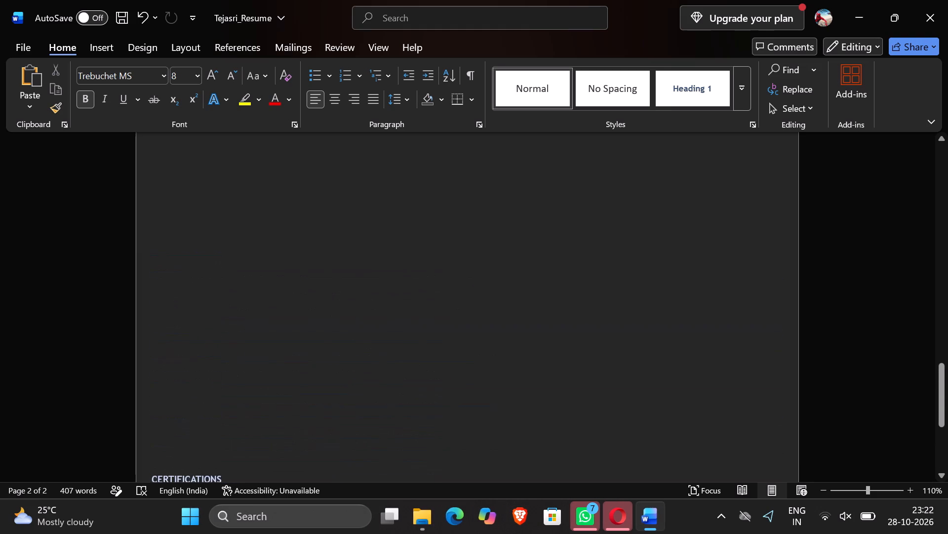
Delete empty lines on page 2 in the blank area above the CERTIFICATIONS section.
{"action": "left_click", "coordinate": [158, 421]}
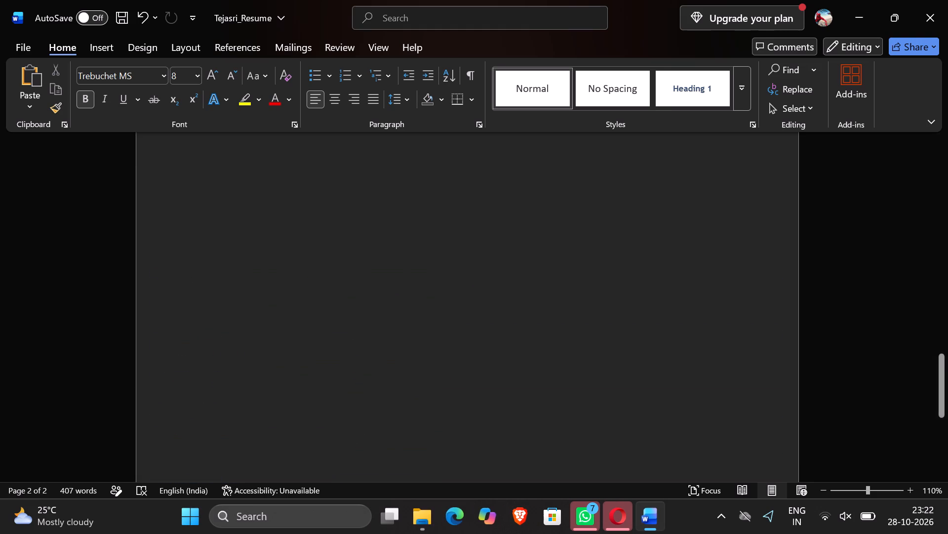
{"action": "key", "text": "BackSpace"}
{"action": "key", "text": "BackSpace"}
{"action": "key", "text": "BackSpace"}
{"action": "key", "text": "BackSpace"}
{"action": "key", "text": "BackSpace"}
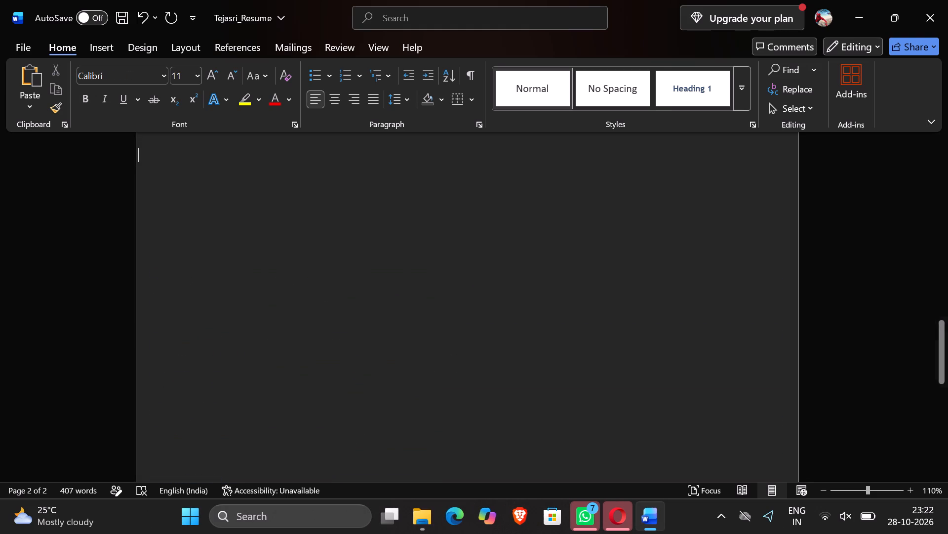
{"action": "left_click", "coordinate": [241, 384]}
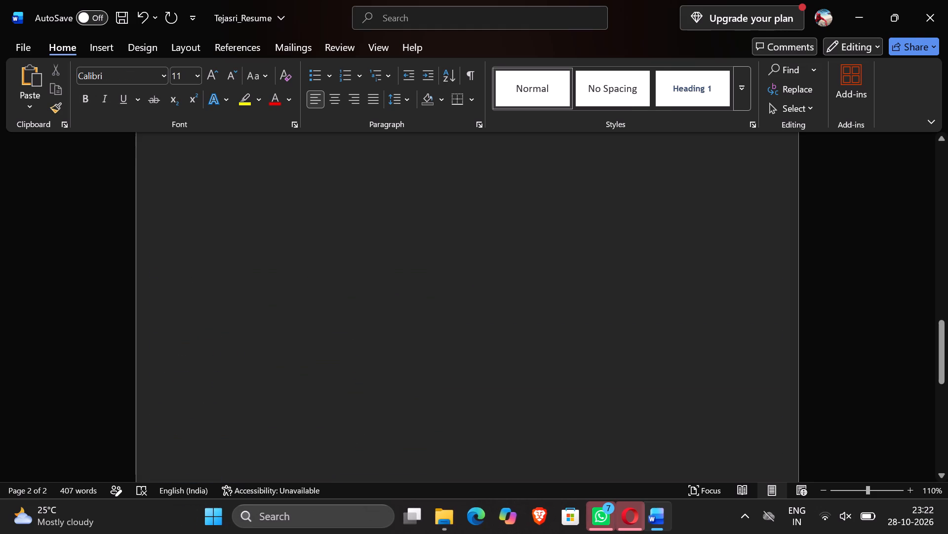
{"action": "key", "text": "BackSpace"}
{"action": "key", "text": "BackSpace"}
{"action": "key", "text": "BackSpace"}
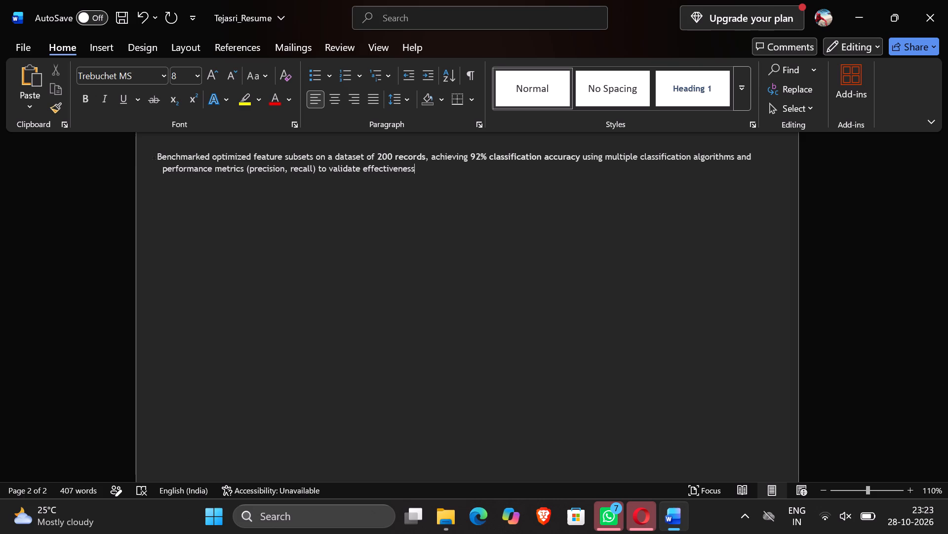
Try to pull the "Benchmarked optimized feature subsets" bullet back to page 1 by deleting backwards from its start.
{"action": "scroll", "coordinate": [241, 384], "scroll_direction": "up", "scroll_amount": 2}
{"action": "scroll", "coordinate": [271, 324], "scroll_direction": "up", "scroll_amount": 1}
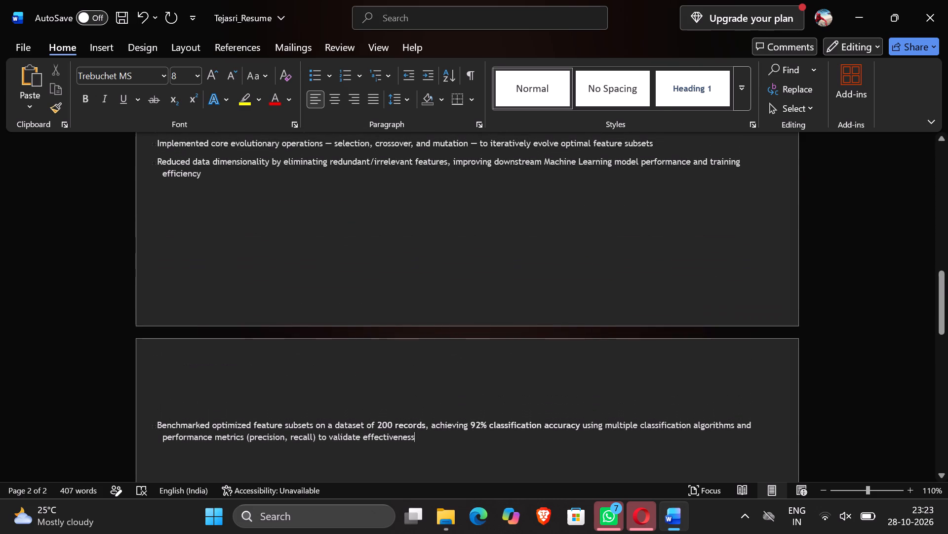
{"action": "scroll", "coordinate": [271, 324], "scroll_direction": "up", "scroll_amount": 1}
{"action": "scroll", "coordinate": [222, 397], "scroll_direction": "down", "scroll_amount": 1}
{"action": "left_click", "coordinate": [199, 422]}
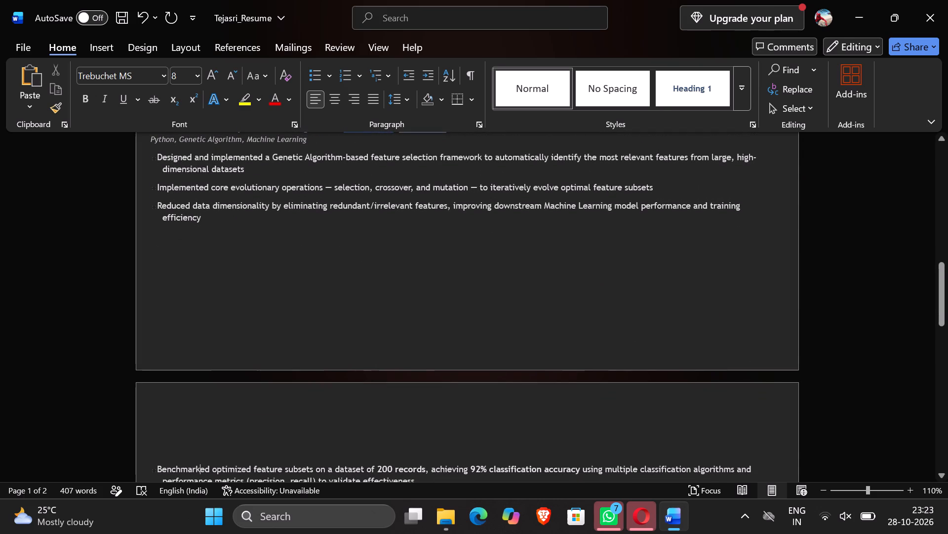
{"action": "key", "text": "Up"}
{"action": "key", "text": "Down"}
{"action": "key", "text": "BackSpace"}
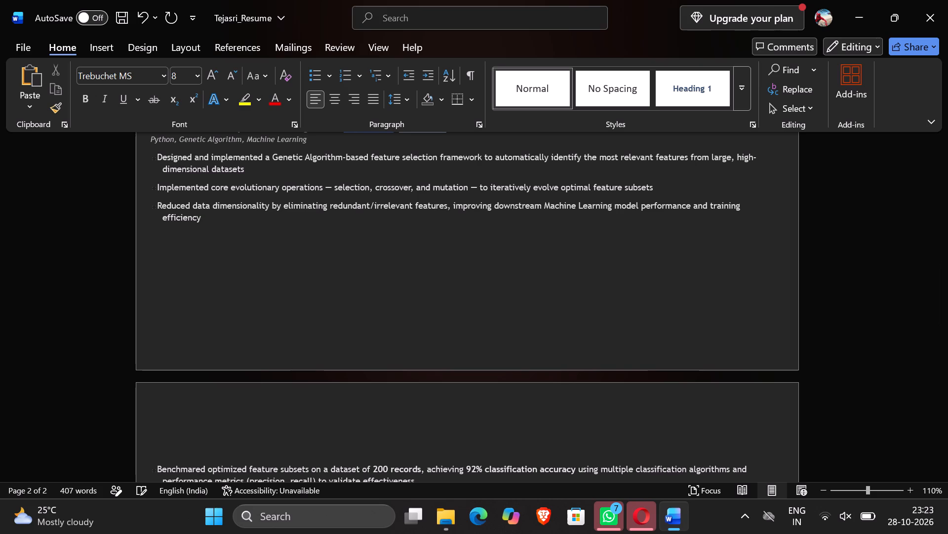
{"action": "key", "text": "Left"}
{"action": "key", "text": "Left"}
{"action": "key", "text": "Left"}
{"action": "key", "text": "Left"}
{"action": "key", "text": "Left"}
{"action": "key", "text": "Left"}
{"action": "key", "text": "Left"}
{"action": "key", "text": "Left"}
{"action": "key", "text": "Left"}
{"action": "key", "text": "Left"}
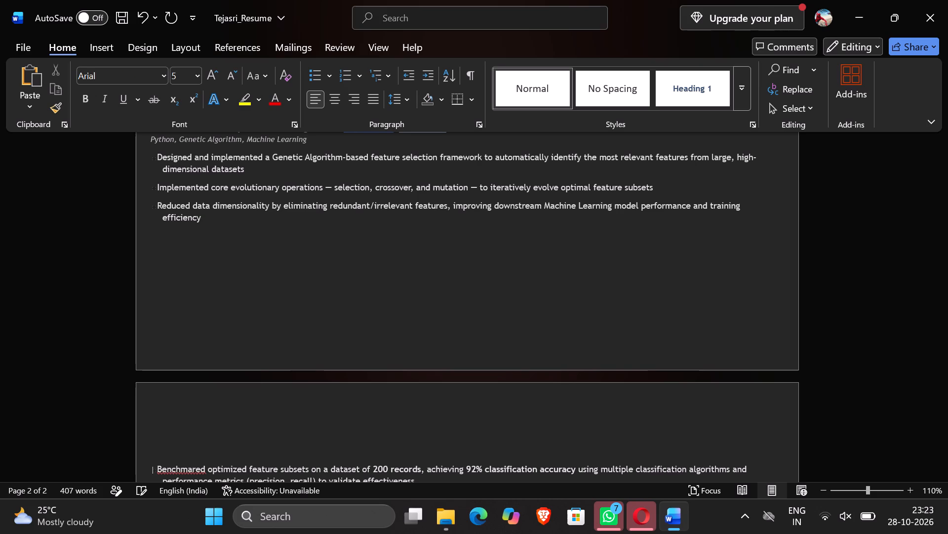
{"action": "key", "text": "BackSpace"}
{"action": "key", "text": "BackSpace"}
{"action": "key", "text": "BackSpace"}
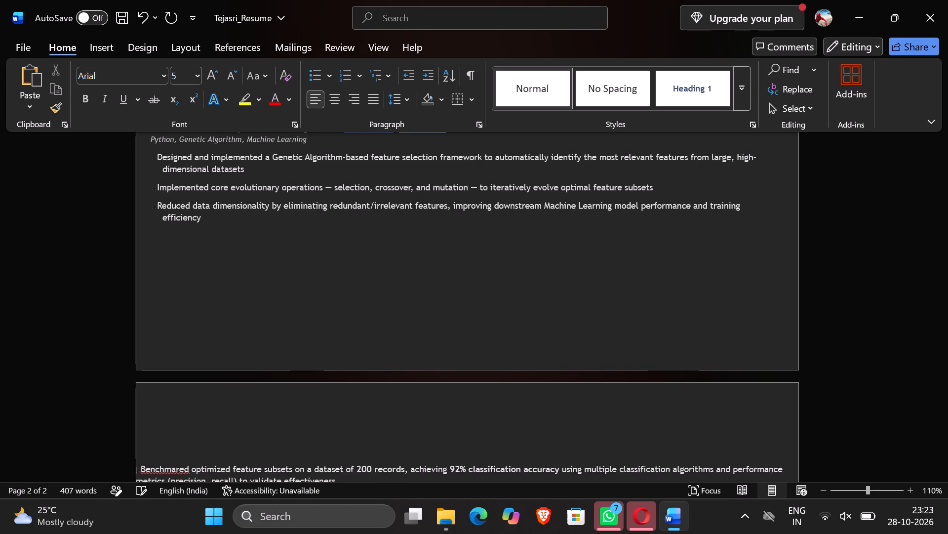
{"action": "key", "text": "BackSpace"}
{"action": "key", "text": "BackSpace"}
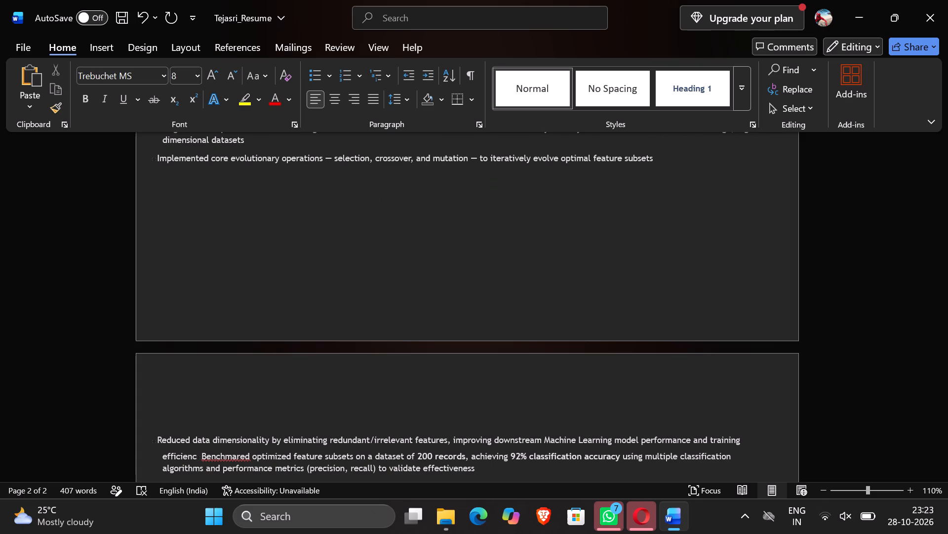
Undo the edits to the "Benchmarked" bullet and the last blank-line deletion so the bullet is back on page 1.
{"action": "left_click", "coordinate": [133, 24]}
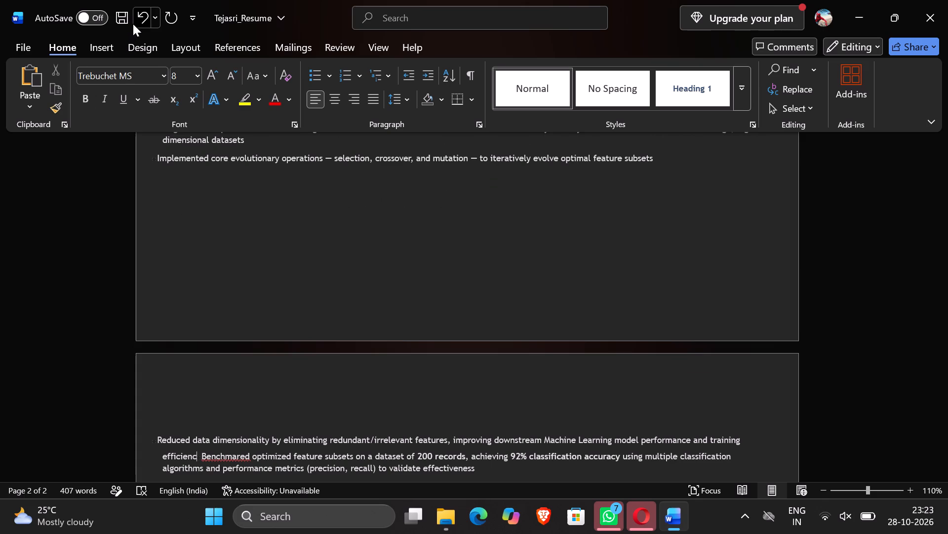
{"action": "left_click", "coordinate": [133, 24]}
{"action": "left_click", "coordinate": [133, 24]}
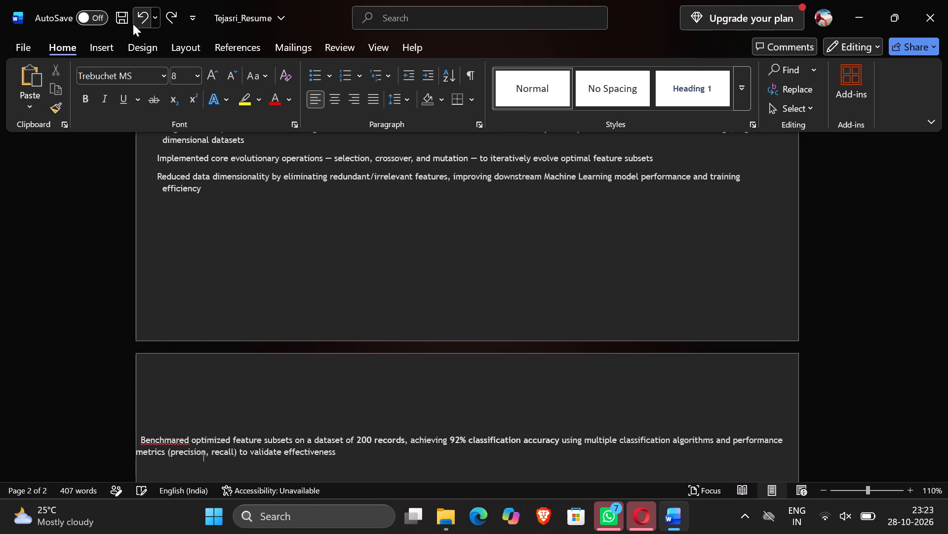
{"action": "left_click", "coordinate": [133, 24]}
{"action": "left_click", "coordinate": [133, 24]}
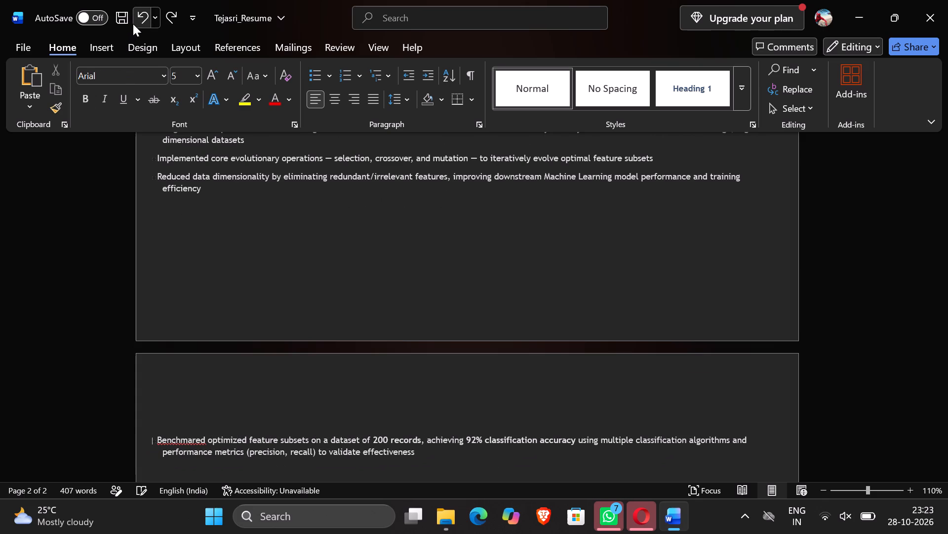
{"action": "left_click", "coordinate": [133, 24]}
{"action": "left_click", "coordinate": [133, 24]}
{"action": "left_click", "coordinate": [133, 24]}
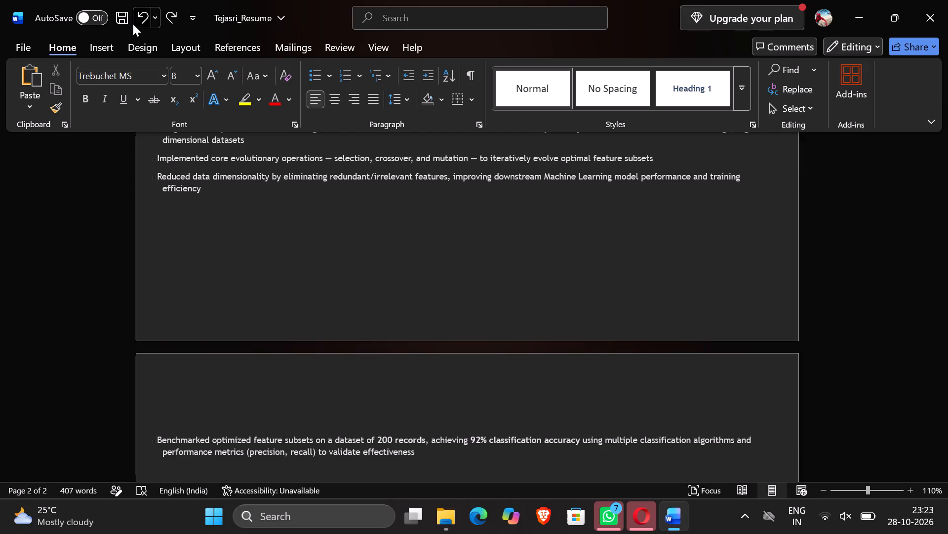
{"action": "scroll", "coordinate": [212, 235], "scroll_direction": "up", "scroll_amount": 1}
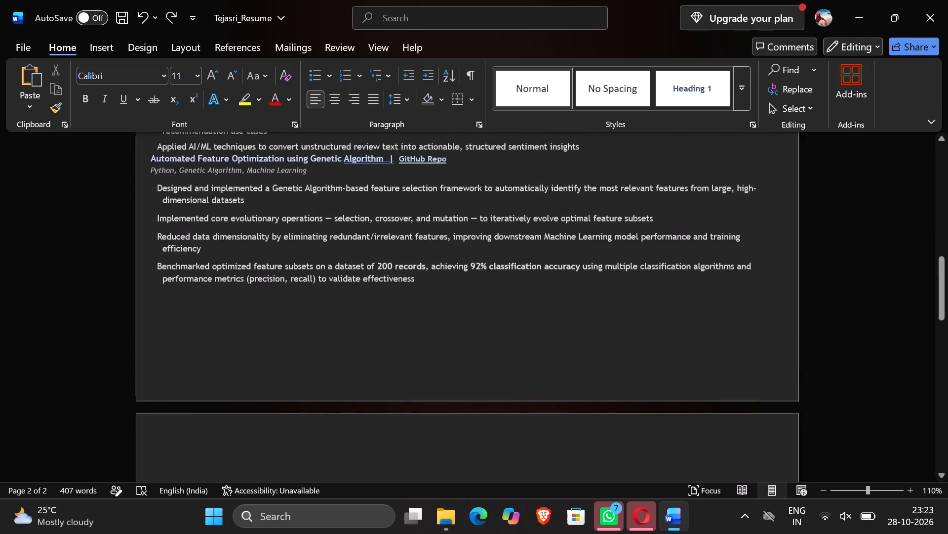
Add space after the paragraphs of the name, tagline and contact block that opens page 1 of the resume.
{"action": "scroll", "coordinate": [212, 235], "scroll_direction": "up", "scroll_amount": 1}
{"action": "scroll", "coordinate": [250, 250], "scroll_direction": "up", "scroll_amount": 1}
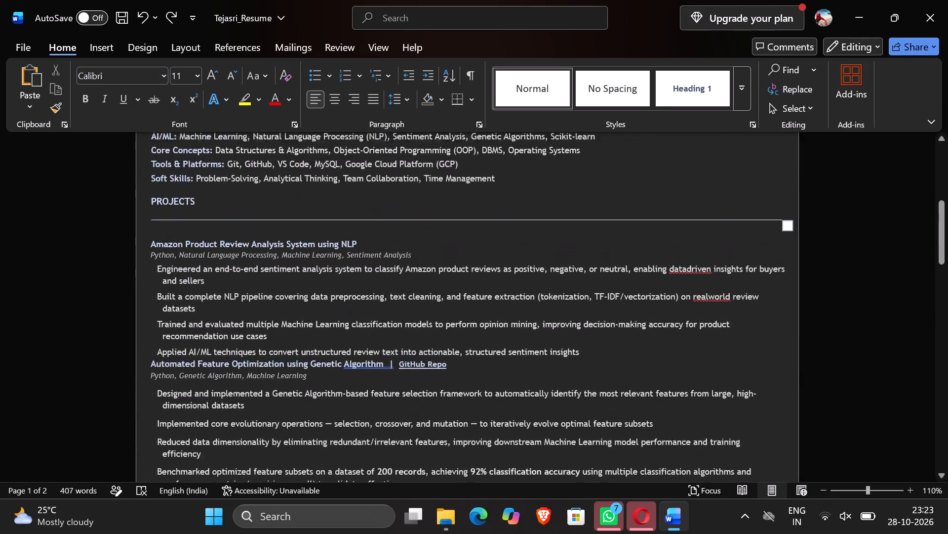
{"action": "scroll", "coordinate": [250, 250], "scroll_direction": "up", "scroll_amount": 3}
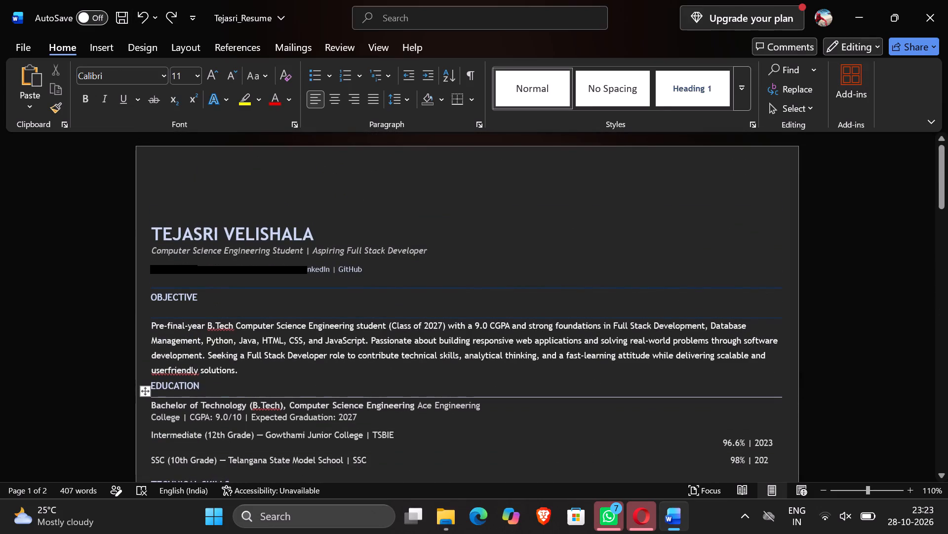
{"action": "left_click", "coordinate": [181, 177]}
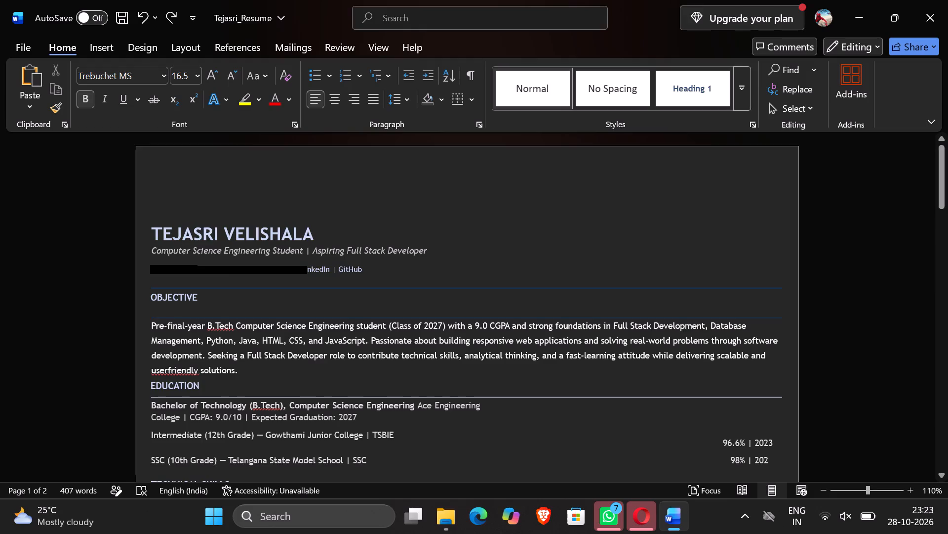
{"action": "left_click_drag", "start_coordinate": [371, 267], "coordinate": [192, 194]}
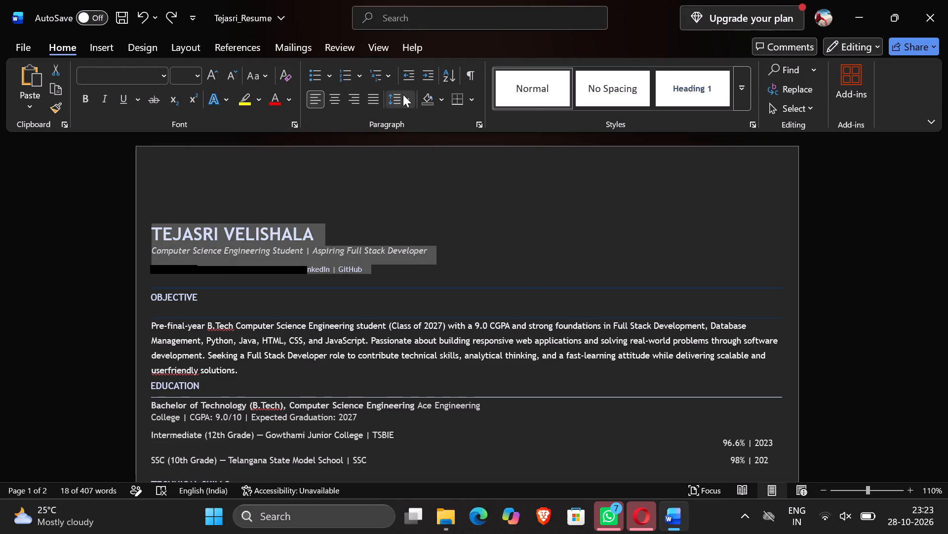
{"action": "left_click", "coordinate": [403, 94]}
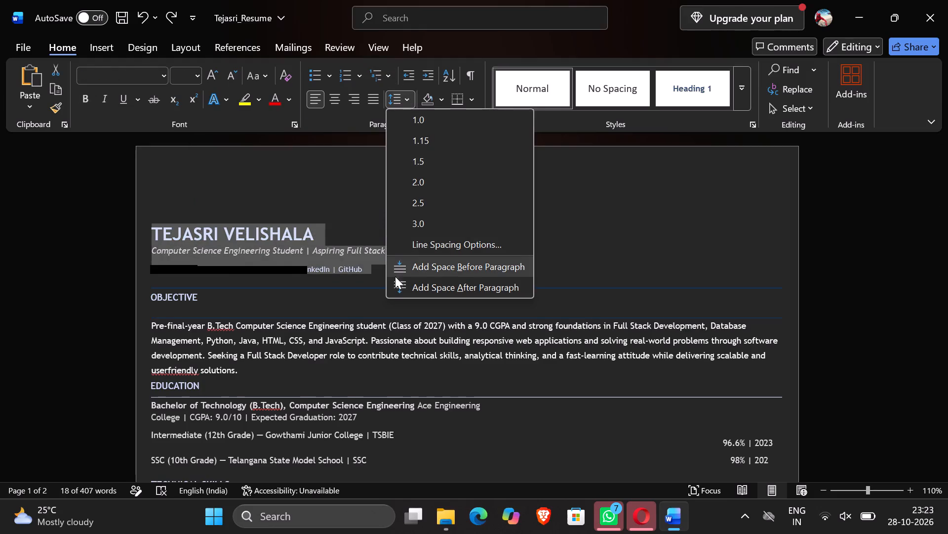
{"action": "left_click", "coordinate": [395, 277]}
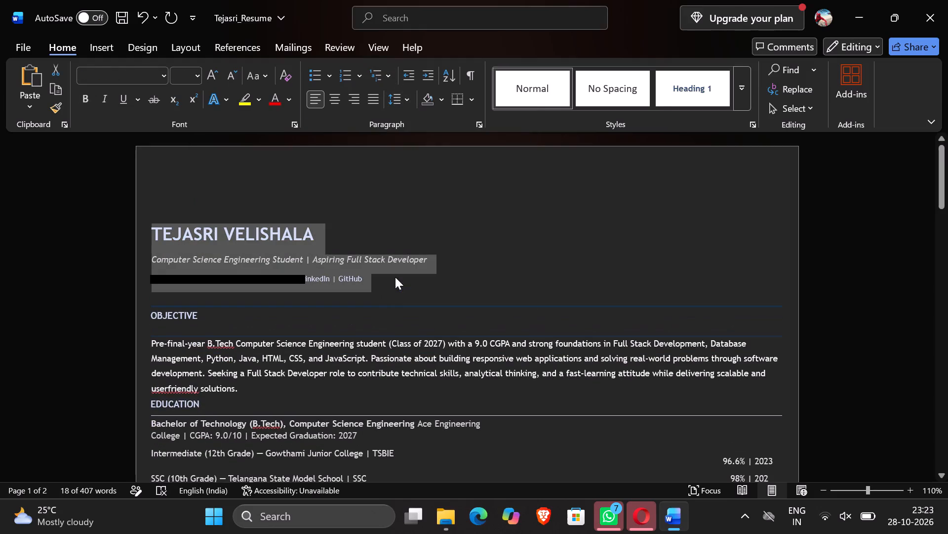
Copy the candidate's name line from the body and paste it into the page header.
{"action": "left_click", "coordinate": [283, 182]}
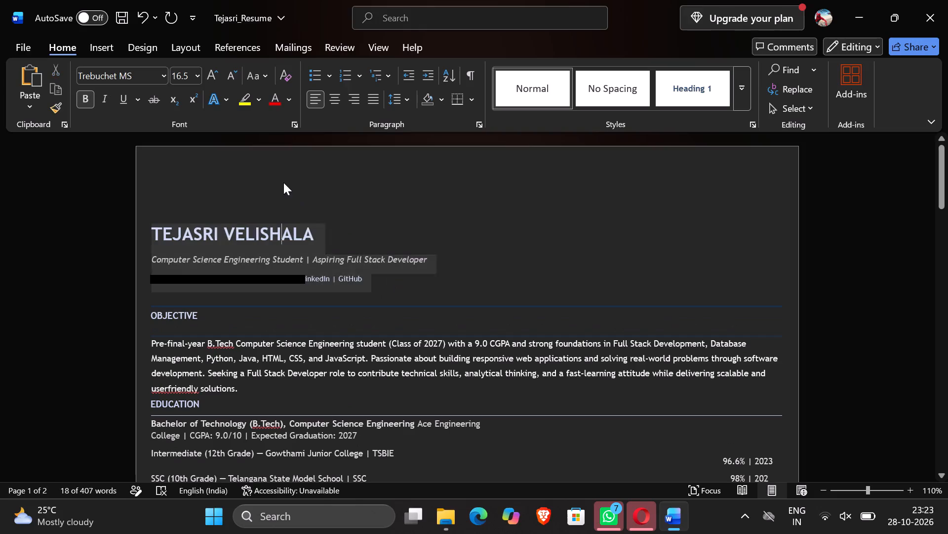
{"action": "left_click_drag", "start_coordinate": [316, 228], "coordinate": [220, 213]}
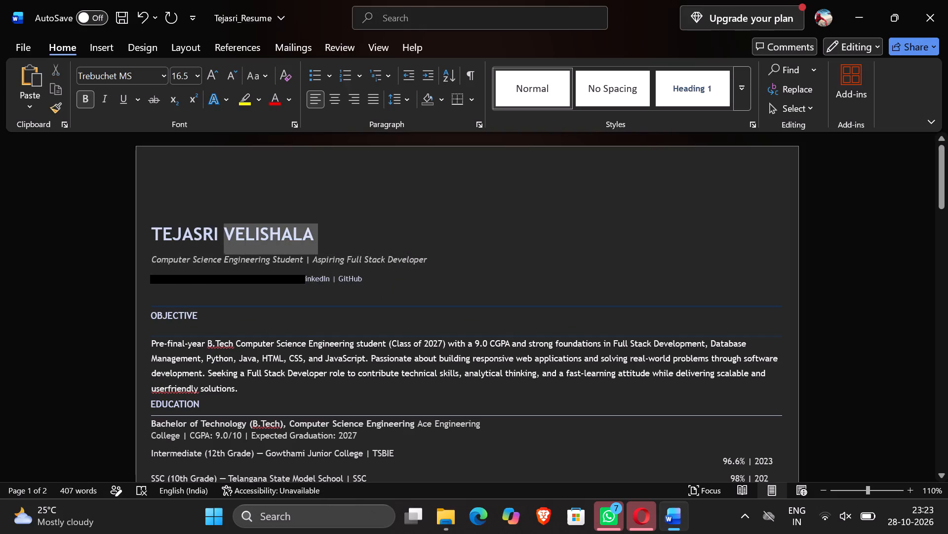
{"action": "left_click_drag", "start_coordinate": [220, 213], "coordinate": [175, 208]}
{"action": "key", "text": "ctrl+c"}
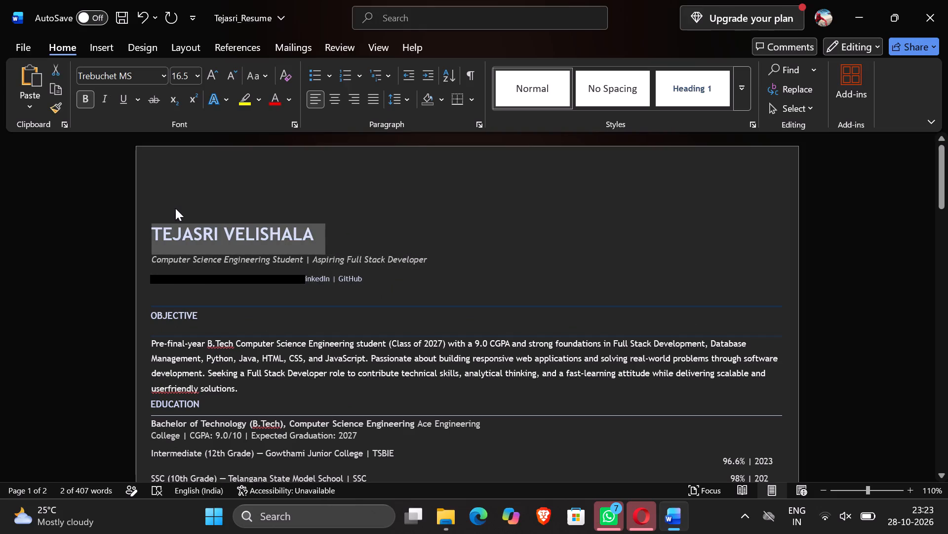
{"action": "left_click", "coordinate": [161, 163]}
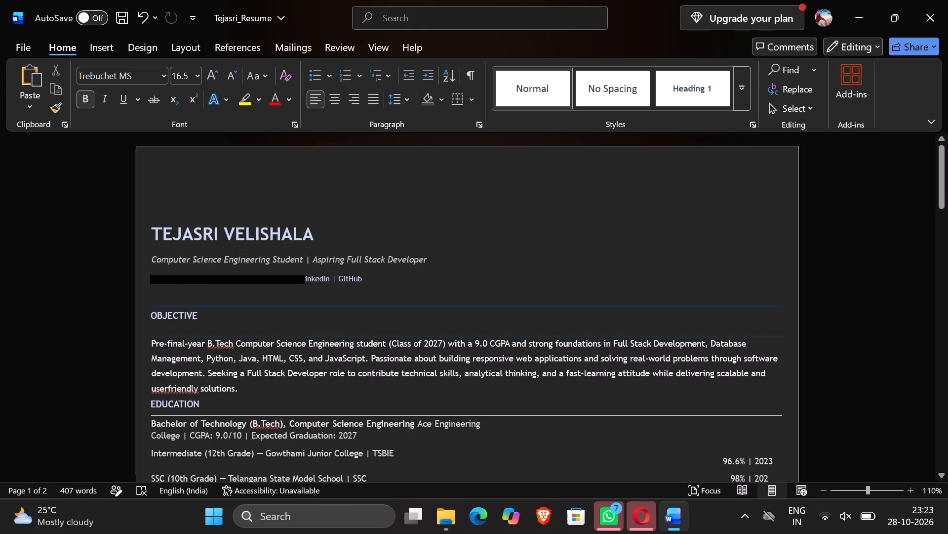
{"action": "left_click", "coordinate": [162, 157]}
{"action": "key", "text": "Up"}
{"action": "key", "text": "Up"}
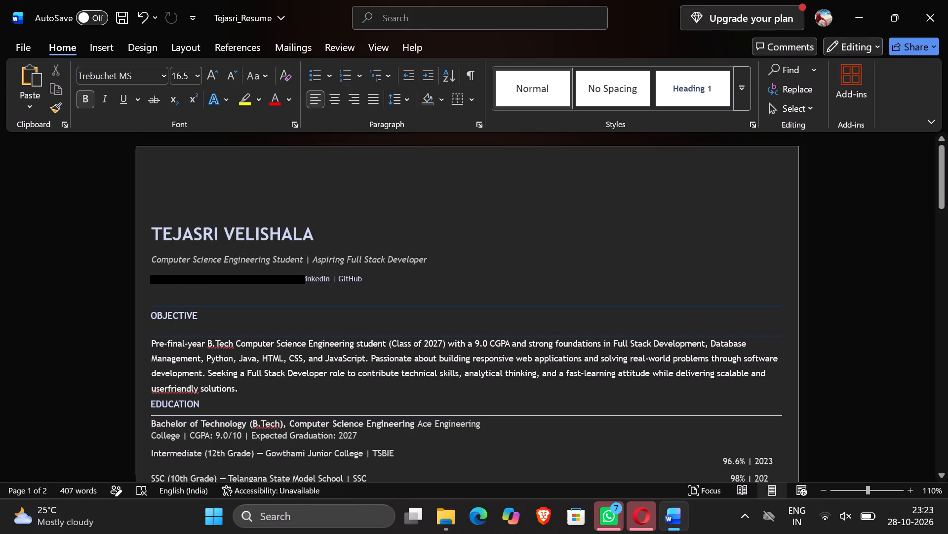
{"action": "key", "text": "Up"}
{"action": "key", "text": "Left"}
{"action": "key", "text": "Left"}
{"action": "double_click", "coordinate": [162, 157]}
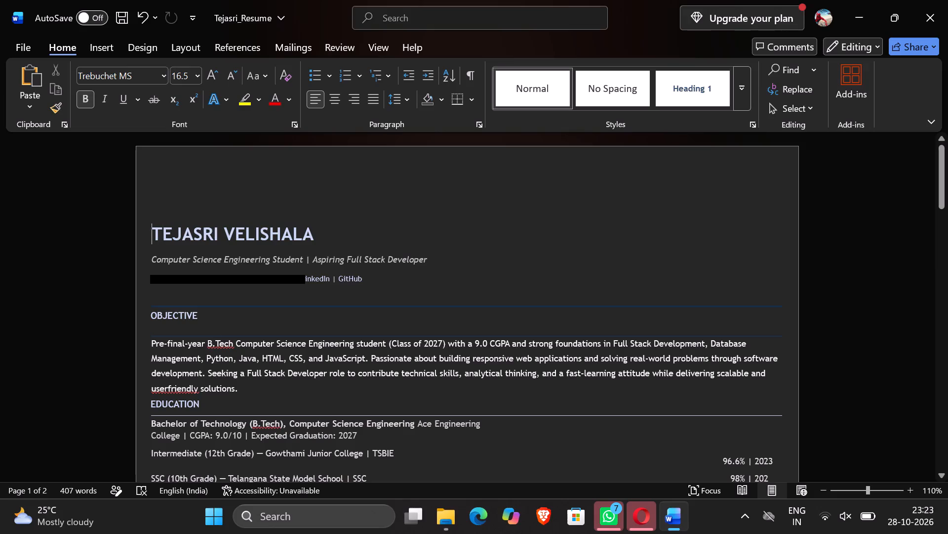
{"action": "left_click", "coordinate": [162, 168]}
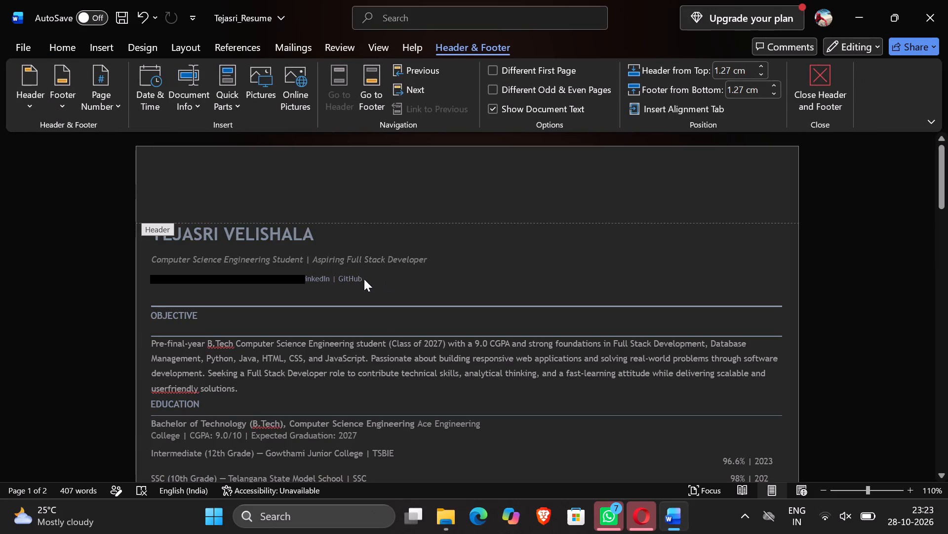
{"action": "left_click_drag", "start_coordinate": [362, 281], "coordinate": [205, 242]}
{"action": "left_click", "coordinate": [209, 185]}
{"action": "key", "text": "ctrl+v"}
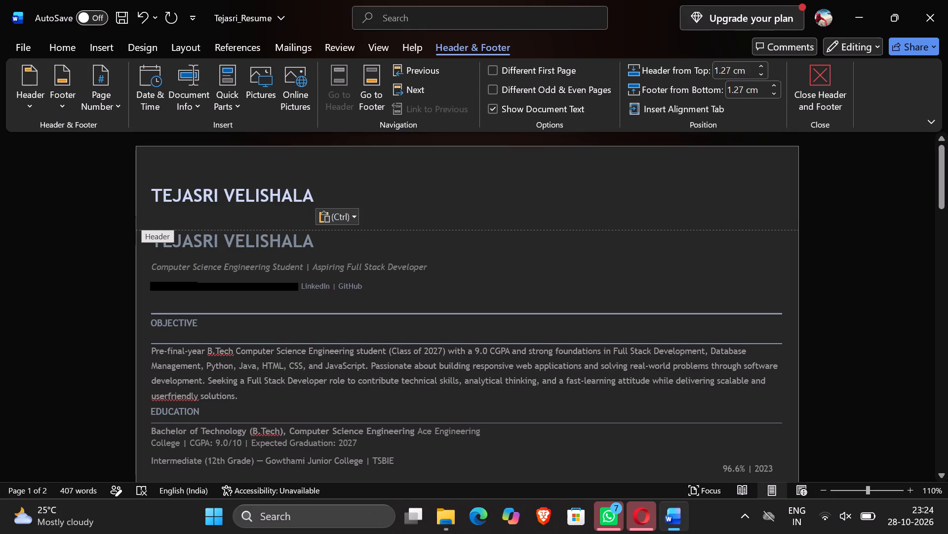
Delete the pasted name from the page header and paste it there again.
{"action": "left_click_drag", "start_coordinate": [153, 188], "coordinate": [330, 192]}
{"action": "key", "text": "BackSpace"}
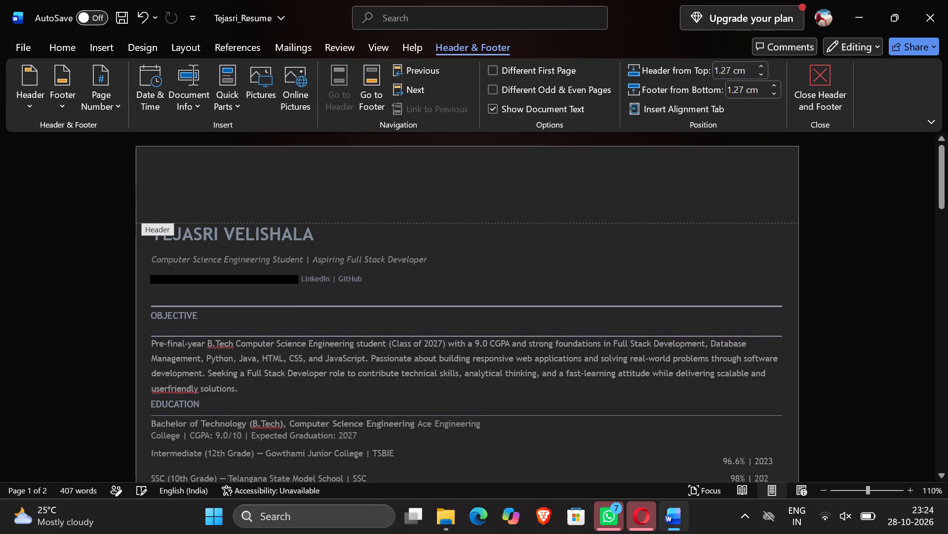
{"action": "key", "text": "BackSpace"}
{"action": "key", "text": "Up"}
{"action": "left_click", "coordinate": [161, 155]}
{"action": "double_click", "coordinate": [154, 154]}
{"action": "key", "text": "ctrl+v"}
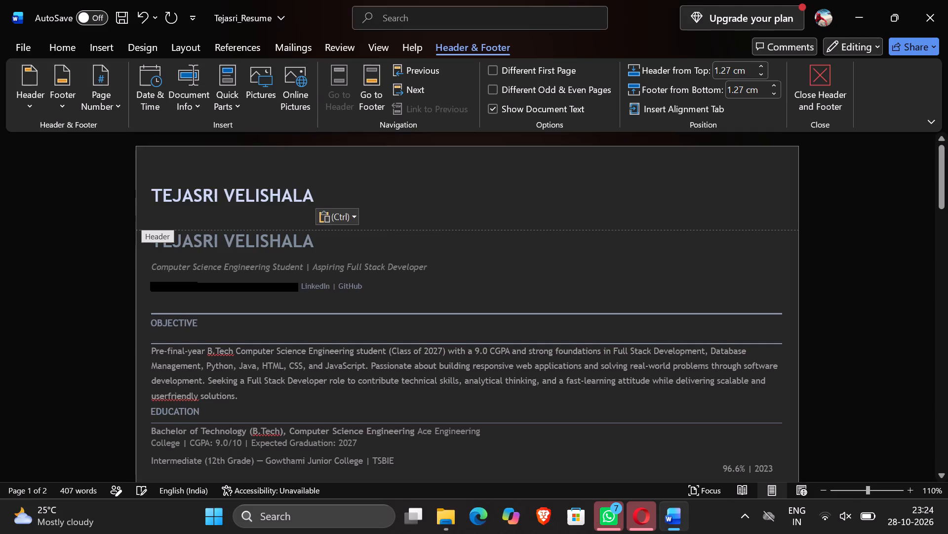
Copy the name, tagline and contact lines above OBJECTIVE, and remove them from the document body.
{"action": "left_click", "coordinate": [368, 280]}
{"action": "left_click", "coordinate": [258, 230]}
{"action": "left_click_drag", "start_coordinate": [403, 227], "coordinate": [392, 178]}
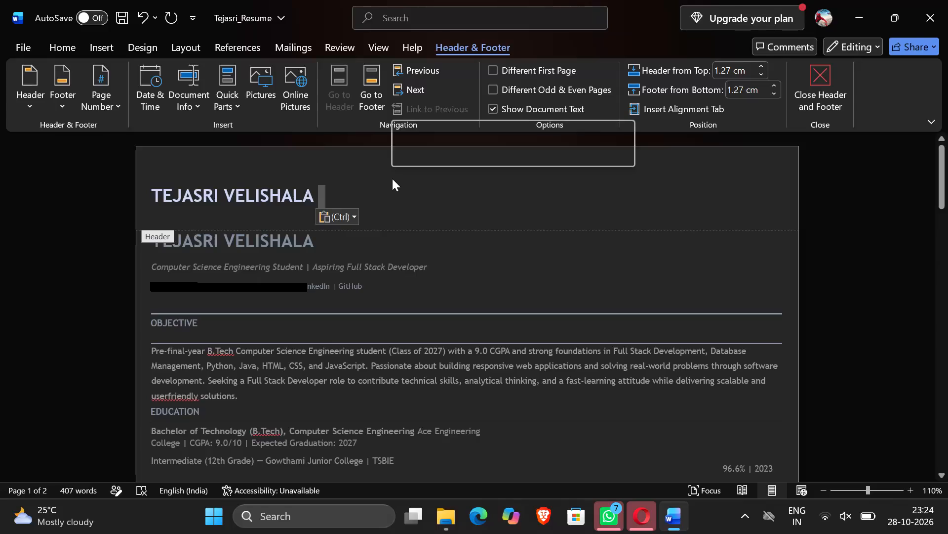
{"action": "left_click", "coordinate": [359, 281]}
{"action": "double_click", "coordinate": [381, 290]}
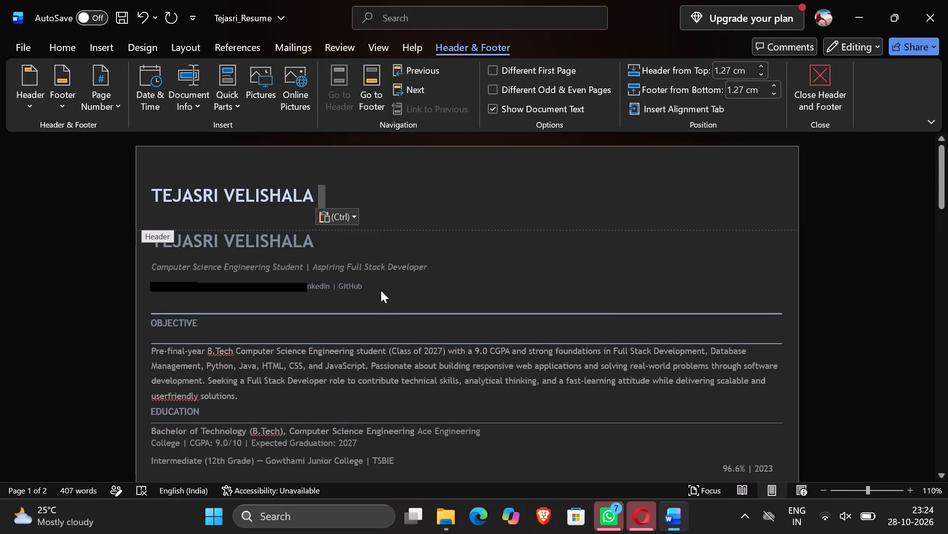
{"action": "left_click_drag", "start_coordinate": [362, 286], "coordinate": [172, 278]}
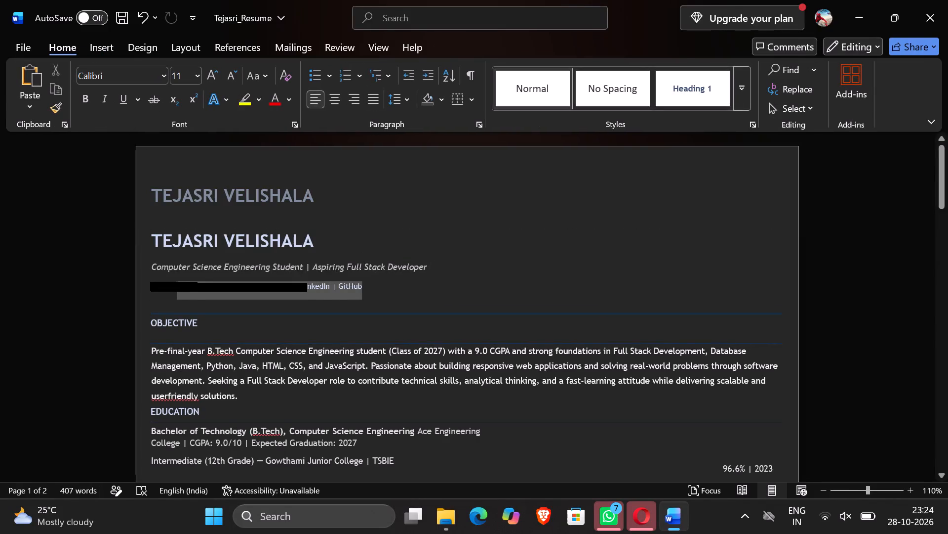
{"action": "left_click_drag", "start_coordinate": [172, 278], "coordinate": [150, 247]}
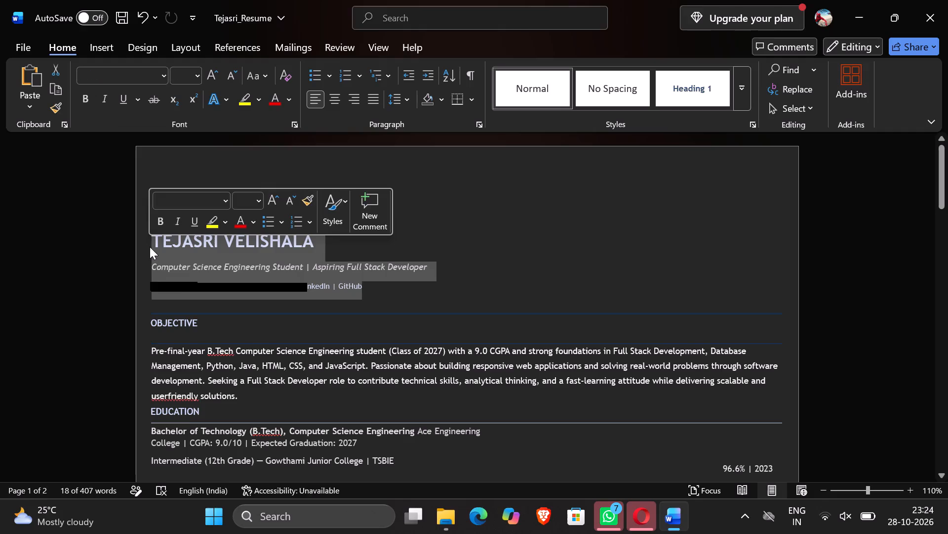
{"action": "key", "text": "ctrl+c"}
{"action": "key", "text": "BackSpace"}
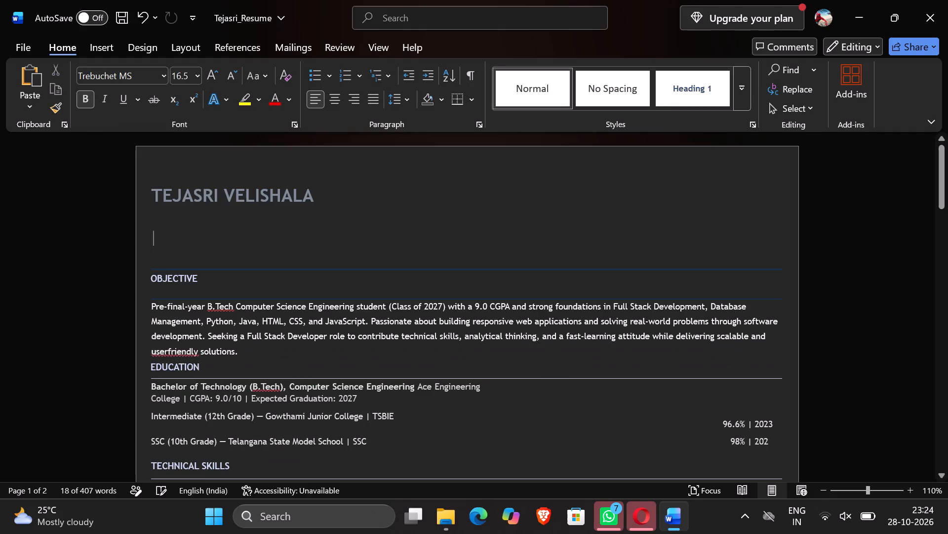
{"action": "key", "text": "BackSpace"}
{"action": "key", "text": "BackSpace"}
{"action": "key", "text": "BackSpace"}
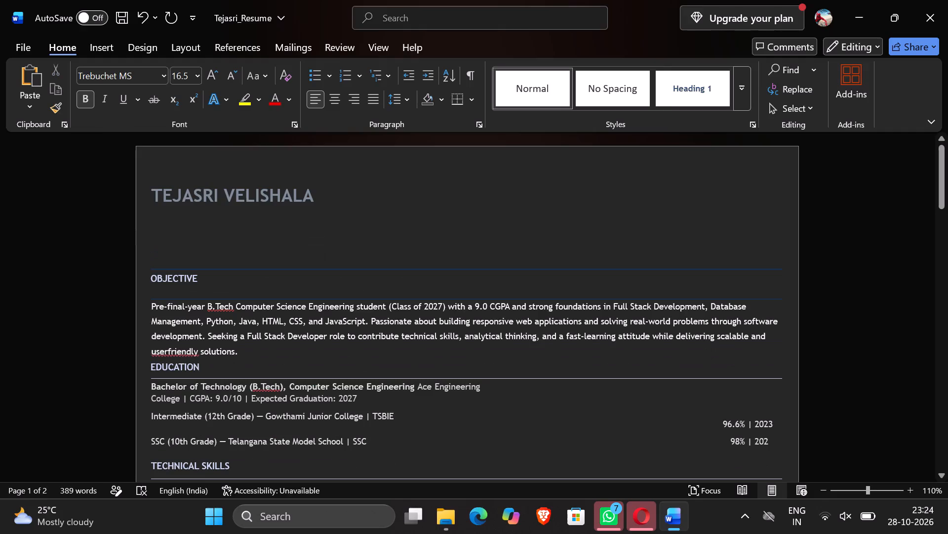
Replace the name in the page header with the copied name, tagline and contact lines.
{"action": "left_click", "coordinate": [324, 193]}
{"action": "left_click_drag", "start_coordinate": [324, 193], "coordinate": [187, 185]}
{"action": "scroll", "coordinate": [202, 192], "scroll_direction": "left", "scroll_amount": 1}
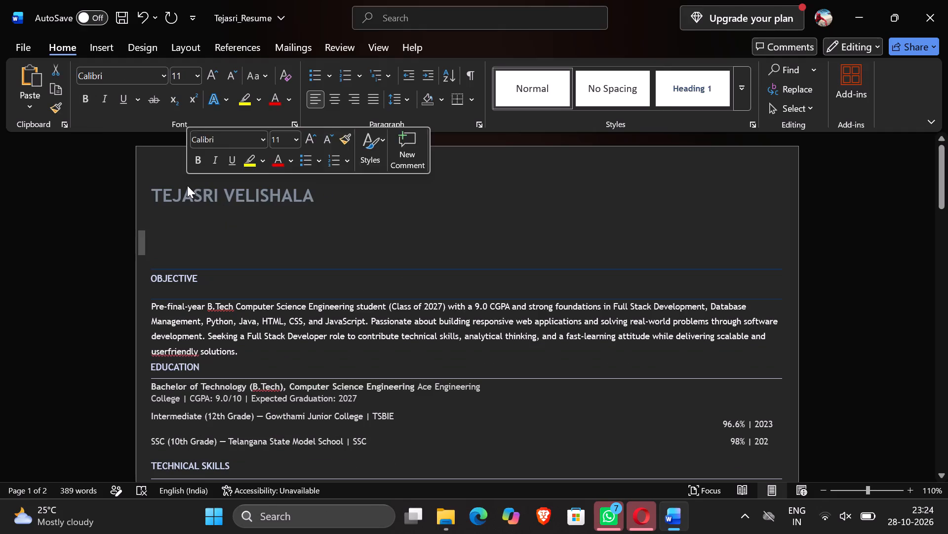
{"action": "left_click", "coordinate": [207, 190]}
{"action": "right_click", "coordinate": [207, 190]}
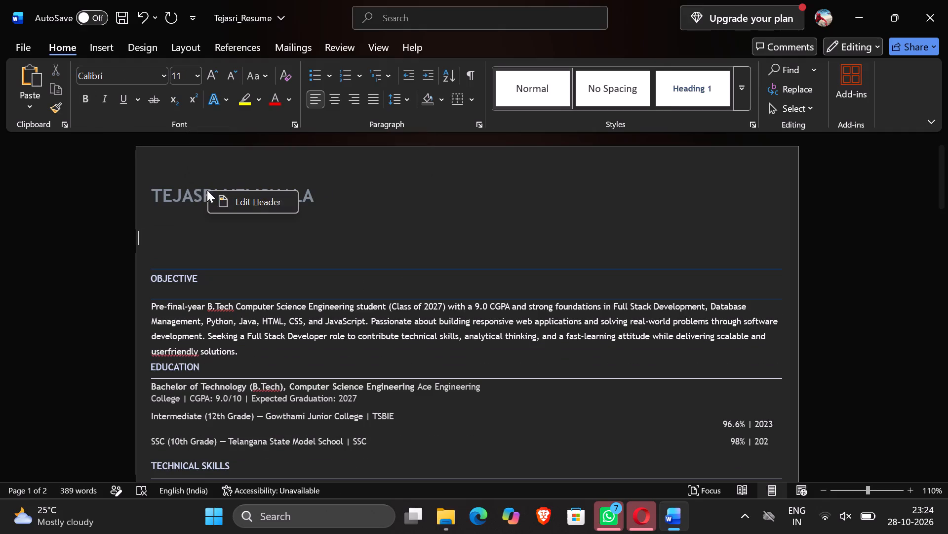
{"action": "left_click", "coordinate": [213, 194]}
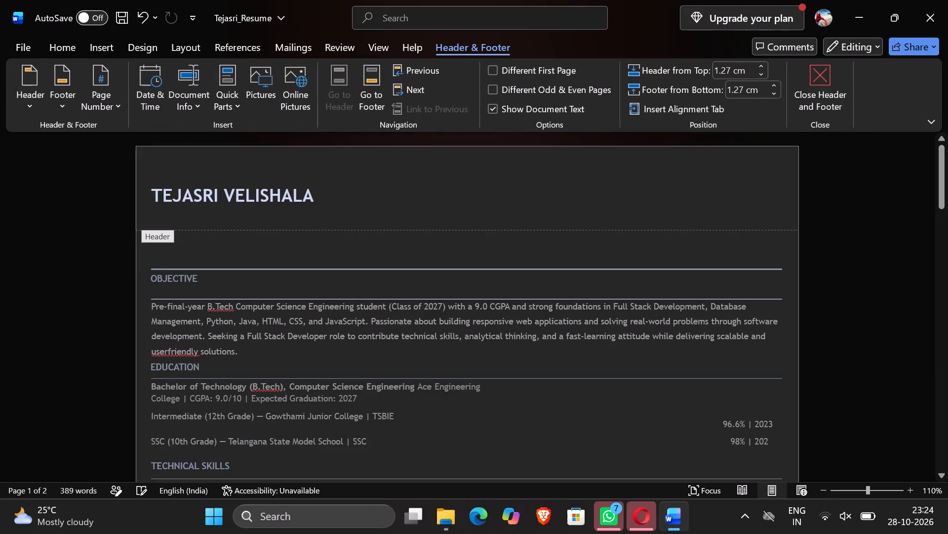
{"action": "left_click_drag", "start_coordinate": [318, 198], "coordinate": [153, 181]}
{"action": "key", "text": "BackSpace"}
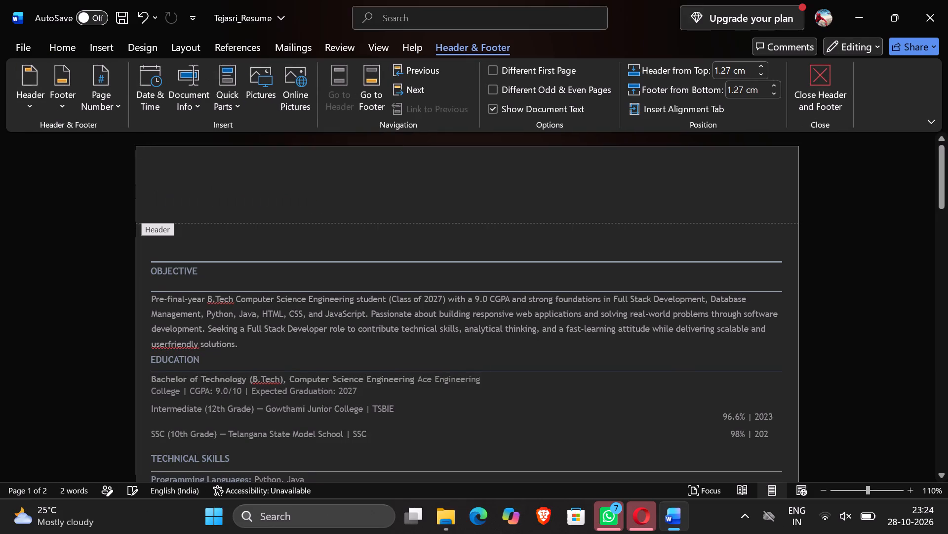
{"action": "key", "text": "ctrl+v"}
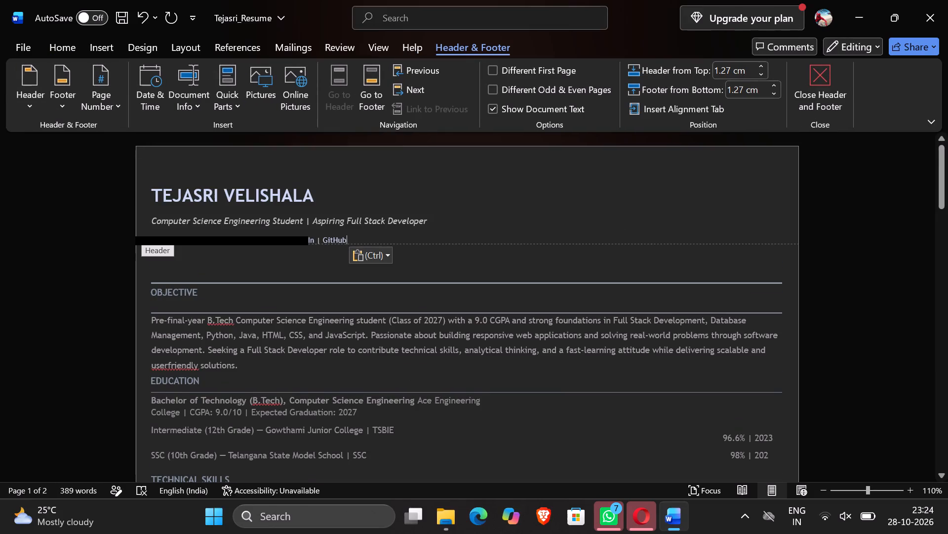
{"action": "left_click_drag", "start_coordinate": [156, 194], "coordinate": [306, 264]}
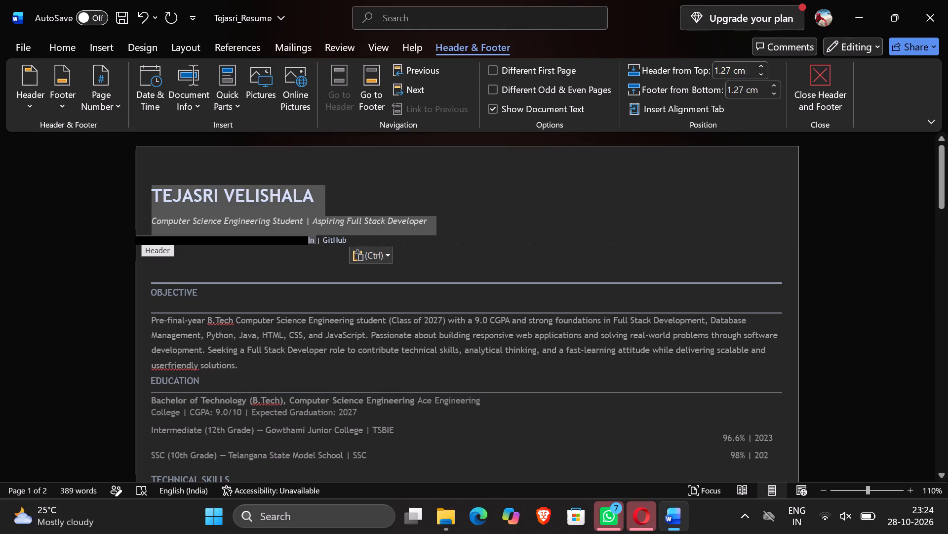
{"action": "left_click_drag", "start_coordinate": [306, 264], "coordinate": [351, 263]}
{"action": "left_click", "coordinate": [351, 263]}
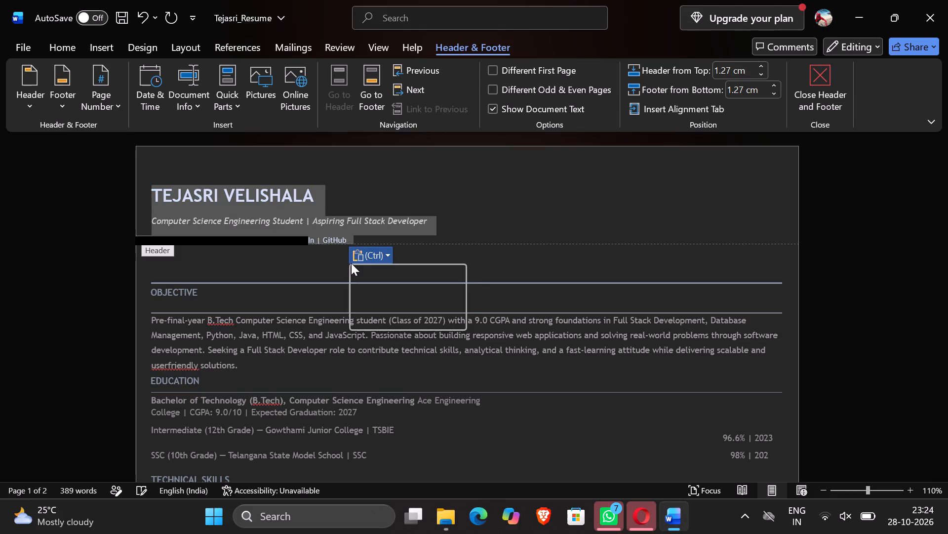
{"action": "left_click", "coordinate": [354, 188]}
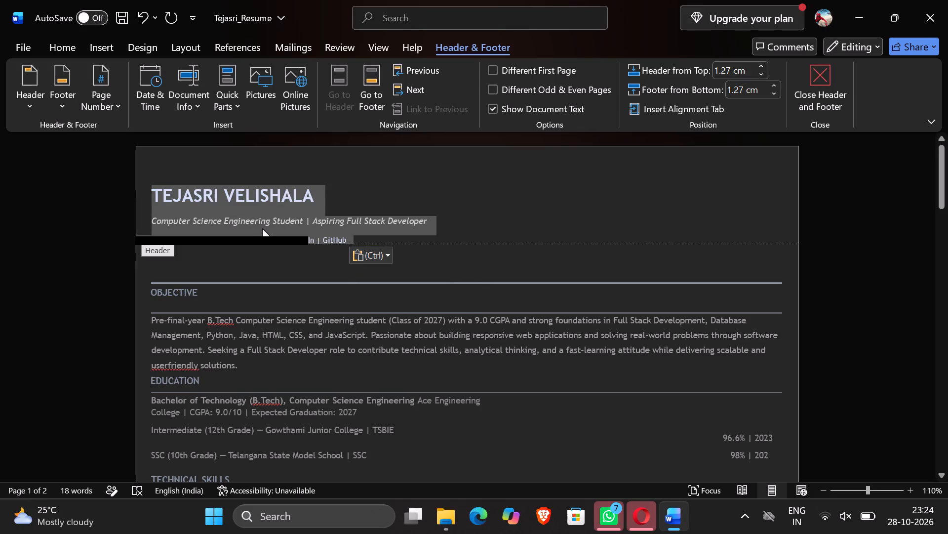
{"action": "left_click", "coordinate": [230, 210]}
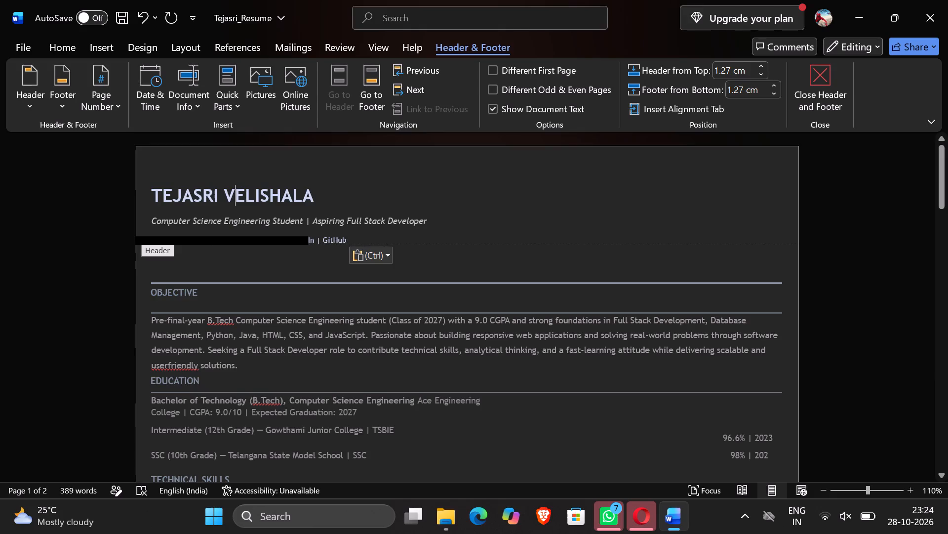
Indent the contact line in the page header with eight leading spaces to align it under the tagline, and return to the body.
{"action": "left_click", "coordinate": [138, 236]}
{"action": "key", "text": "Left"}
{"action": "key", "text": "space"}
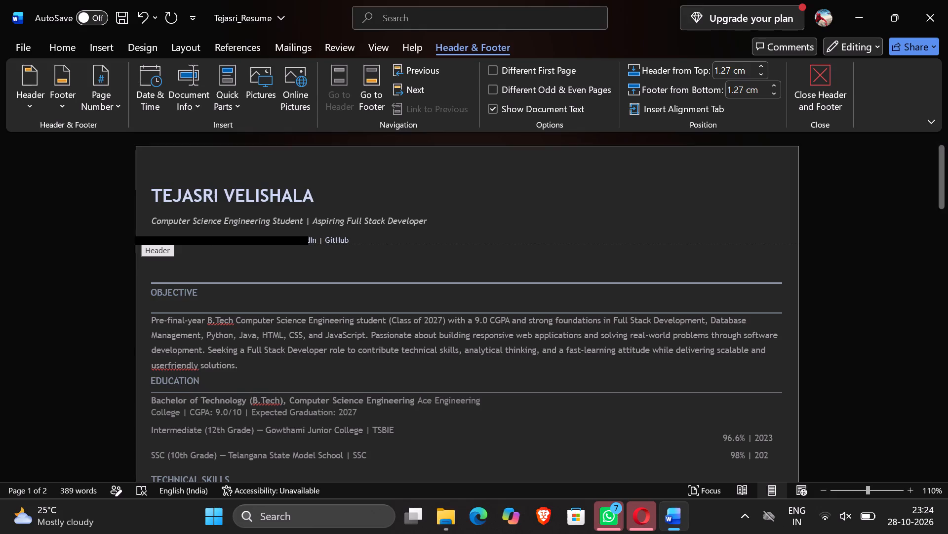
{"action": "key", "text": "space"}
{"action": "key", "text": "space"}
{"action": "key", "text": "space"}
{"action": "key", "text": "space"}
{"action": "key", "text": "space"}
{"action": "key", "text": "space"}
{"action": "key", "text": "space"}
{"action": "key", "text": "space"}
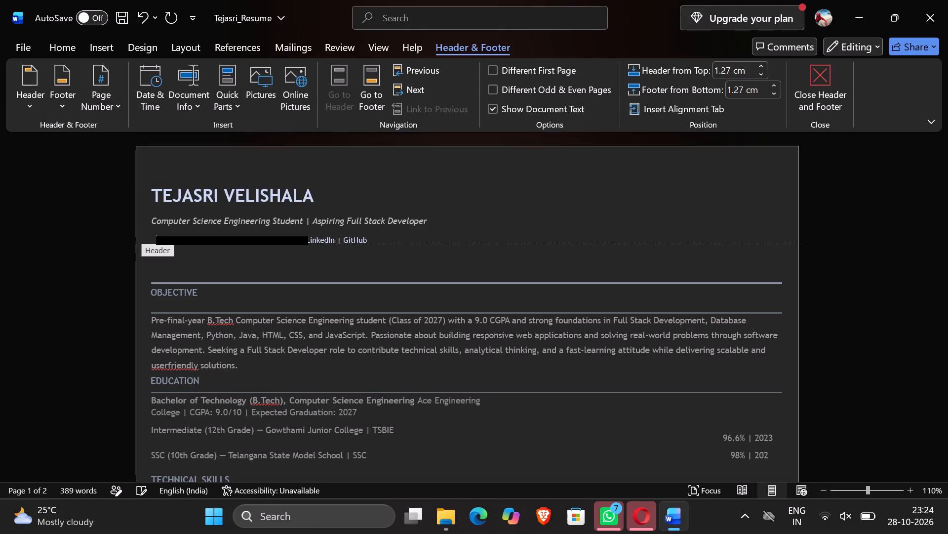
{"action": "key", "text": "space"}
{"action": "key", "text": "BackSpace"}
{"action": "key", "text": "BackSpace"}
{"action": "key", "text": "Up"}
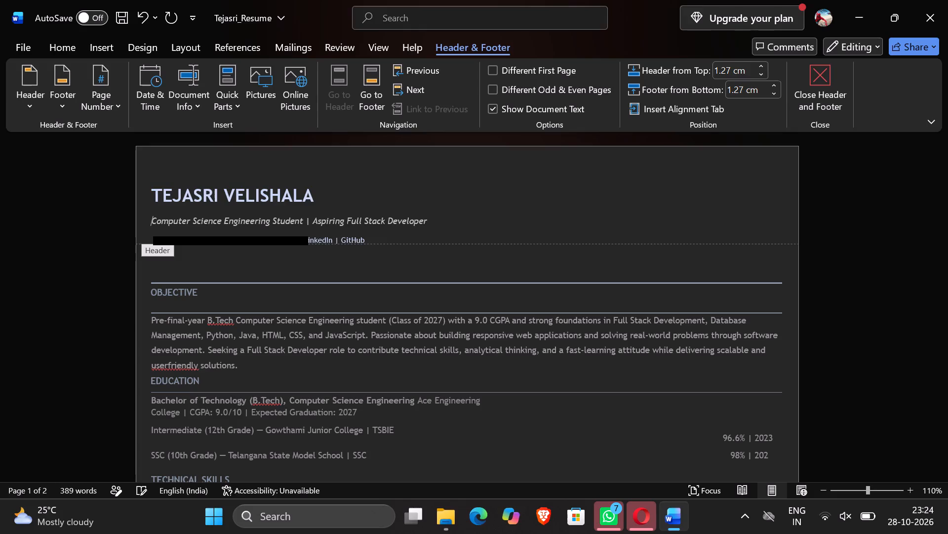
{"action": "key", "text": "Up"}
{"action": "key", "text": "Down"}
{"action": "key", "text": "Down"}
{"action": "left_click", "coordinate": [205, 266]}
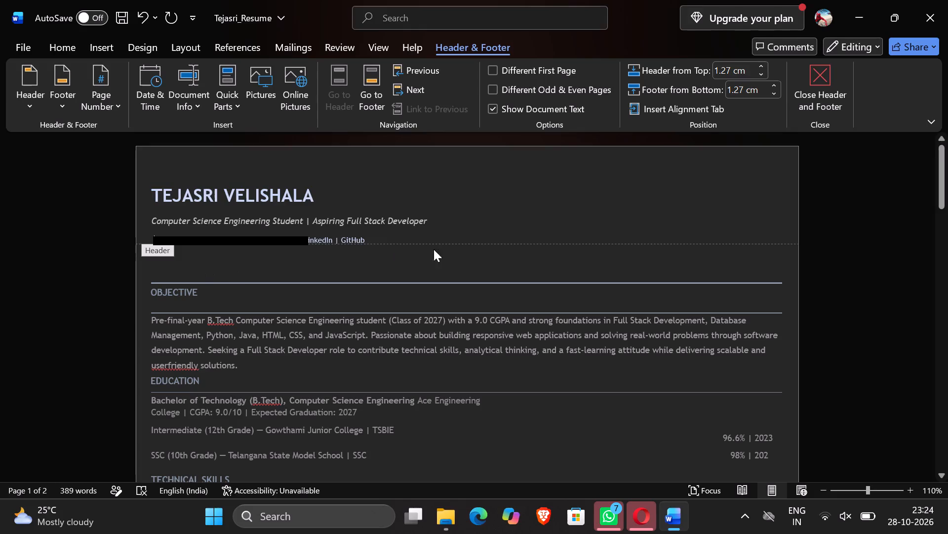
{"action": "left_click", "coordinate": [477, 241]}
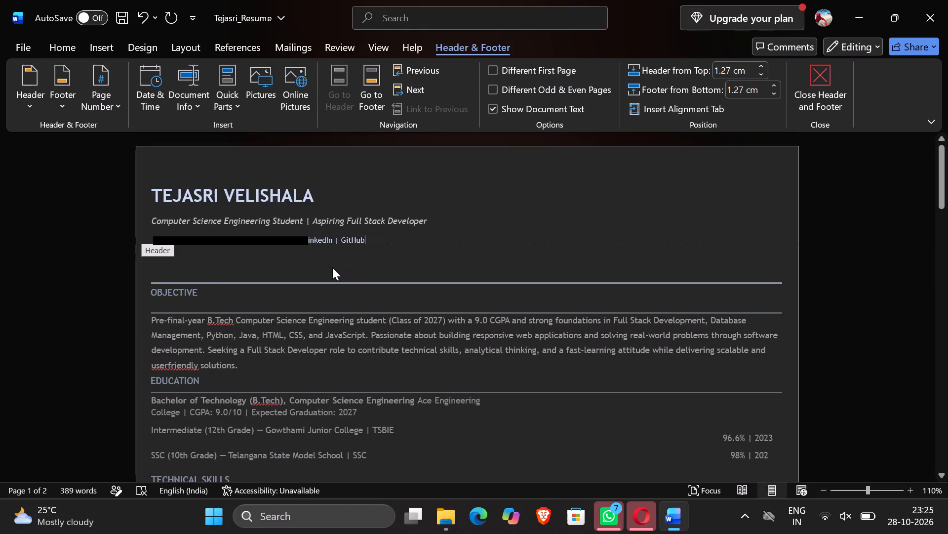
{"action": "left_click", "coordinate": [331, 267]}
{"action": "double_click", "coordinate": [476, 435]}
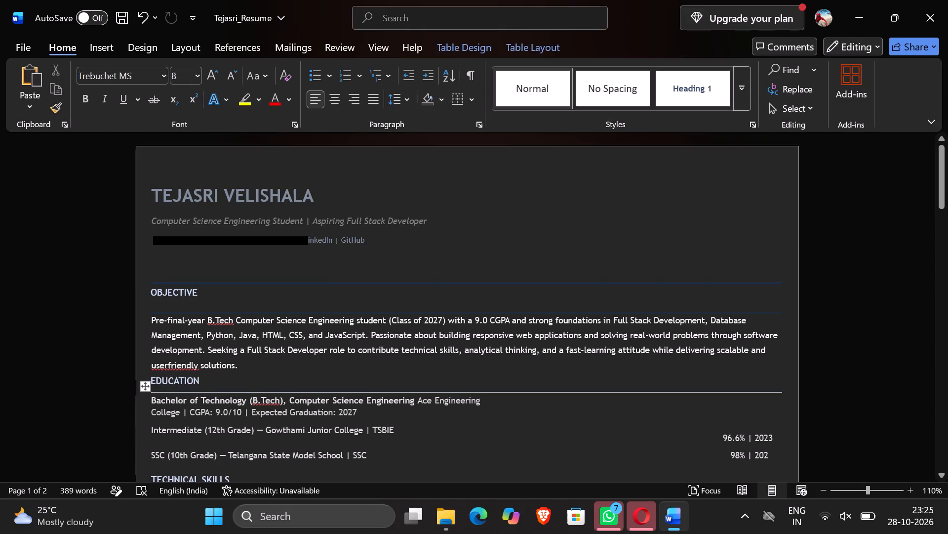
Delete the empty space between the page header and the horizontal line above OBJECTIVE.
{"action": "left_click", "coordinate": [195, 261]}
{"action": "left_click", "coordinate": [162, 264]}
{"action": "key", "text": "Down"}
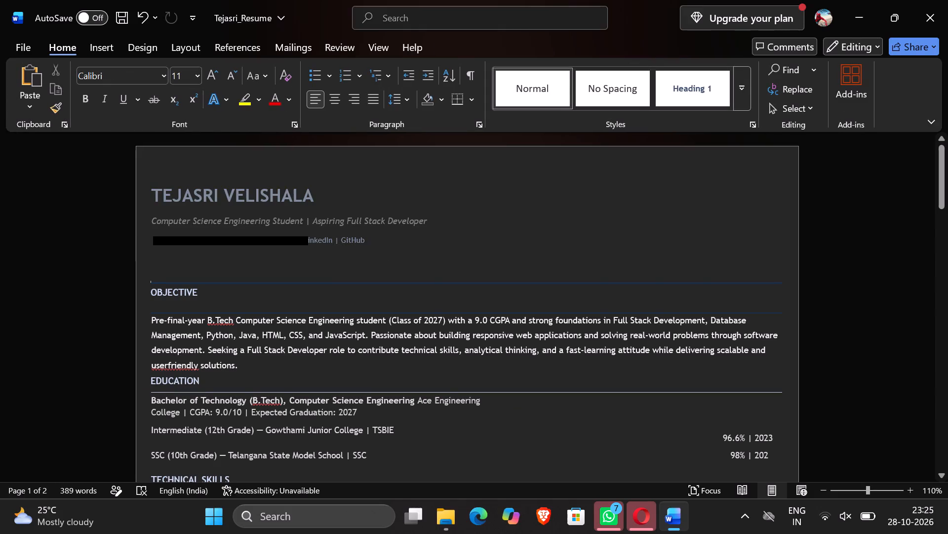
{"action": "key", "text": "BackSpace"}
{"action": "key", "text": "BackSpace"}
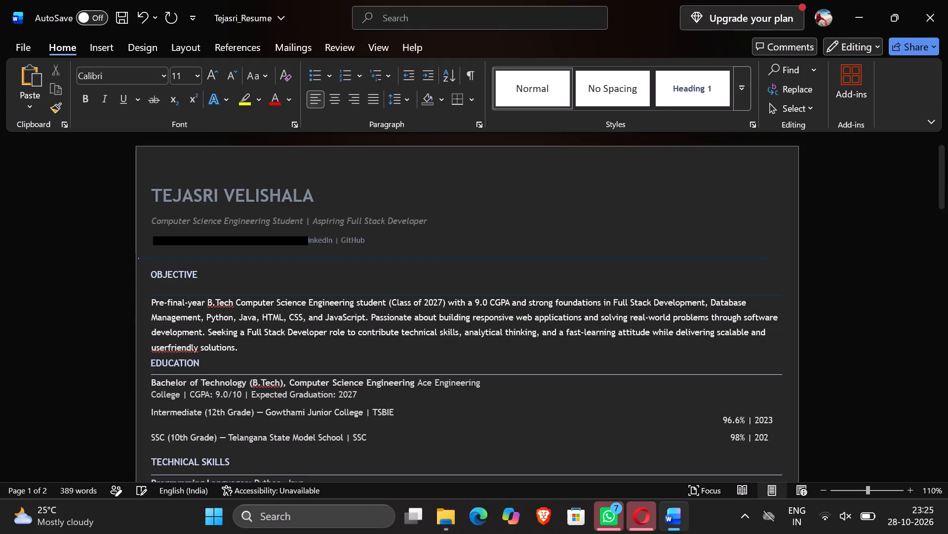
{"action": "key", "text": "BackSpace"}
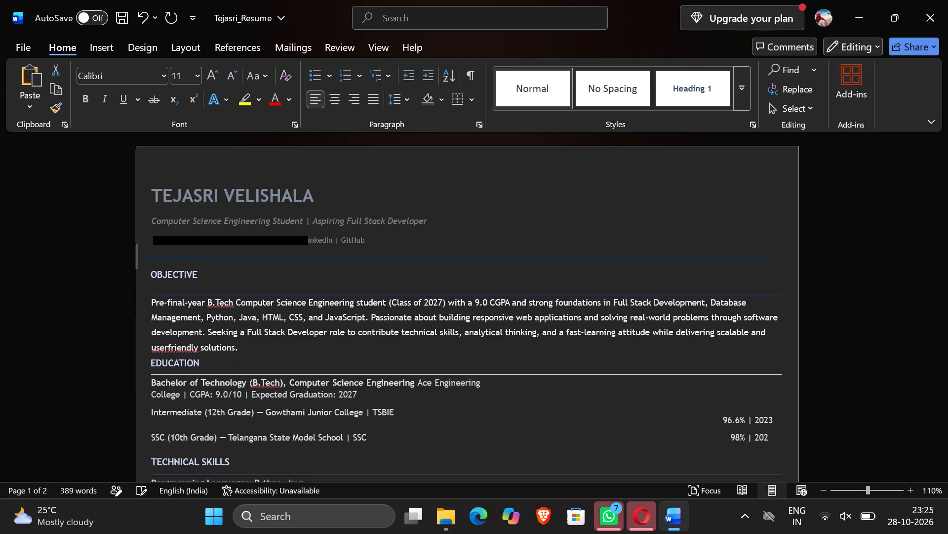
{"action": "key", "text": "BackSpace"}
{"action": "key", "text": "BackSpace"}
{"action": "key", "text": "BackSpace"}
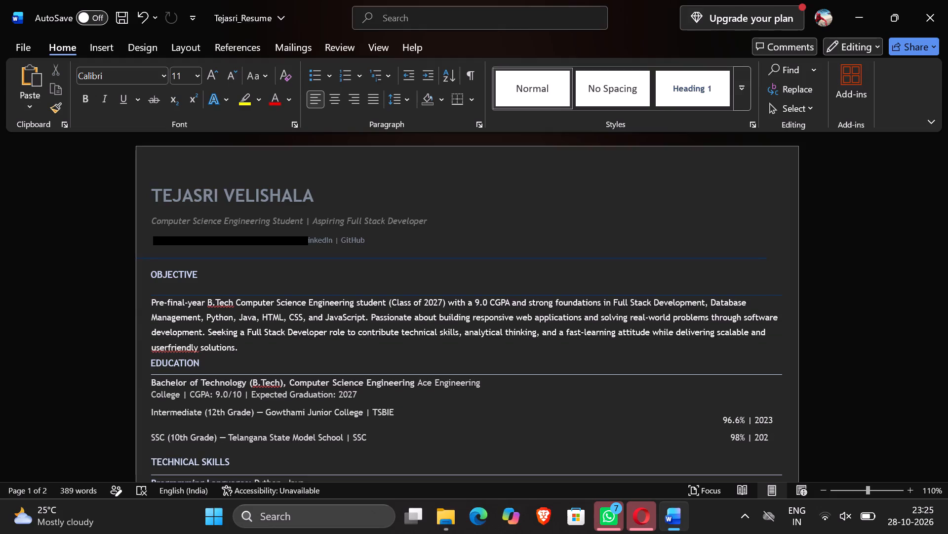
Indent the horizontal line above OBJECTIVE with five spaces so it starts level with the heading.
{"action": "key", "text": "space"}
{"action": "key", "text": "space"}
{"action": "key", "text": "space"}
{"action": "key", "text": "space"}
{"action": "key", "text": "space"}
{"action": "key", "text": "Down"}
{"action": "key", "text": "Down"}
{"action": "key", "text": "Up"}
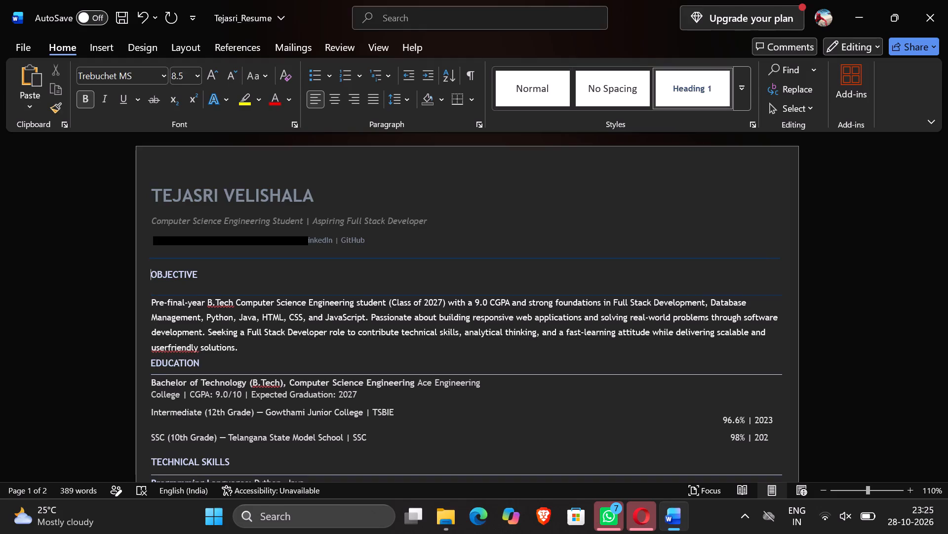
{"action": "key", "text": "Up"}
{"action": "key", "text": "Up"}
{"action": "key", "text": "Up"}
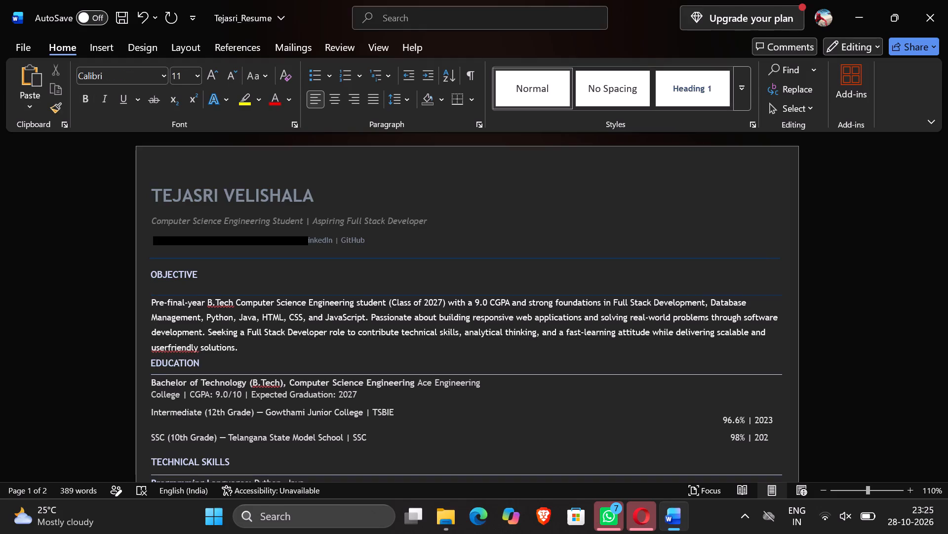
{"action": "key", "text": "Up"}
Reduce the gap between the OBJECTIVE heading and the line below it, keeping the heading spelled OBJECTIVE.
{"action": "left_click", "coordinate": [156, 289]}
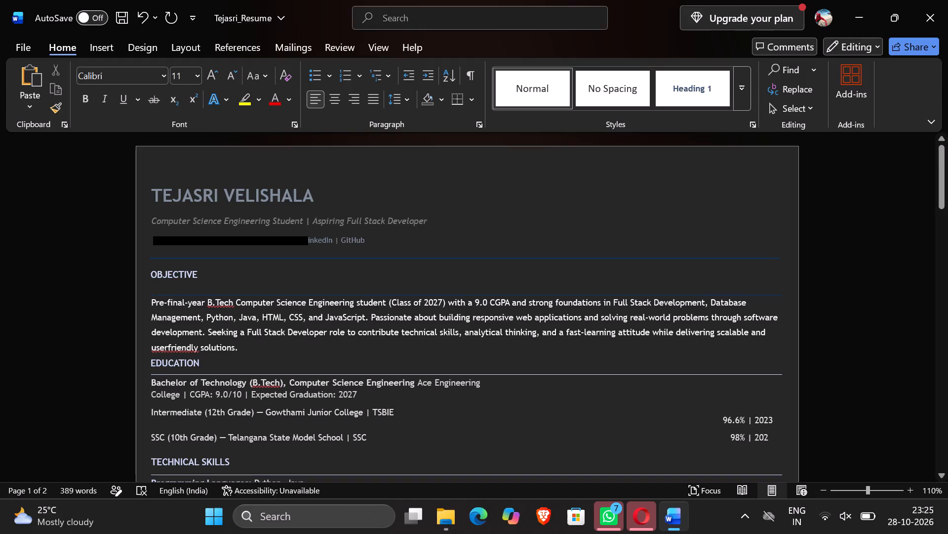
{"action": "key", "text": "BackSpace"}
{"action": "key", "text": "BackSpace"}
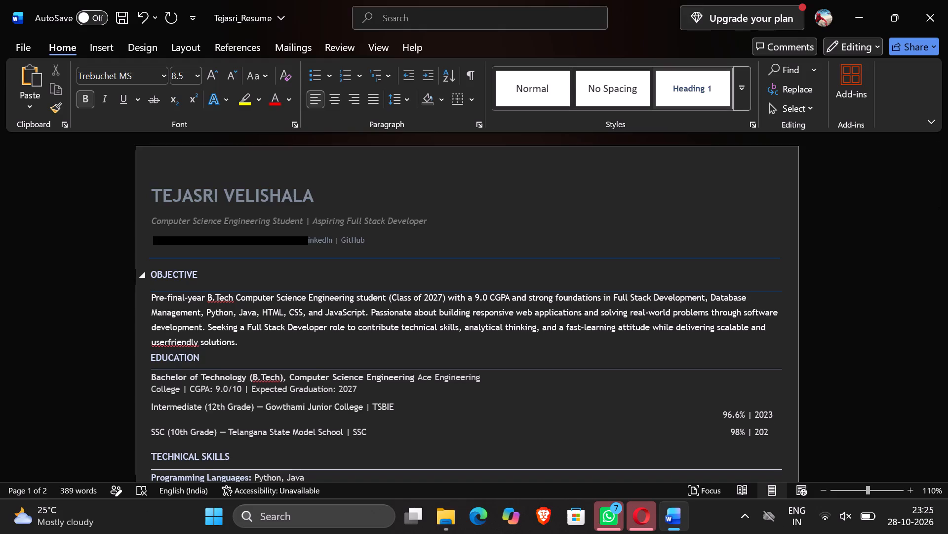
{"action": "key", "text": "BackSpace"}
{"action": "key", "text": "BackSpace"}
{"action": "key", "text": "shift+e"}
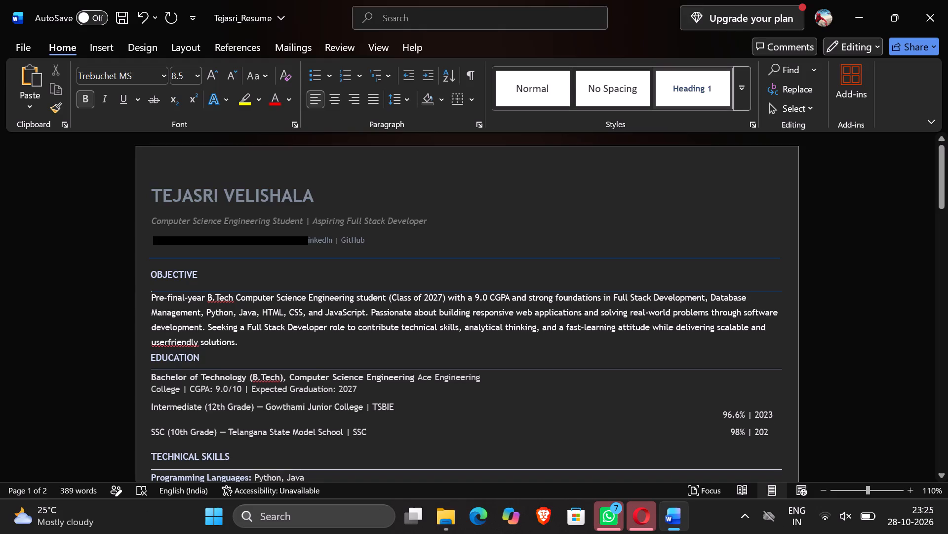
Review the spacing and divider lines of the resume from OBJECTIVE through PROJECTS.
{"action": "left_click", "coordinate": [192, 286]}
{"action": "left_click", "coordinate": [222, 352]}
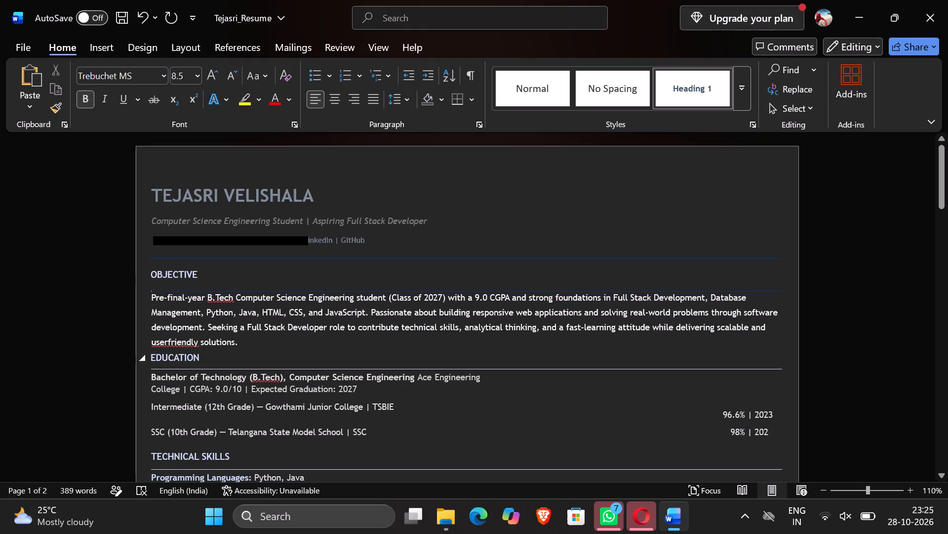
{"action": "scroll", "coordinate": [222, 352], "scroll_direction": "down", "scroll_amount": 2}
{"action": "scroll", "coordinate": [222, 352], "scroll_direction": "up", "scroll_amount": 1}
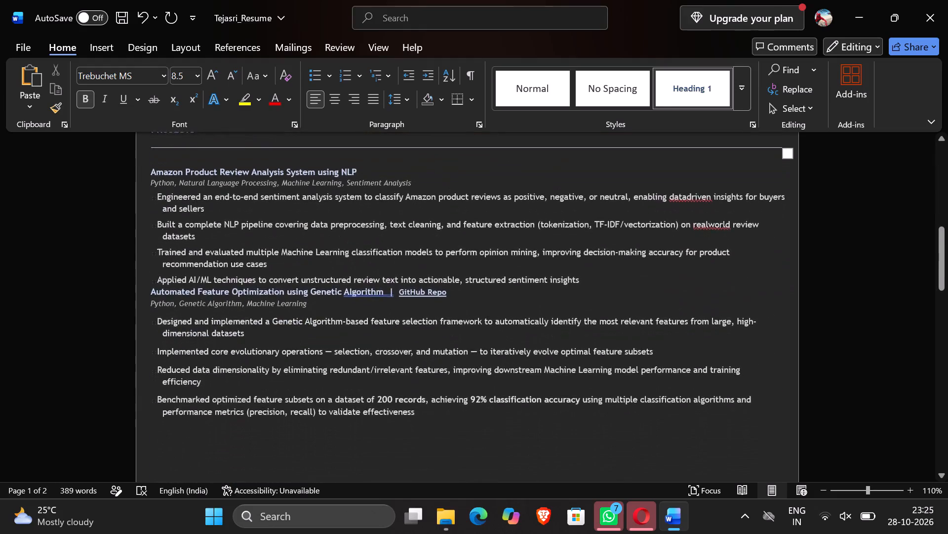
{"action": "scroll", "coordinate": [222, 352], "scroll_direction": "up", "scroll_amount": 1}
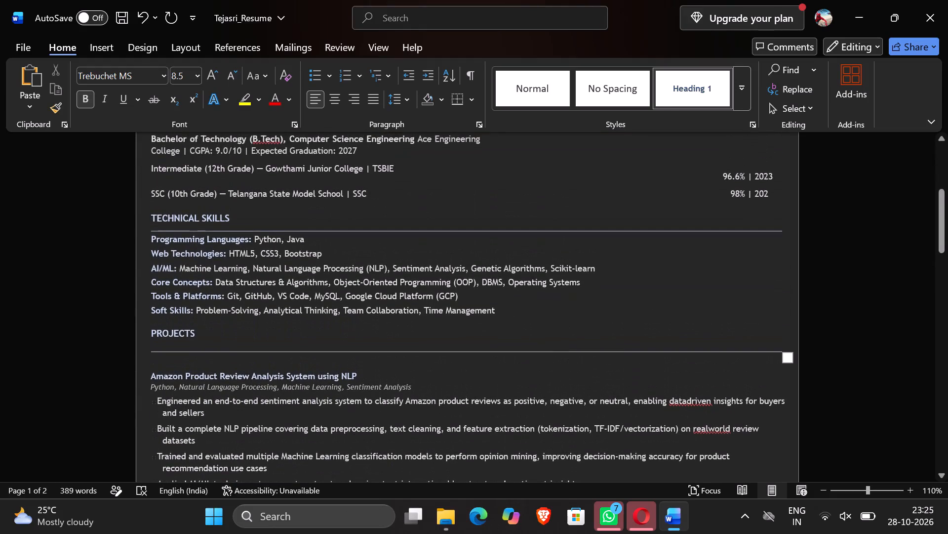
{"action": "scroll", "coordinate": [206, 306], "scroll_direction": "up", "scroll_amount": 2}
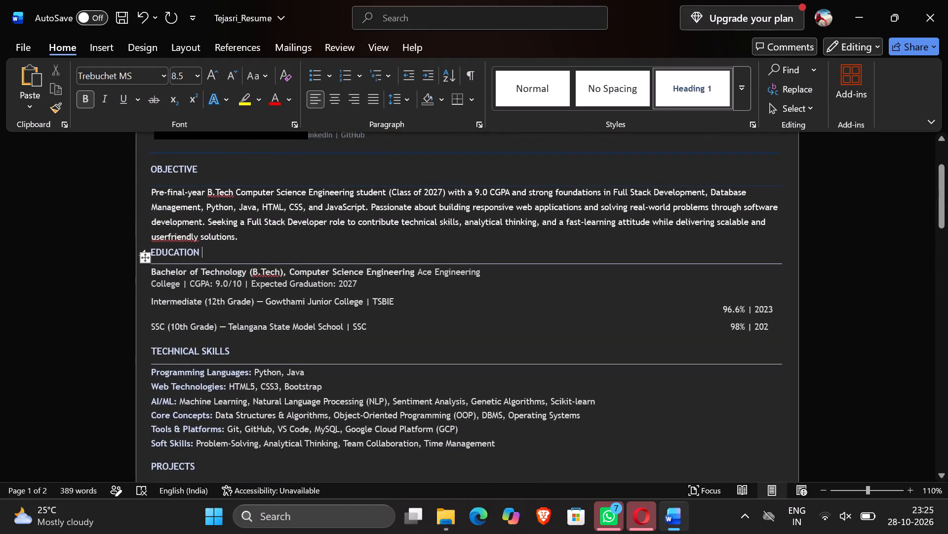
{"action": "scroll", "coordinate": [207, 266], "scroll_direction": "up", "scroll_amount": 1}
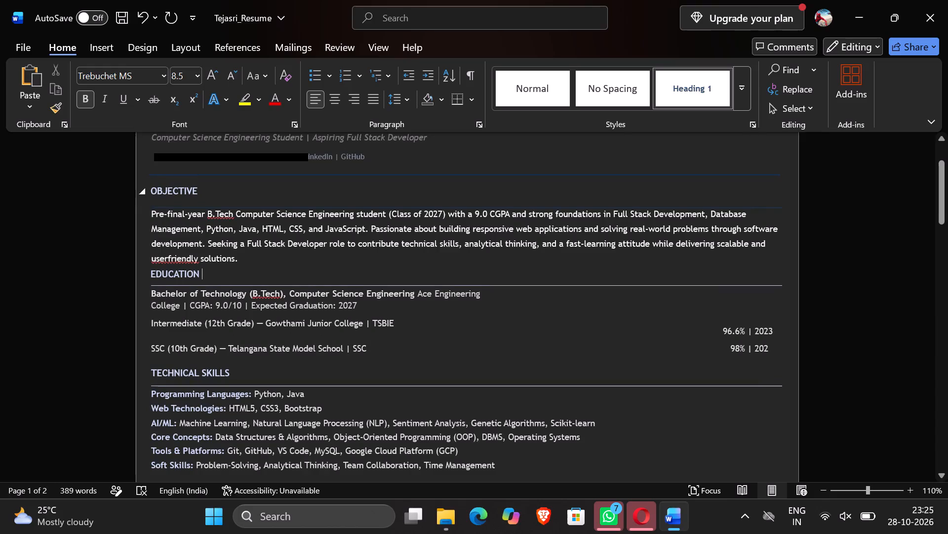
{"action": "left_click", "coordinate": [378, 206]}
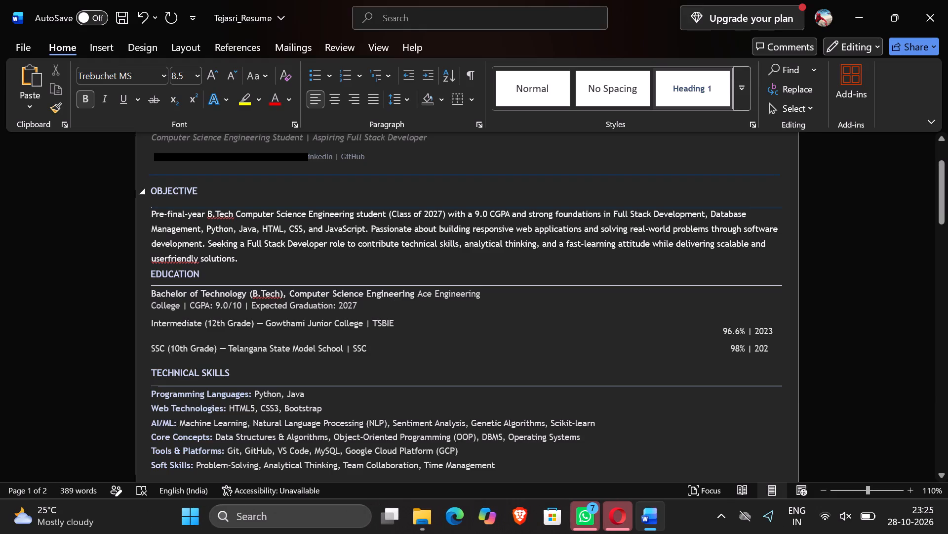
{"action": "left_click_drag", "start_coordinate": [375, 209], "coordinate": [375, 202]}
{"action": "scroll", "coordinate": [288, 318], "scroll_direction": "down", "scroll_amount": 1}
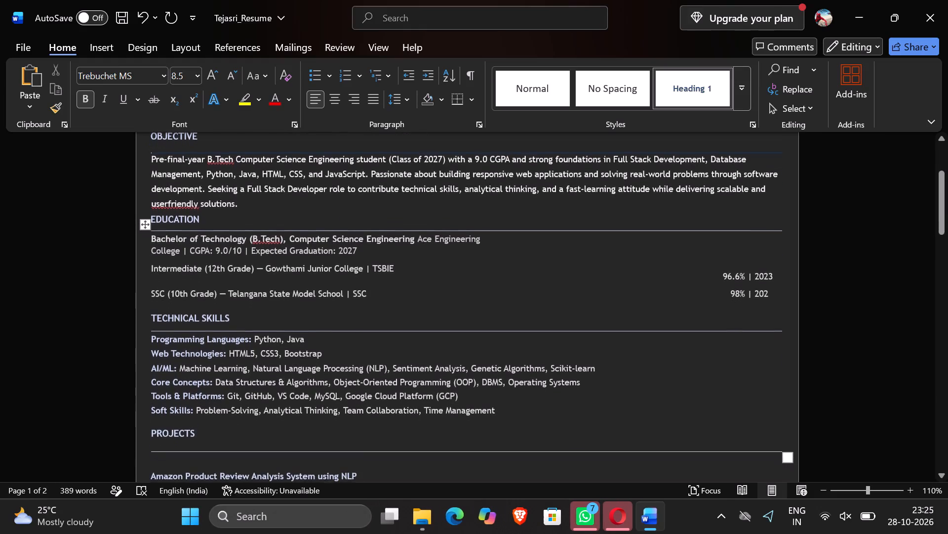
{"action": "scroll", "coordinate": [288, 318], "scroll_direction": "down", "scroll_amount": 1}
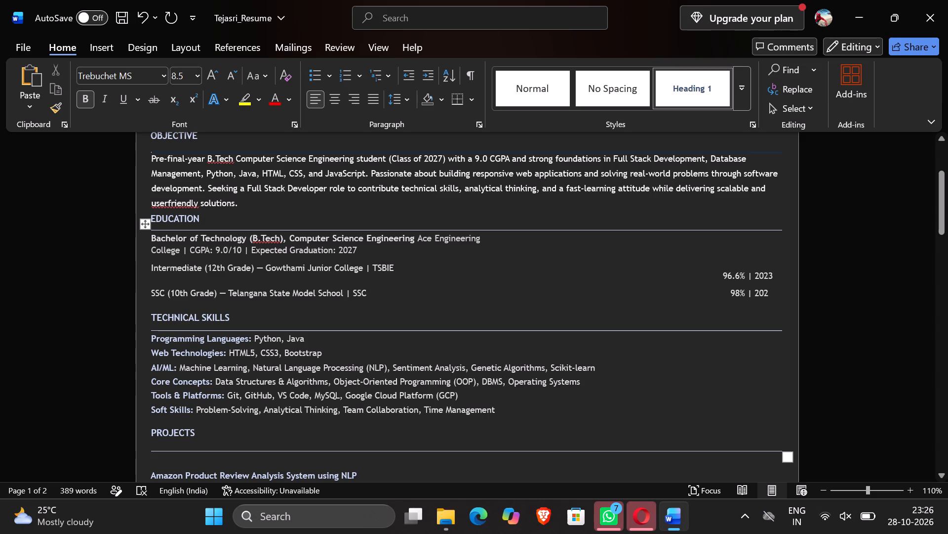
{"action": "left_click", "coordinate": [332, 330]}
Move the horizontal line under the PROJECTS heading up so it sits close beneath the heading.
{"action": "scroll", "coordinate": [341, 423], "scroll_direction": "down", "scroll_amount": 1}
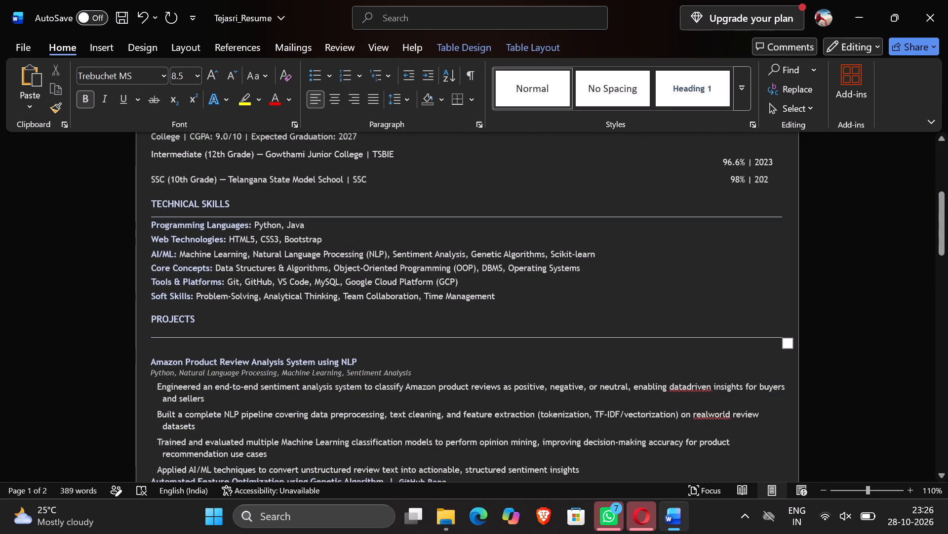
{"action": "left_click_drag", "start_coordinate": [363, 336], "coordinate": [363, 324]}
{"action": "left_click", "coordinate": [292, 335]}
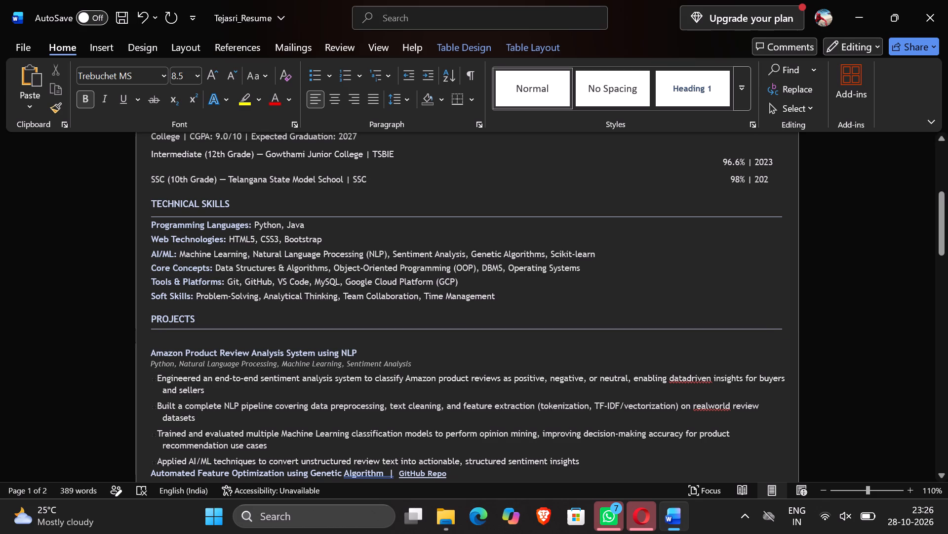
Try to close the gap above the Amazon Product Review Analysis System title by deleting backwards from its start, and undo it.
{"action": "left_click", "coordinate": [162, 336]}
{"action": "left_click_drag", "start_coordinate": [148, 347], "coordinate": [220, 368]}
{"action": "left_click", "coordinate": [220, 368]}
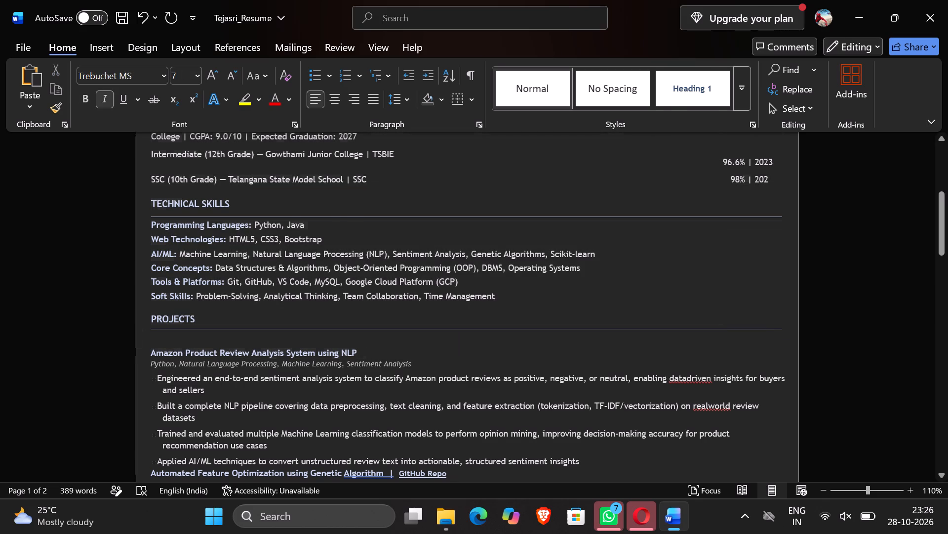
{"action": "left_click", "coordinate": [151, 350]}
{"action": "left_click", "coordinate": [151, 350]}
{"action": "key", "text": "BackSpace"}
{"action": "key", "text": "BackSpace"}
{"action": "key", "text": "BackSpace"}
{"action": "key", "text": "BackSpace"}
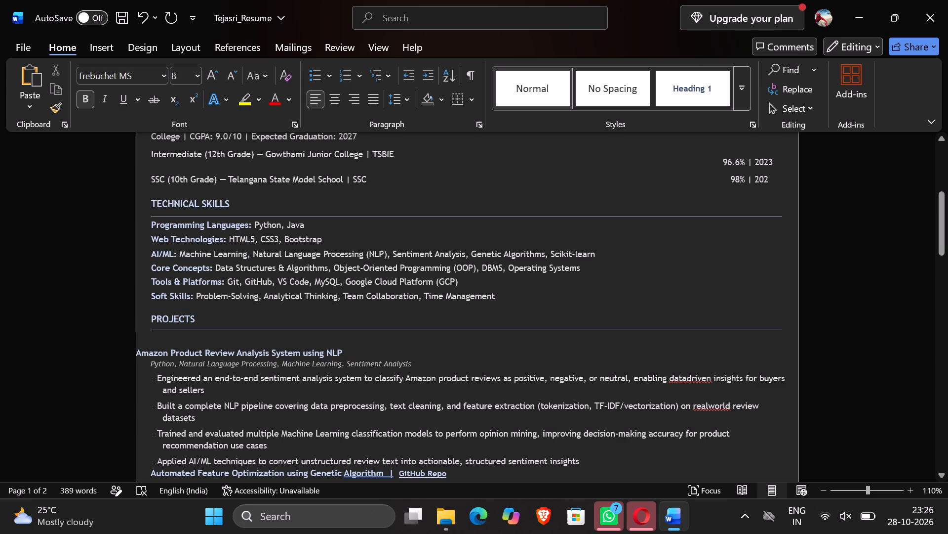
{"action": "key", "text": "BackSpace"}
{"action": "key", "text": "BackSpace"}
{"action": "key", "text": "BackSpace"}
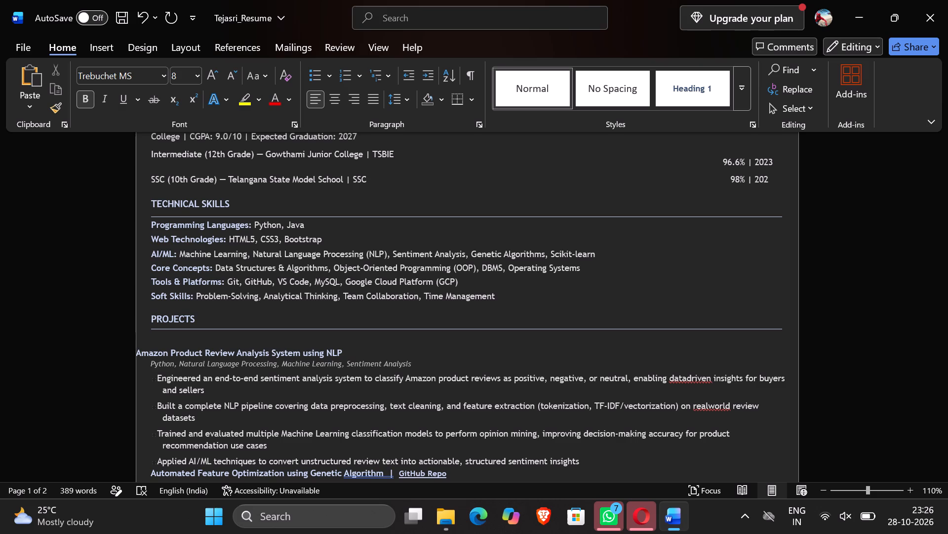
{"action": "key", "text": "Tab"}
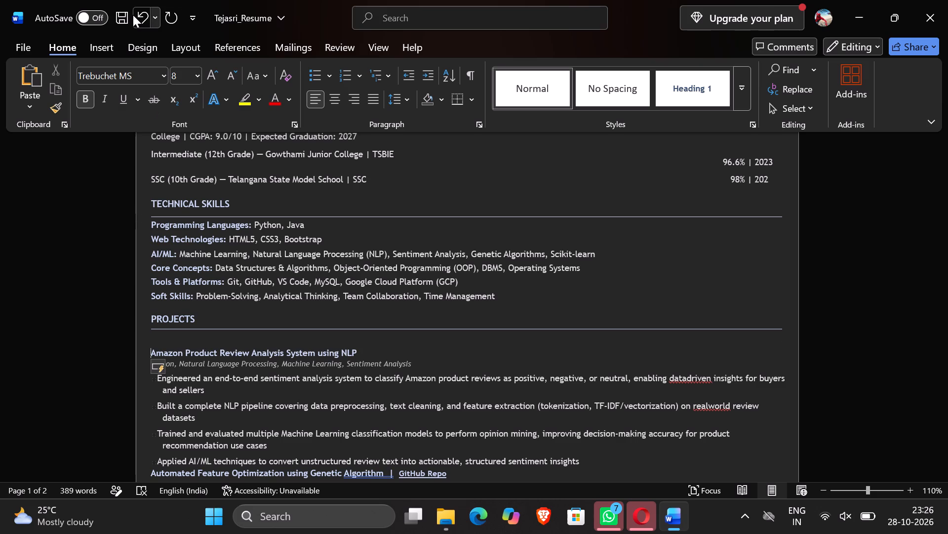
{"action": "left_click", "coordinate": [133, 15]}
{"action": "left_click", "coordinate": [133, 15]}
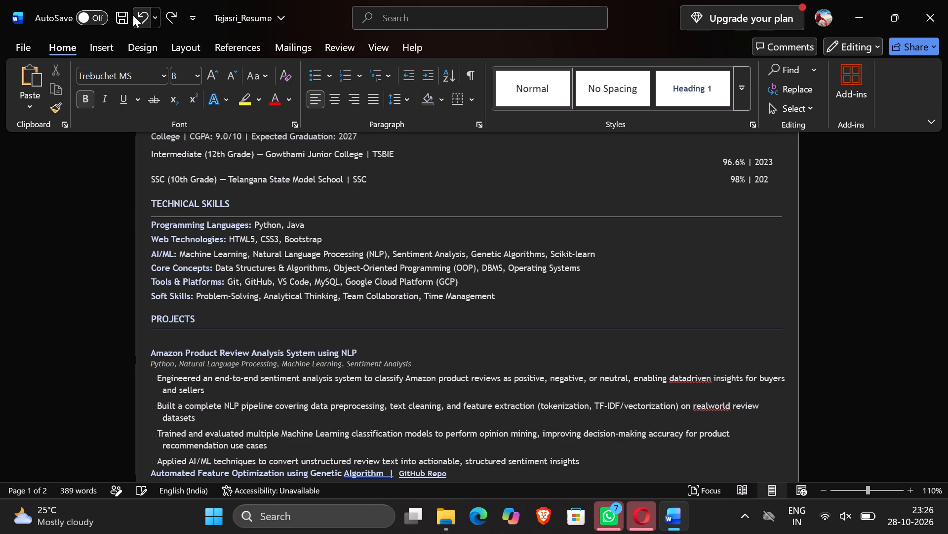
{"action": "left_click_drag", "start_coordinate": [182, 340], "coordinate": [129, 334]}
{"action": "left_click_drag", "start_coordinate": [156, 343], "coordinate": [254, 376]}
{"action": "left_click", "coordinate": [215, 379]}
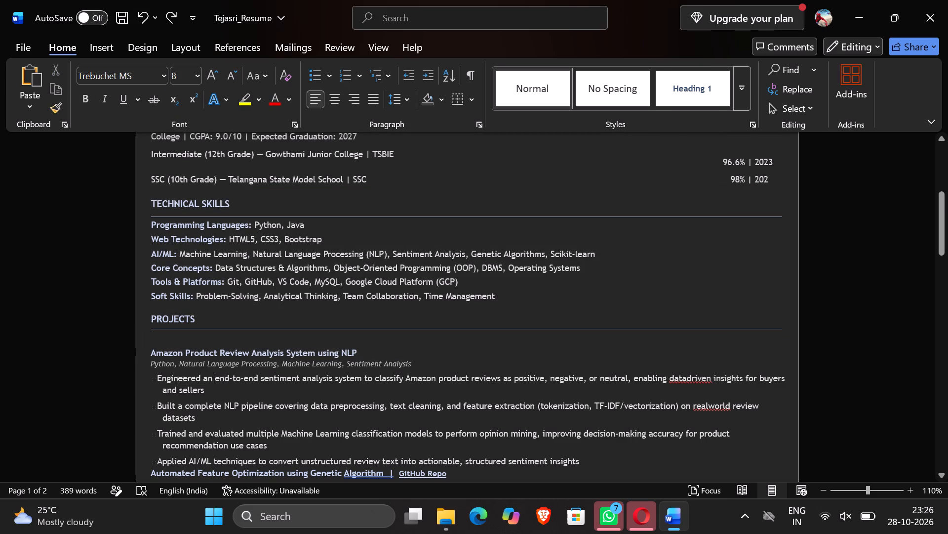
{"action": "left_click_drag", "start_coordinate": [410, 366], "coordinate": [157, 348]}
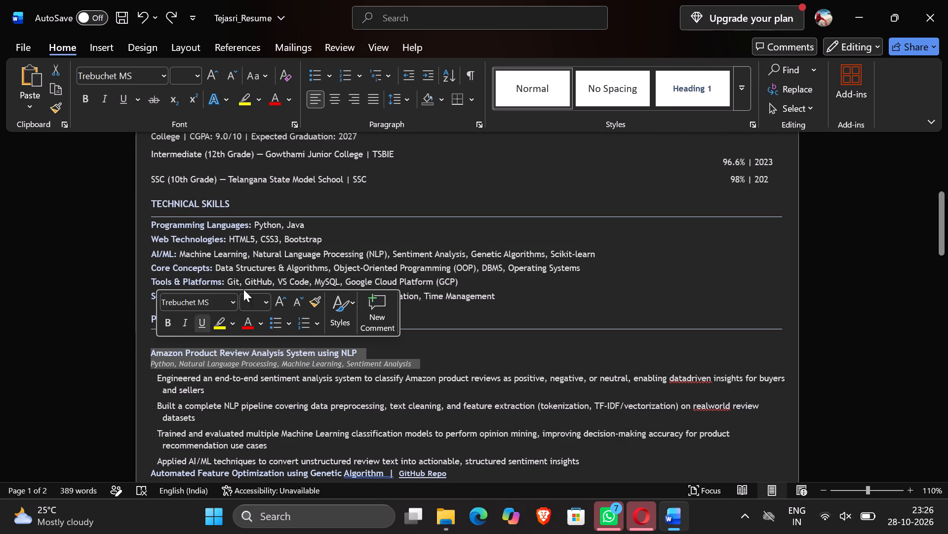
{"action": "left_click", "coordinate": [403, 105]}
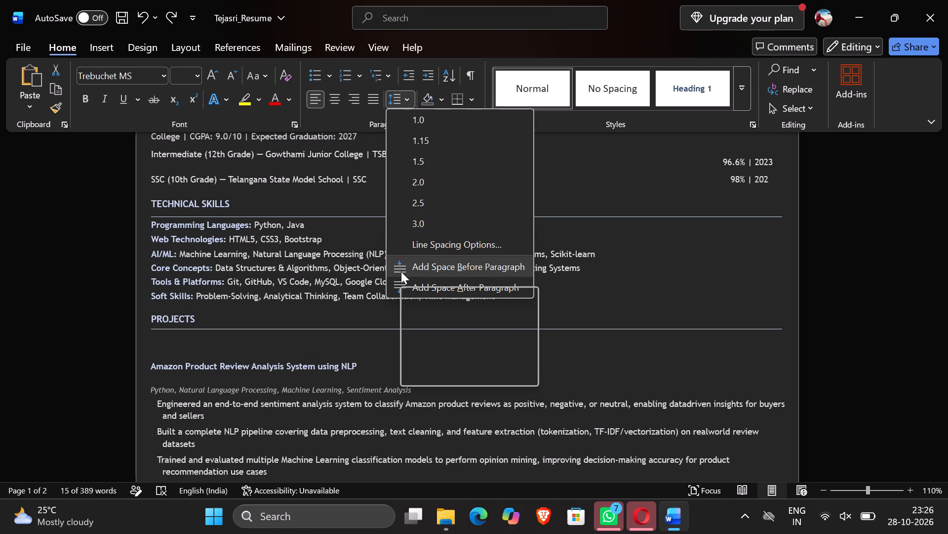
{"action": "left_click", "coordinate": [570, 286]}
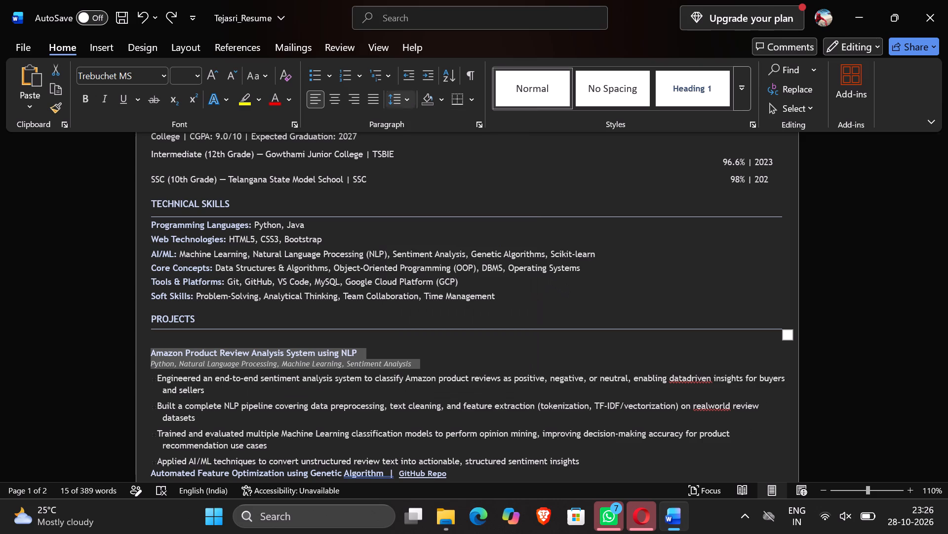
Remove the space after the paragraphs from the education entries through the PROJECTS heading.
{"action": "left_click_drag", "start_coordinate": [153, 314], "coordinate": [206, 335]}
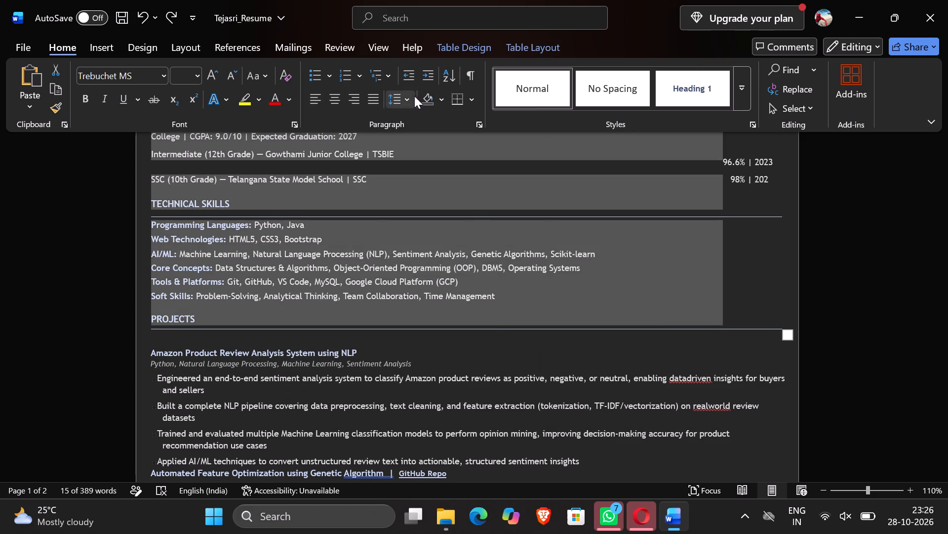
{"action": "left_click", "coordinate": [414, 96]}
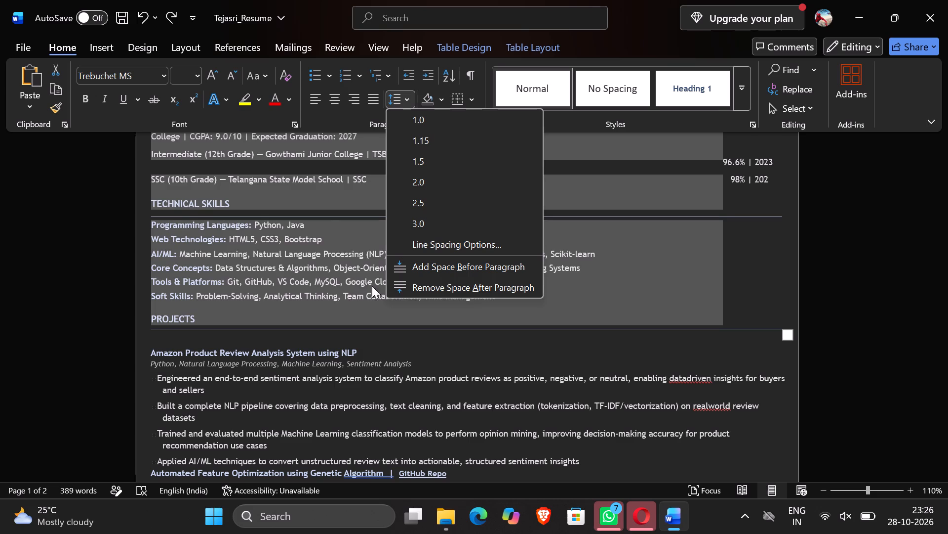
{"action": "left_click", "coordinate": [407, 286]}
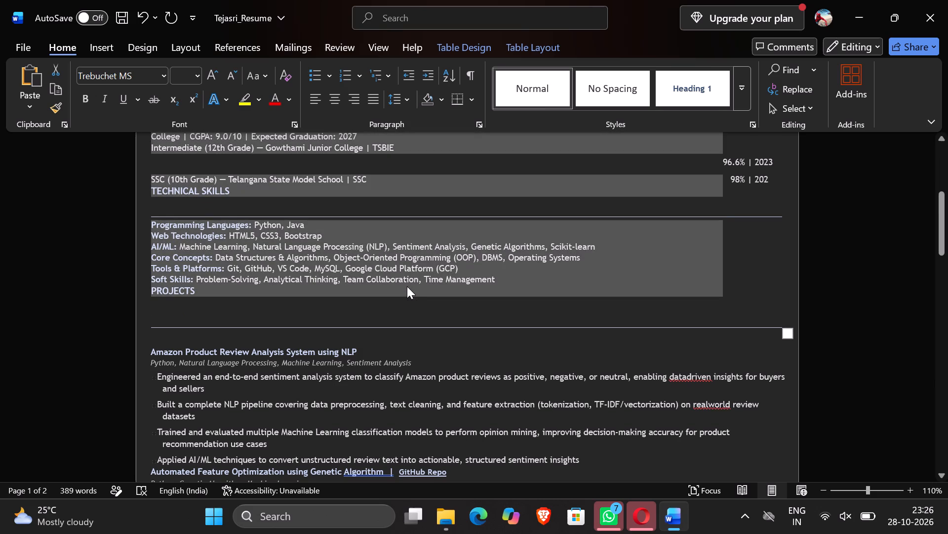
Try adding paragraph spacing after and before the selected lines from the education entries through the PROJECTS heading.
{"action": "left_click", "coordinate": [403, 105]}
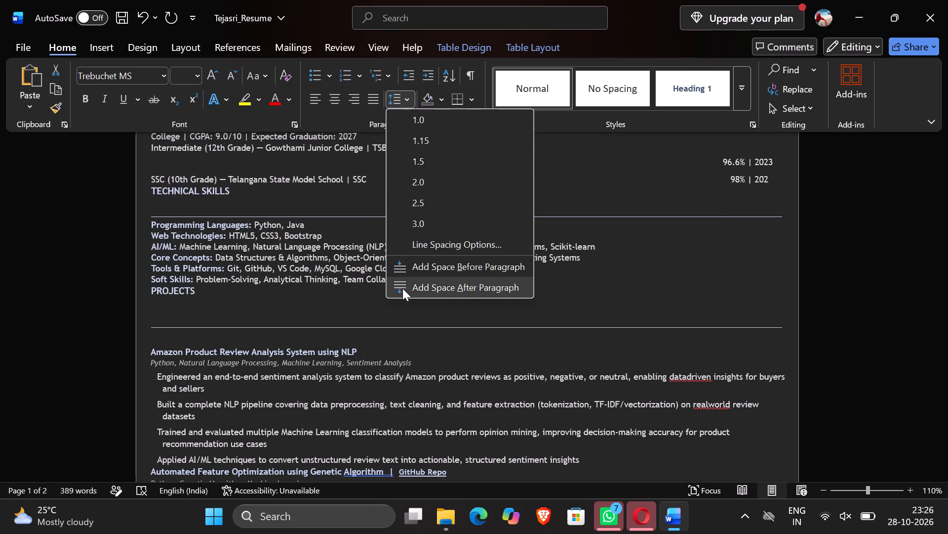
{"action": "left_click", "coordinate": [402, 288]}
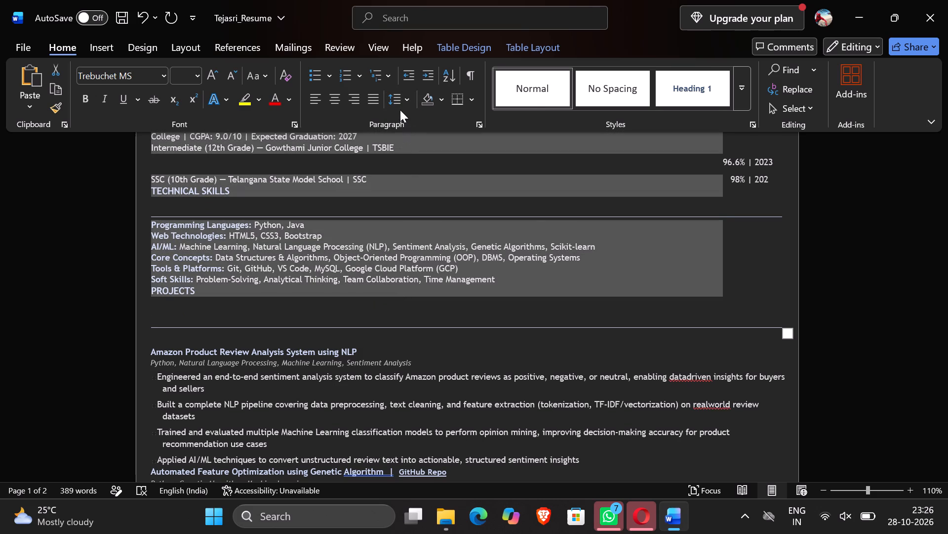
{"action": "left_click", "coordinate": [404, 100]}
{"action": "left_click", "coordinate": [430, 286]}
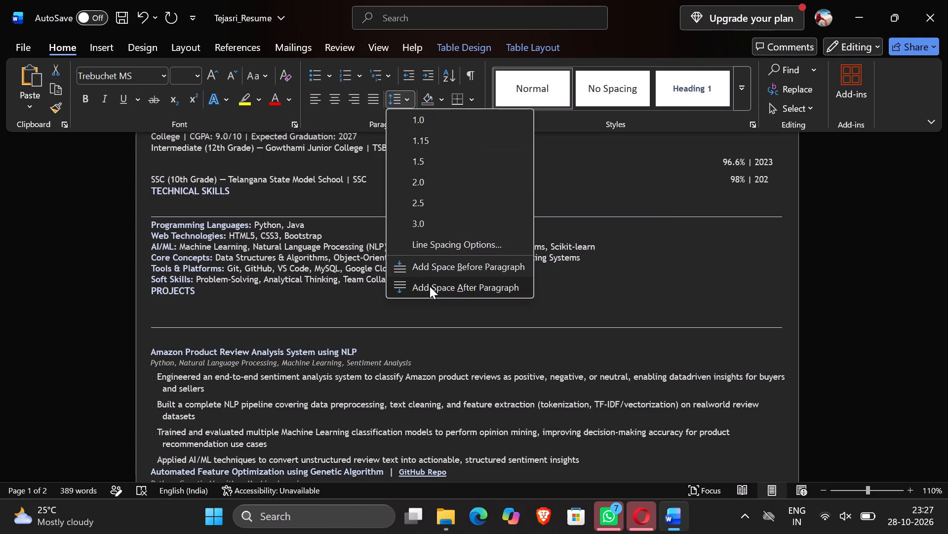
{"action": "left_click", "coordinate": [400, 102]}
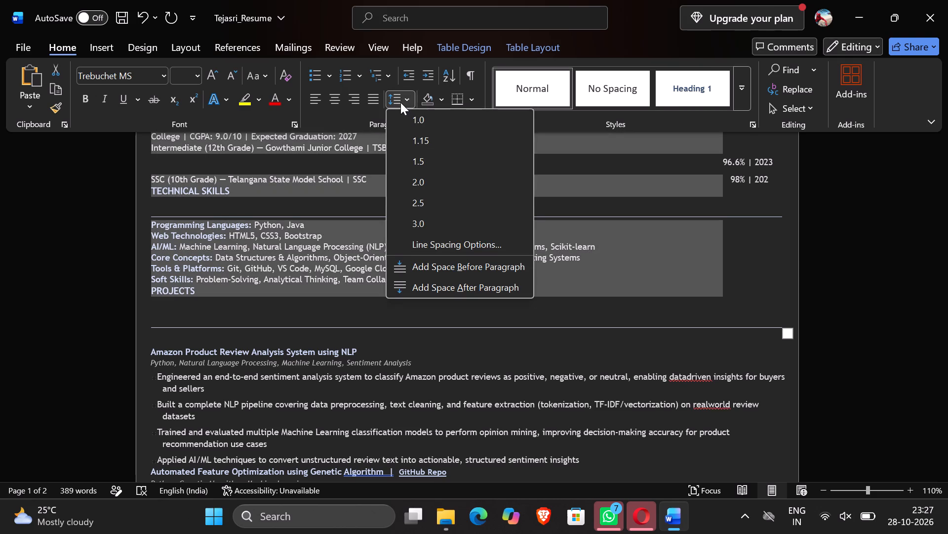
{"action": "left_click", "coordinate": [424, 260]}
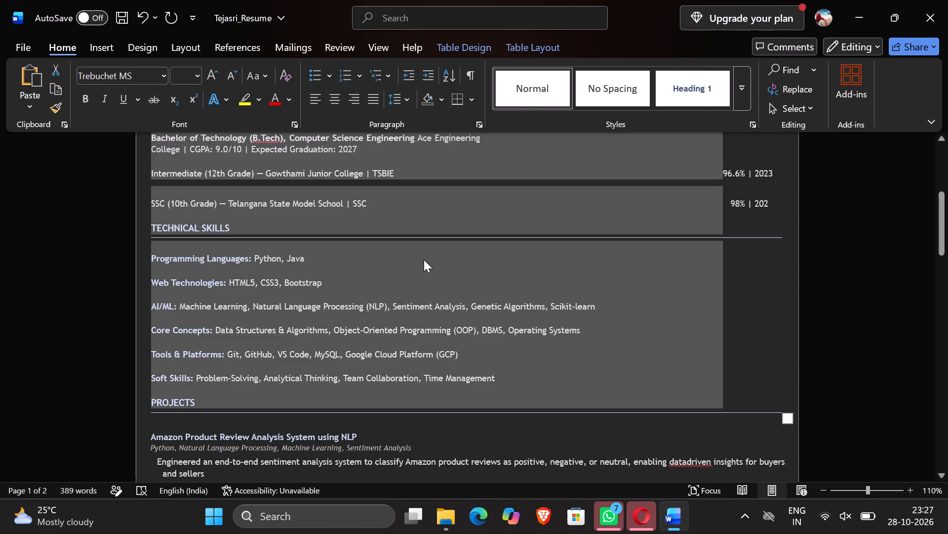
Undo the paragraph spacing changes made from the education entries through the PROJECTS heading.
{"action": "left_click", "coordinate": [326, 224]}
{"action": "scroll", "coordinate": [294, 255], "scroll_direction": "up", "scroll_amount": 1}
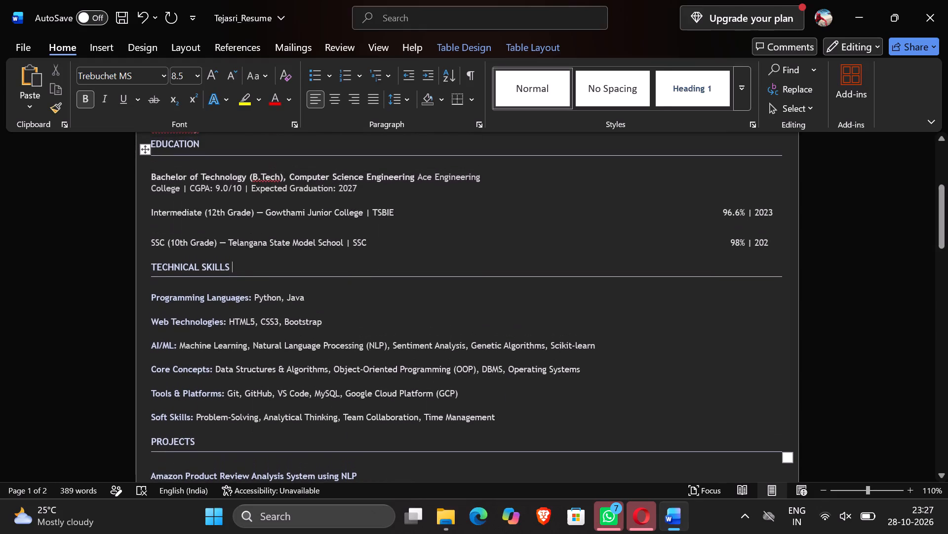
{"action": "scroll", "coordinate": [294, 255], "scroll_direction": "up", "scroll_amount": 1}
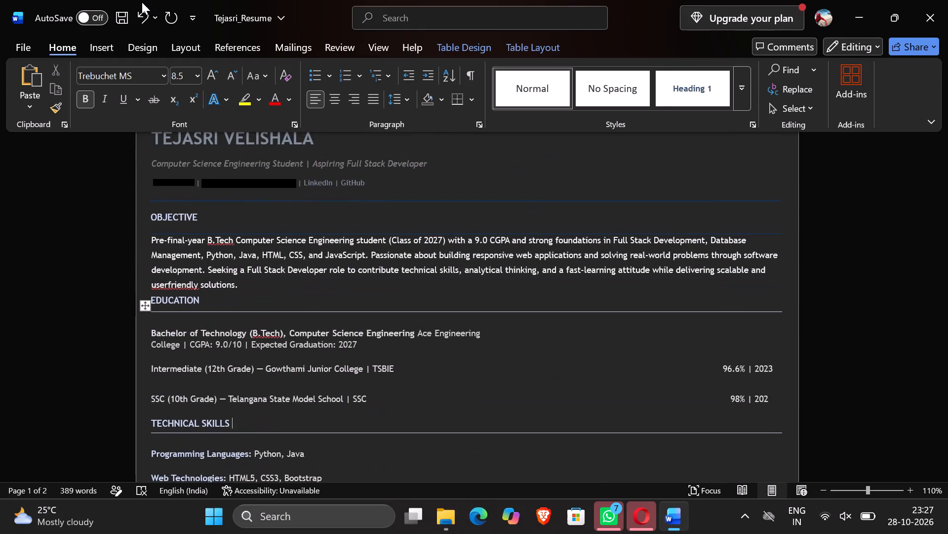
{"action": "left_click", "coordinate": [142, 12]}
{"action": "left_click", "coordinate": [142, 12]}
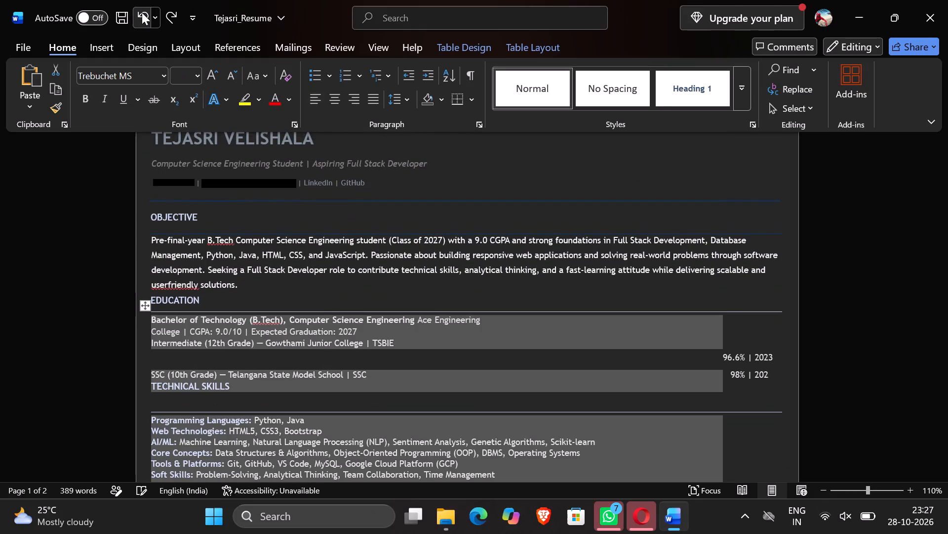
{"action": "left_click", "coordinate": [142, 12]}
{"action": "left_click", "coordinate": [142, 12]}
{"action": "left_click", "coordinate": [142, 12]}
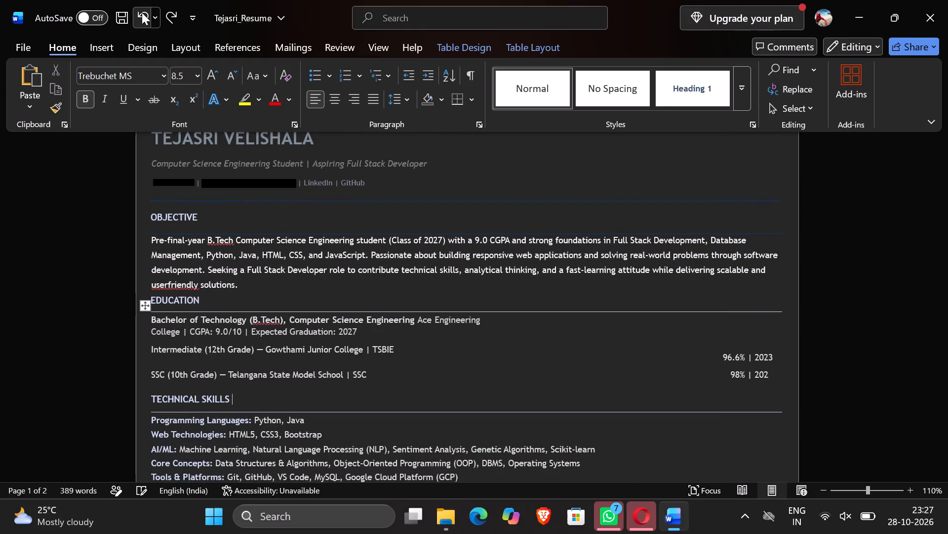
Examine the layout of the end of page one and of page two, including the repeated header, CERTIFICATIONS and CODING PROFILES.
{"action": "scroll", "coordinate": [256, 187], "scroll_direction": "down", "scroll_amount": 2}
{"action": "scroll", "coordinate": [269, 244], "scroll_direction": "down", "scroll_amount": 1}
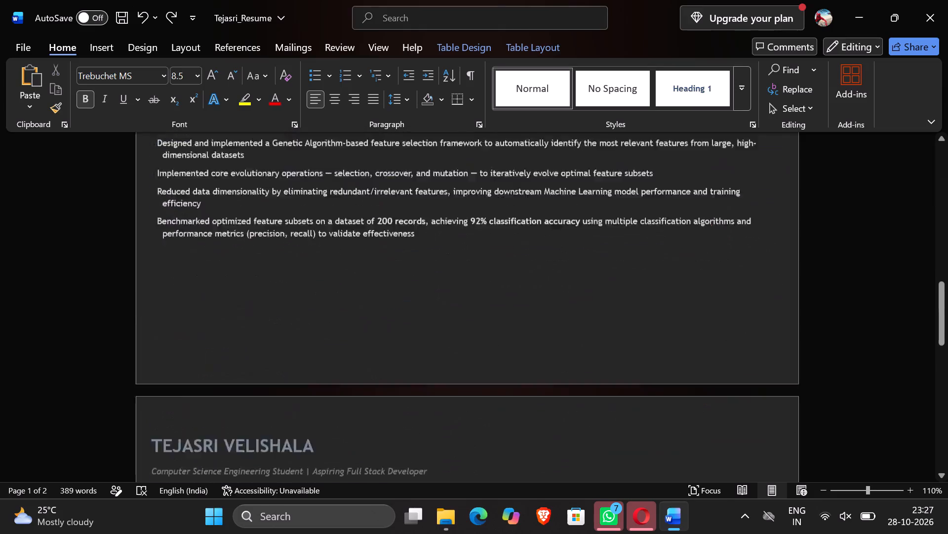
{"action": "scroll", "coordinate": [269, 244], "scroll_direction": "down", "scroll_amount": 1}
{"action": "left_click_drag", "start_coordinate": [371, 366], "coordinate": [259, 339]}
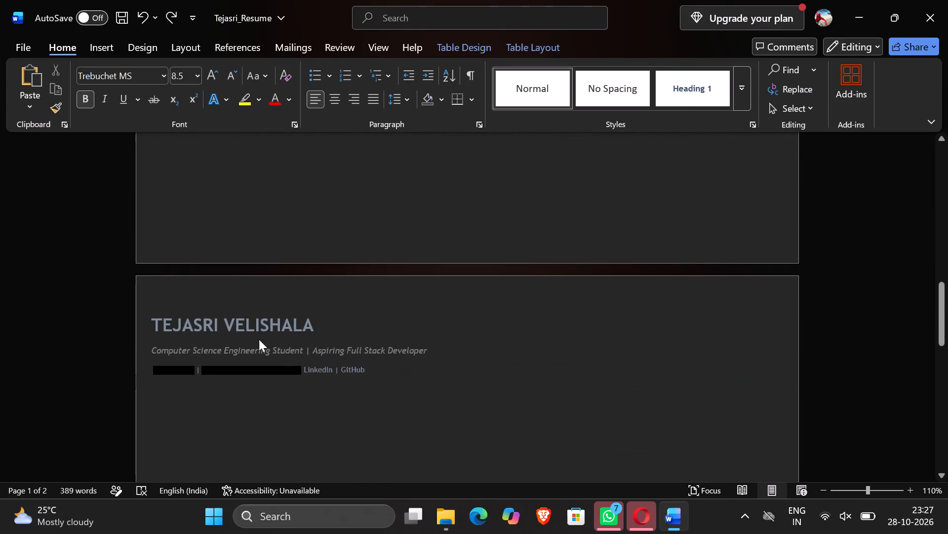
{"action": "left_click_drag", "start_coordinate": [259, 339], "coordinate": [192, 327]}
{"action": "left_click", "coordinate": [156, 320]}
{"action": "scroll", "coordinate": [308, 390], "scroll_direction": "down", "scroll_amount": 2}
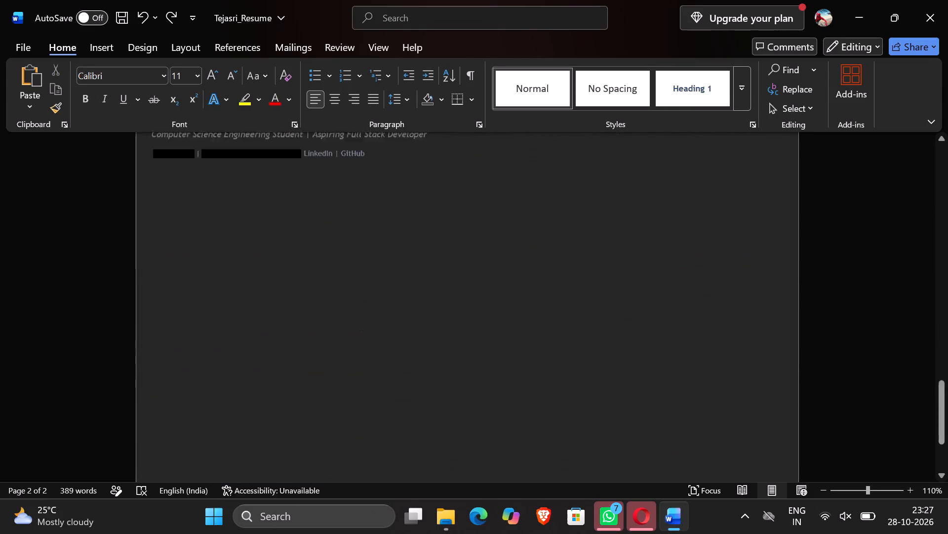
{"action": "scroll", "coordinate": [308, 390], "scroll_direction": "down", "scroll_amount": 2}
{"action": "scroll", "coordinate": [308, 390], "scroll_direction": "up", "scroll_amount": 2}
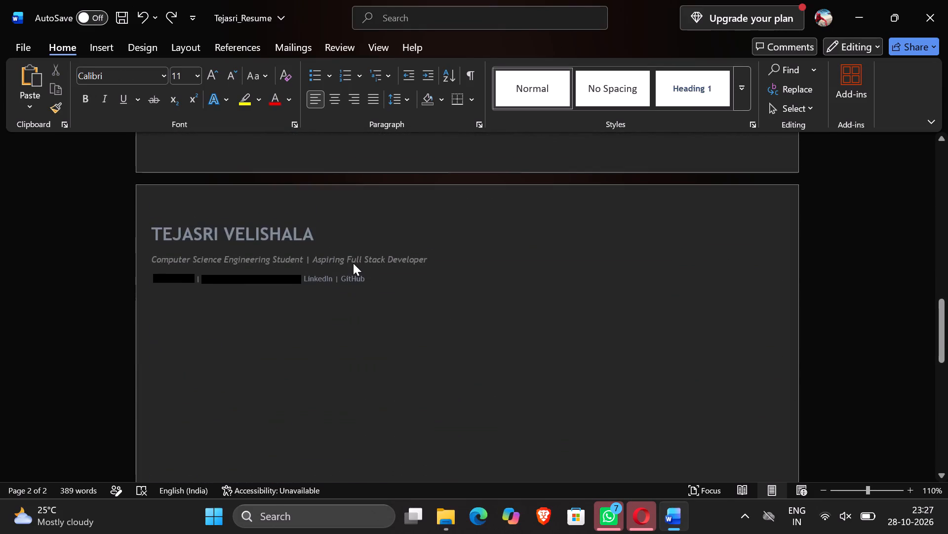
{"action": "left_click", "coordinate": [353, 263]}
{"action": "scroll", "coordinate": [353, 263], "scroll_direction": "down", "scroll_amount": 2}
{"action": "scroll", "coordinate": [402, 447], "scroll_direction": "down", "scroll_amount": 2}
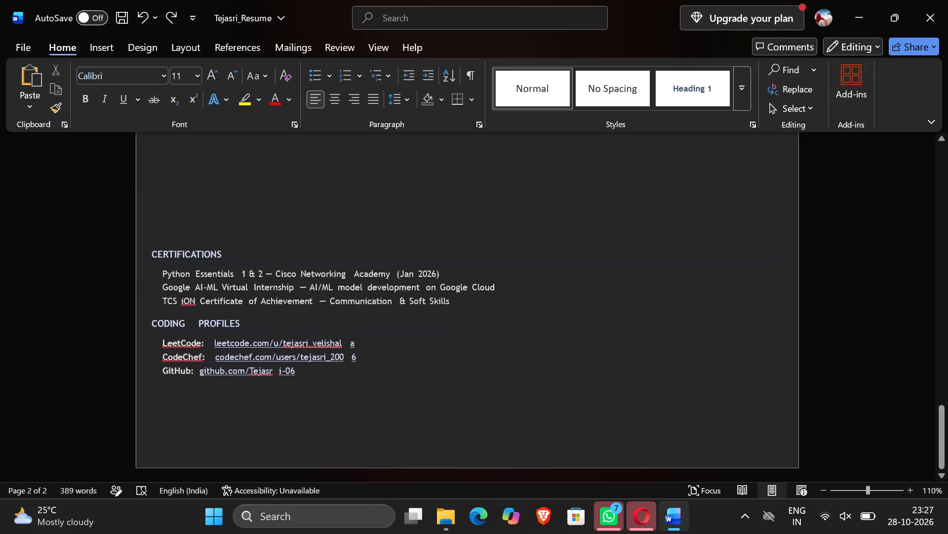
{"action": "left_click", "coordinate": [309, 380]}
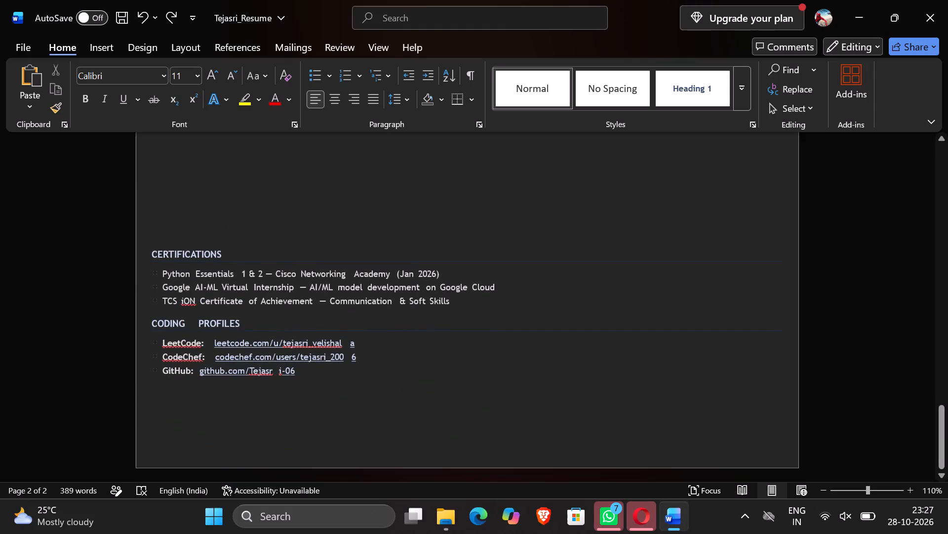
{"action": "left_click", "coordinate": [279, 371]}
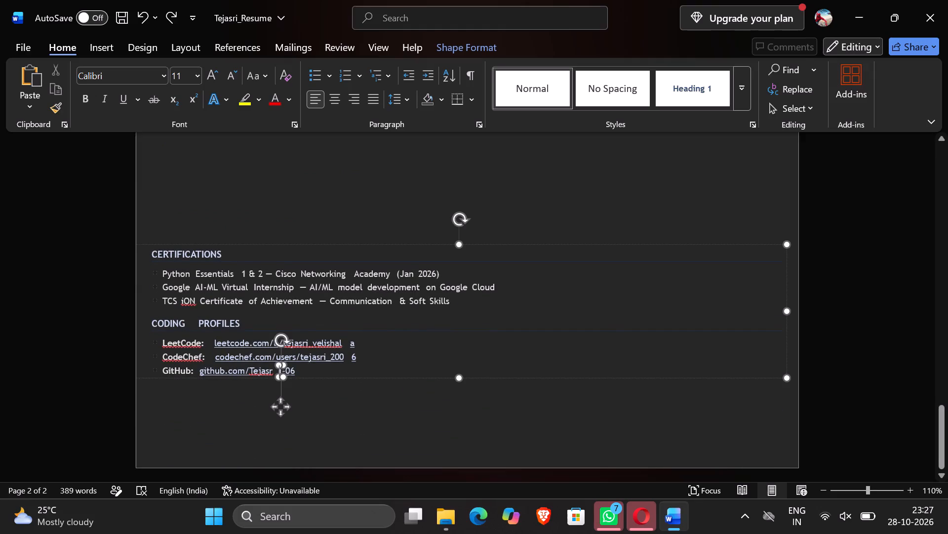
{"action": "left_click_drag", "start_coordinate": [323, 374], "coordinate": [218, 289]}
{"action": "scroll", "coordinate": [218, 289], "scroll_direction": "up", "scroll_amount": 1}
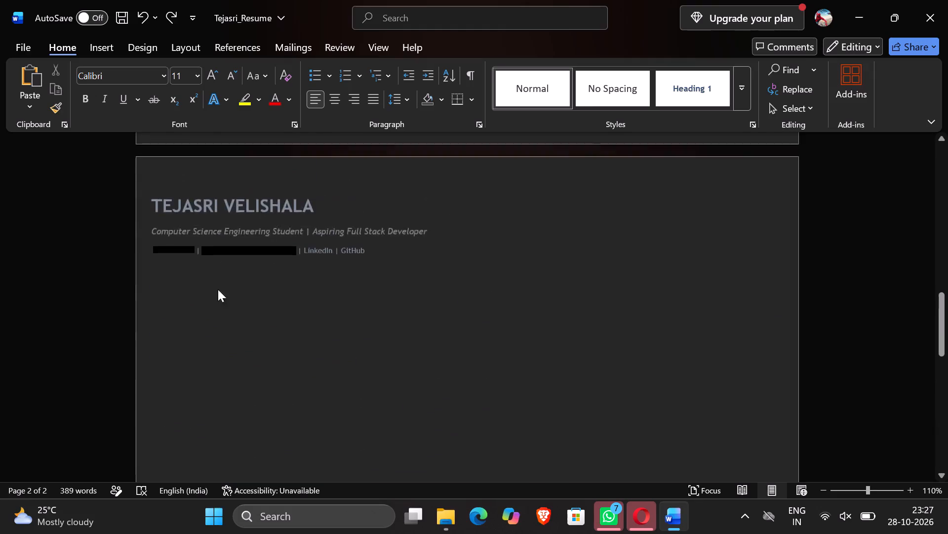
{"action": "scroll", "coordinate": [218, 289], "scroll_direction": "up", "scroll_amount": 1}
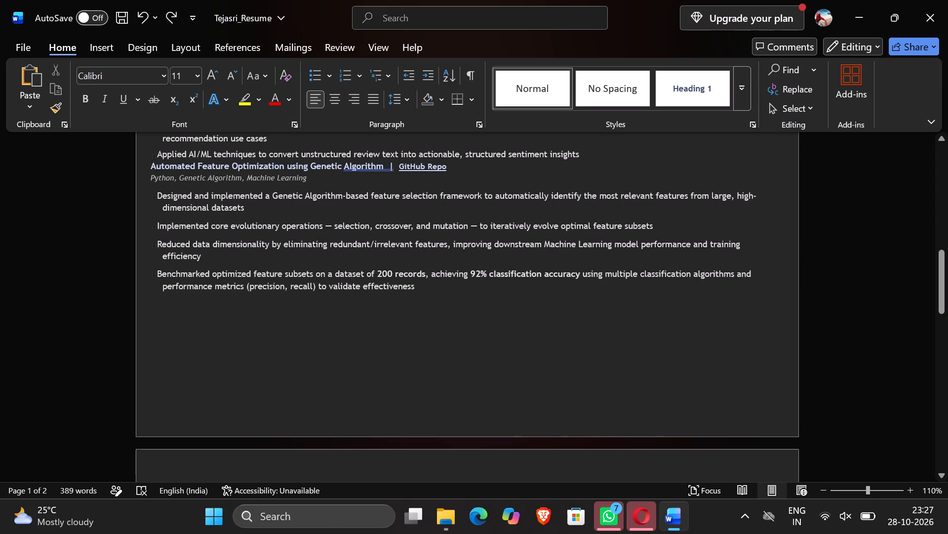
Add an empty line without a bullet below the last bullet of the Genetic Algorithm project on page one.
{"action": "left_click", "coordinate": [426, 292]}
{"action": "key", "text": "Return"}
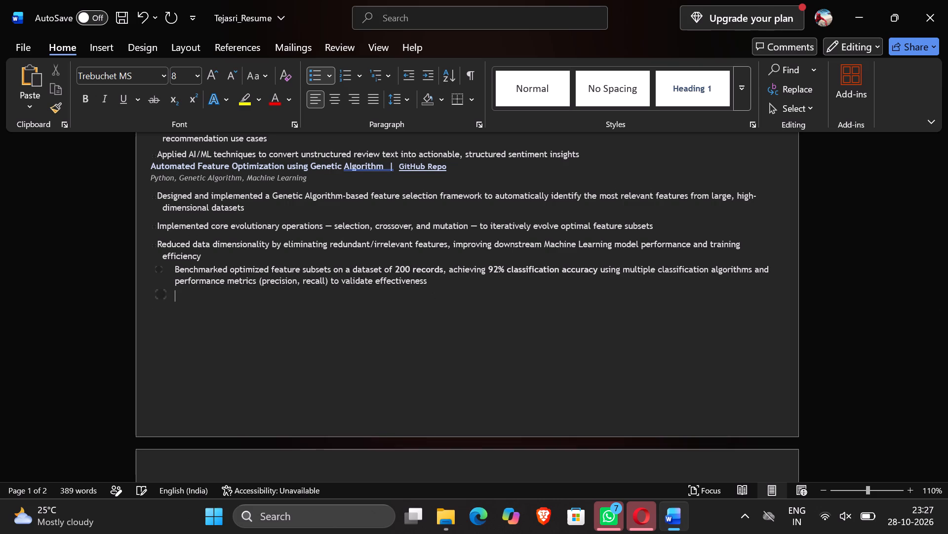
{"action": "key", "text": "BackSpace"}
{"action": "key", "text": "BackSpace"}
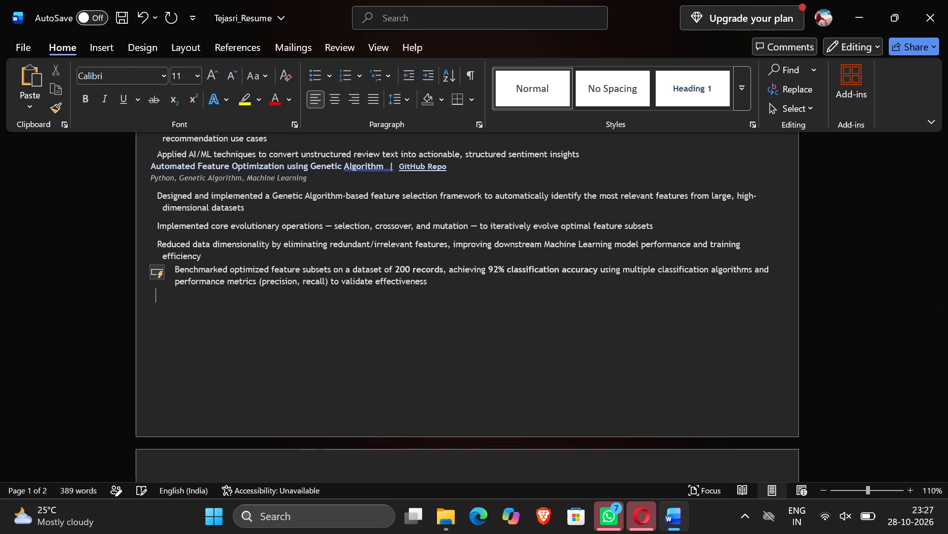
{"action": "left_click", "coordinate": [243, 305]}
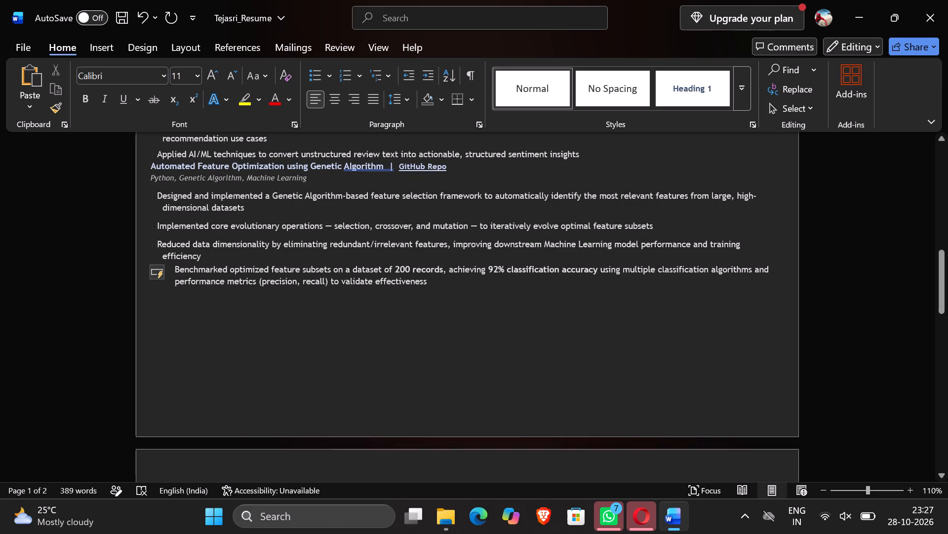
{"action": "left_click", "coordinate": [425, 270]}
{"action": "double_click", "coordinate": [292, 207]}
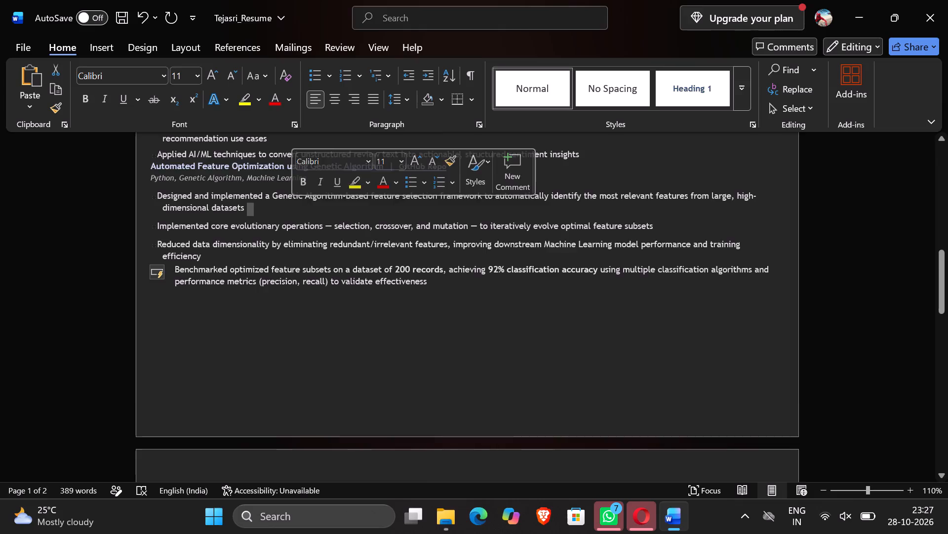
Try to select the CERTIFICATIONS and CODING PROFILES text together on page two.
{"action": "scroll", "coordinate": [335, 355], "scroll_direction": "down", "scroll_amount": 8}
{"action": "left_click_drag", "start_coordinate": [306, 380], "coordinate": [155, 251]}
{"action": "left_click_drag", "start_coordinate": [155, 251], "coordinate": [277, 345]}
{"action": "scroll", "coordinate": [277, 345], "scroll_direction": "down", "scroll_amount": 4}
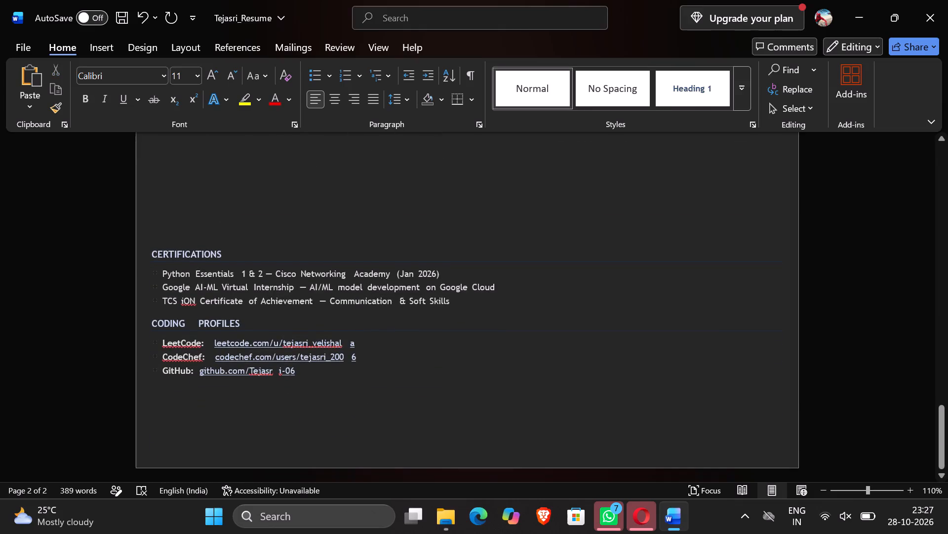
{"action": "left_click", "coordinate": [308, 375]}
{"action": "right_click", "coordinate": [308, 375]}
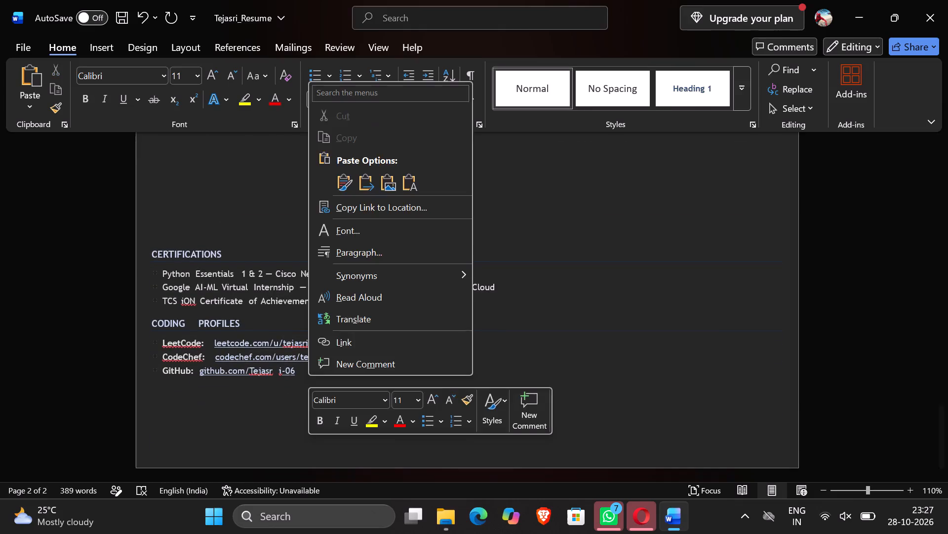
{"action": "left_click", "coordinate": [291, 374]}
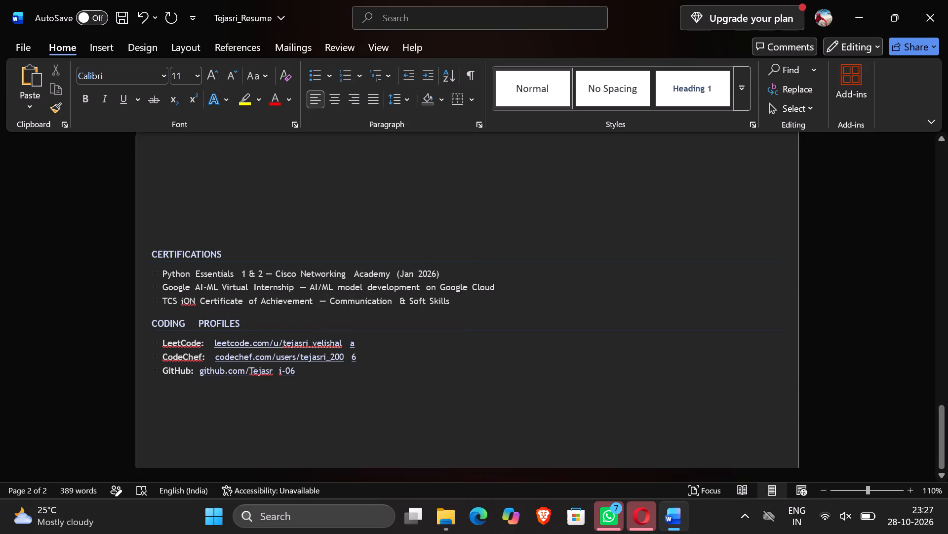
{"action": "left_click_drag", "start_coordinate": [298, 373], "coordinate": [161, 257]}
Add another empty line without a bullet directly below the last bullet of the Genetic Algorithm project.
{"action": "scroll", "coordinate": [161, 257], "scroll_direction": "up", "scroll_amount": 1}
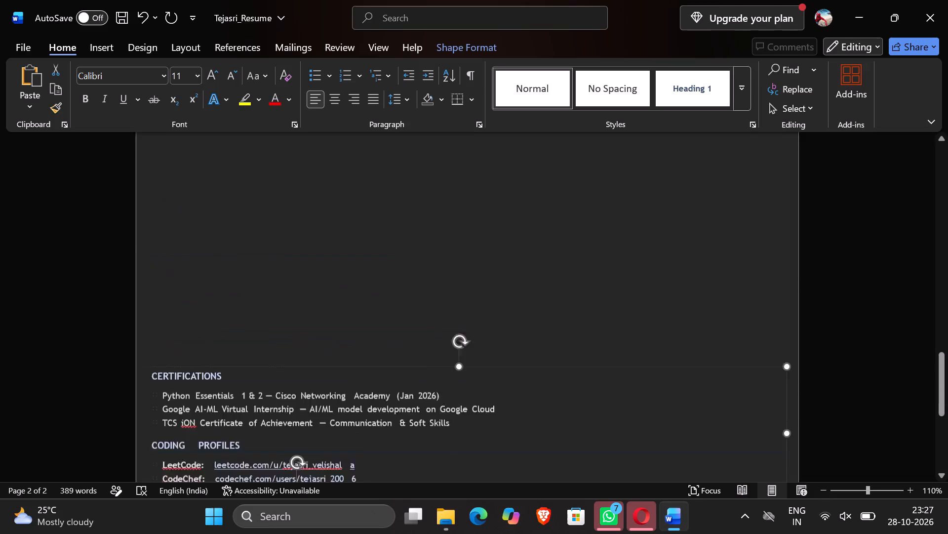
{"action": "scroll", "coordinate": [161, 257], "scroll_direction": "up", "scroll_amount": 2}
{"action": "scroll", "coordinate": [251, 223], "scroll_direction": "up", "scroll_amount": 1}
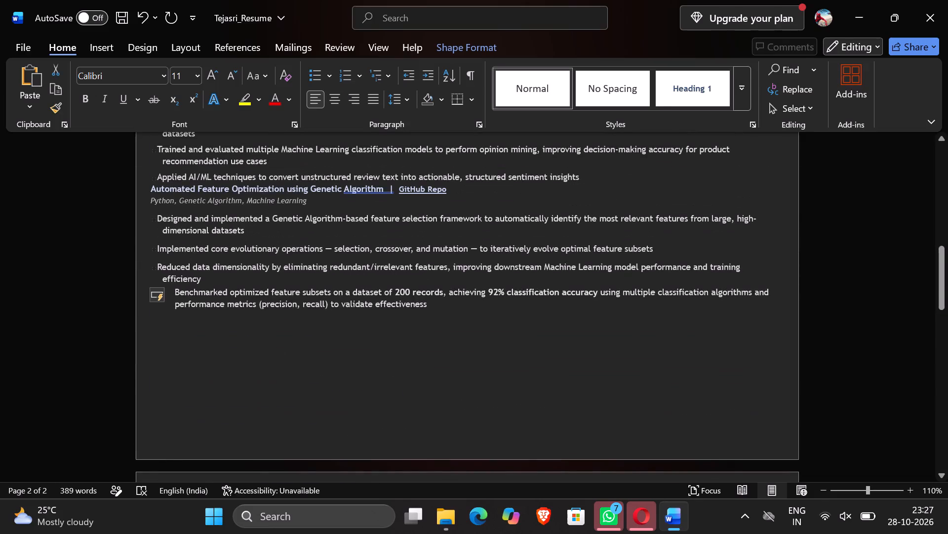
{"action": "left_click", "coordinate": [435, 307]}
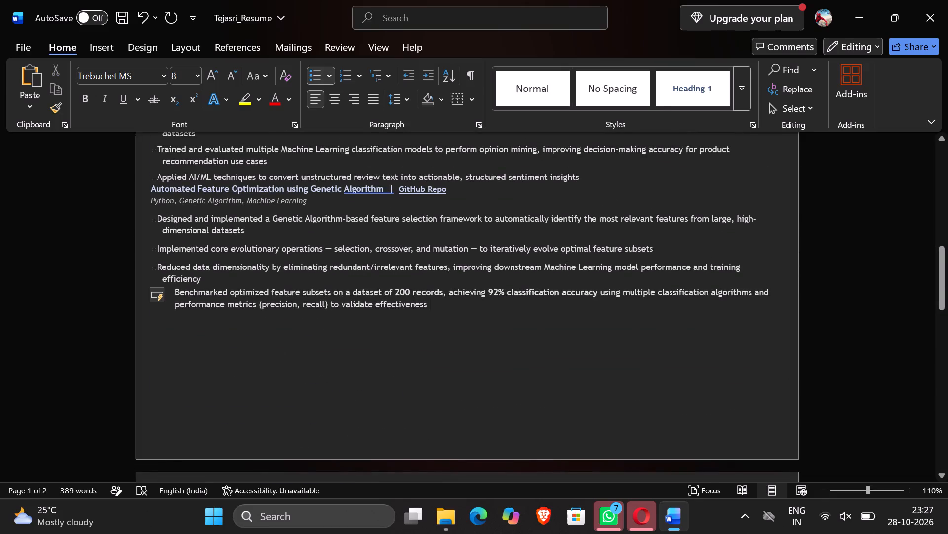
{"action": "key", "text": "Return"}
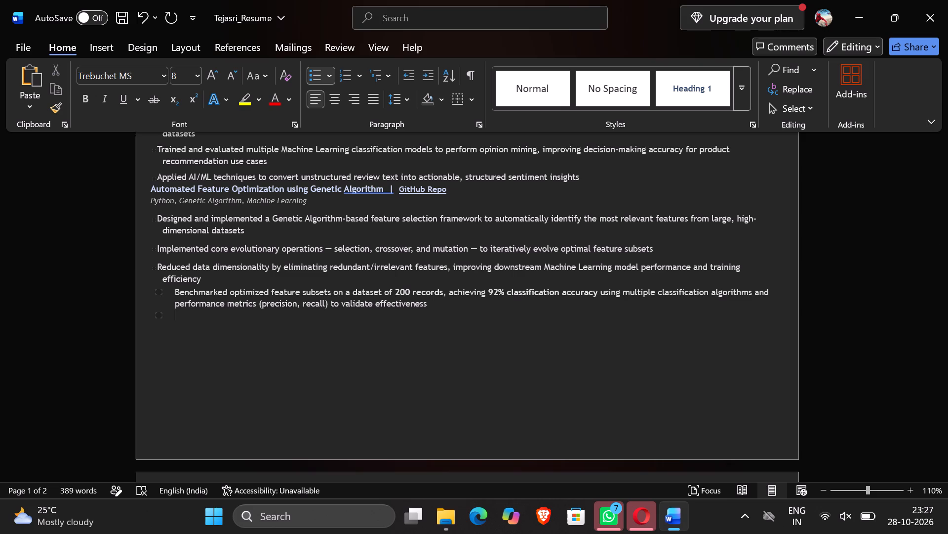
{"action": "key", "text": "BackSpace"}
Join the "Benchmarked optimized feature subsets" bullet to the bullet above it and split it back into its own bullet.
{"action": "left_click", "coordinate": [173, 297]}
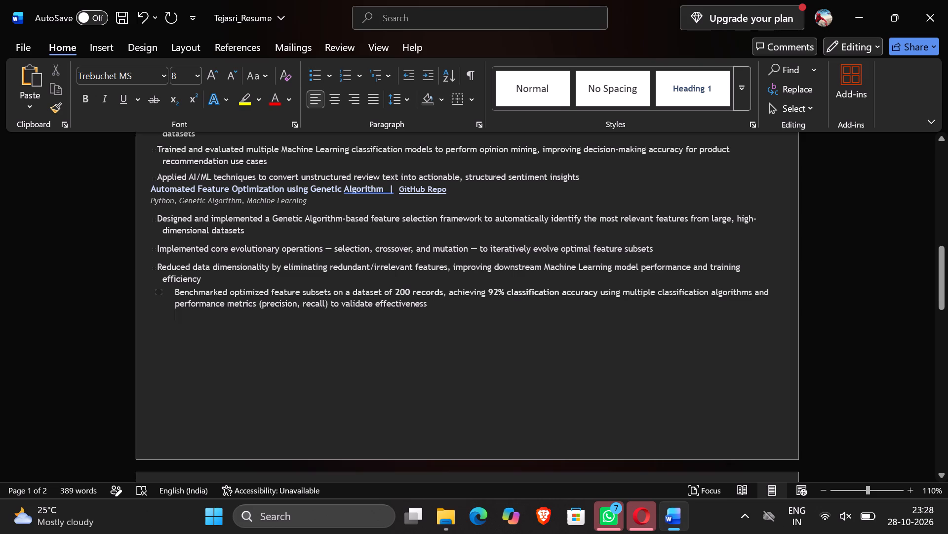
{"action": "key", "text": "BackSpace"}
{"action": "key", "text": "BackSpace"}
{"action": "key", "text": "BackSpace"}
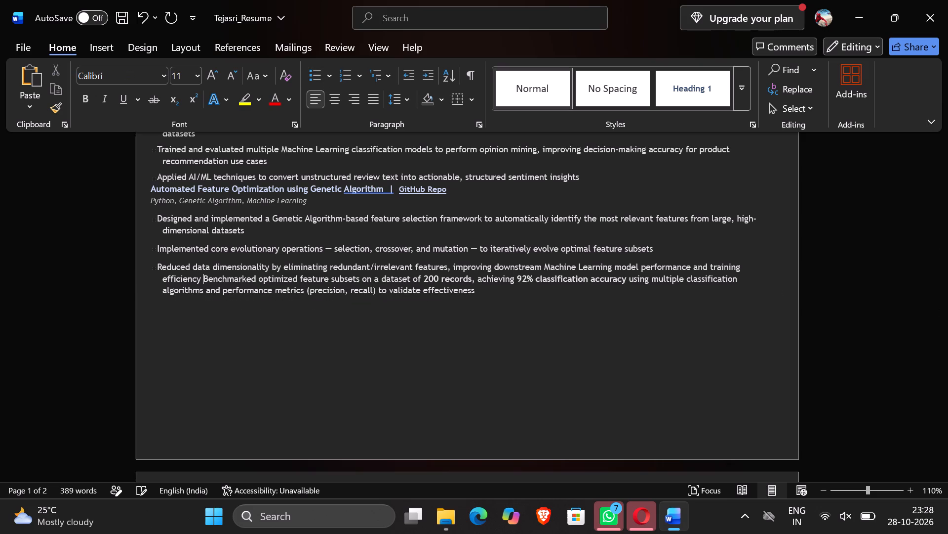
{"action": "key", "text": "Return"}
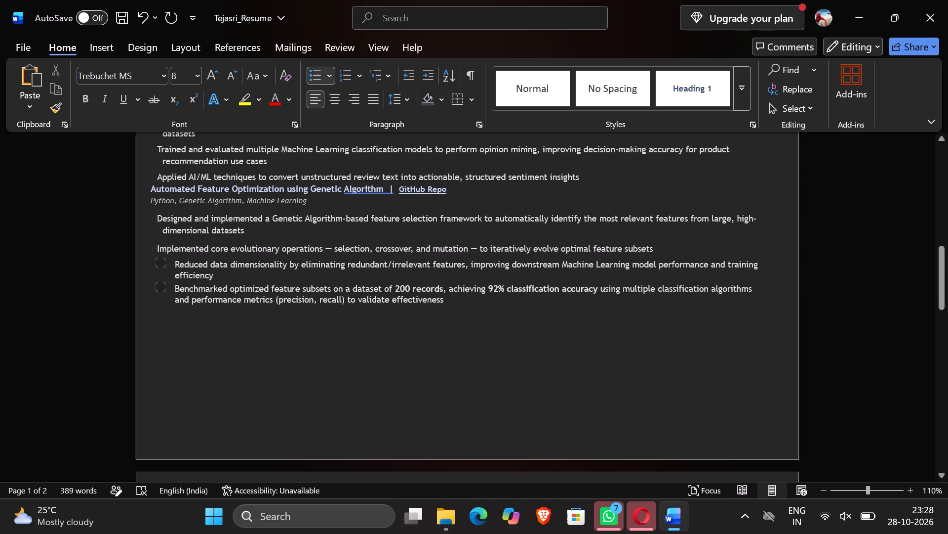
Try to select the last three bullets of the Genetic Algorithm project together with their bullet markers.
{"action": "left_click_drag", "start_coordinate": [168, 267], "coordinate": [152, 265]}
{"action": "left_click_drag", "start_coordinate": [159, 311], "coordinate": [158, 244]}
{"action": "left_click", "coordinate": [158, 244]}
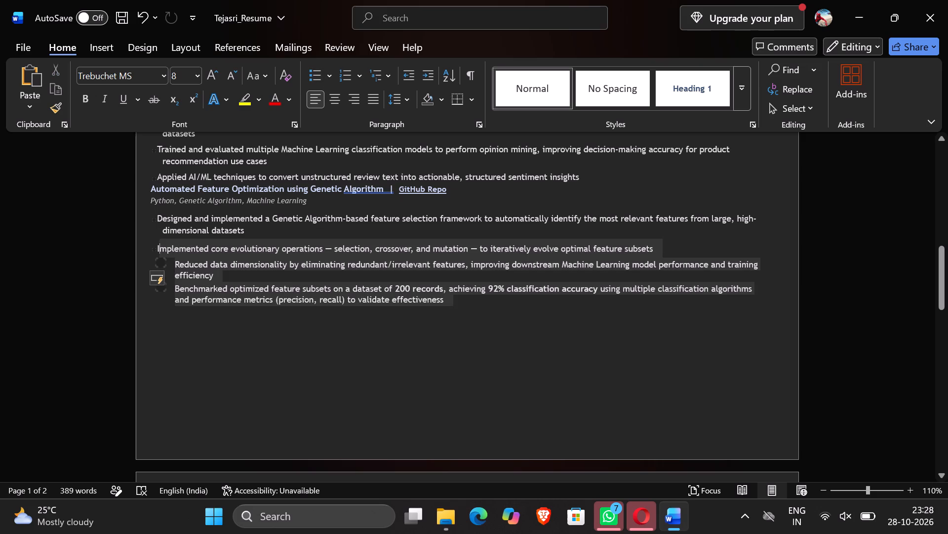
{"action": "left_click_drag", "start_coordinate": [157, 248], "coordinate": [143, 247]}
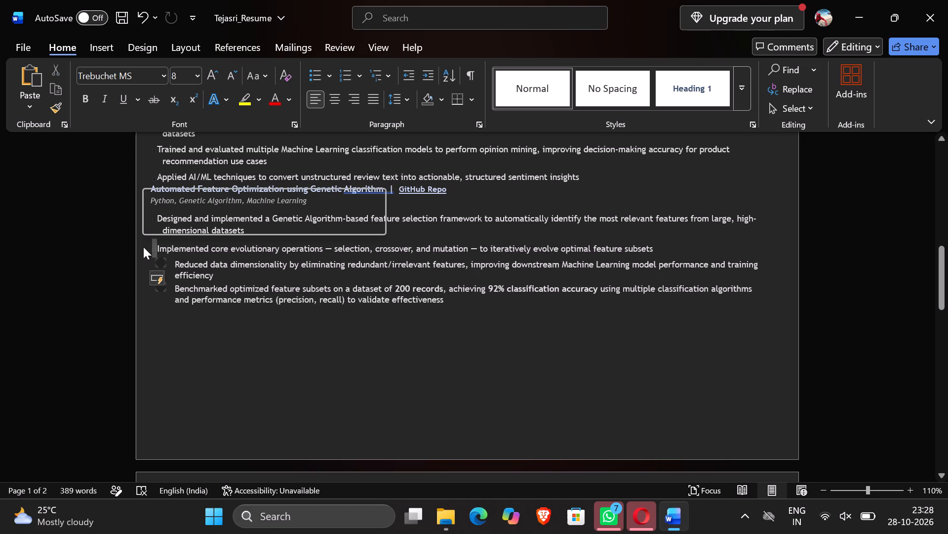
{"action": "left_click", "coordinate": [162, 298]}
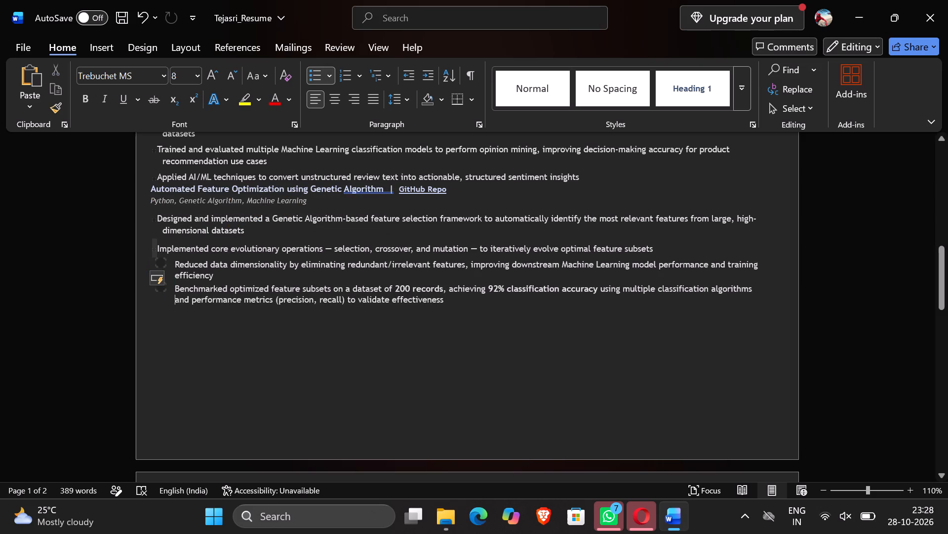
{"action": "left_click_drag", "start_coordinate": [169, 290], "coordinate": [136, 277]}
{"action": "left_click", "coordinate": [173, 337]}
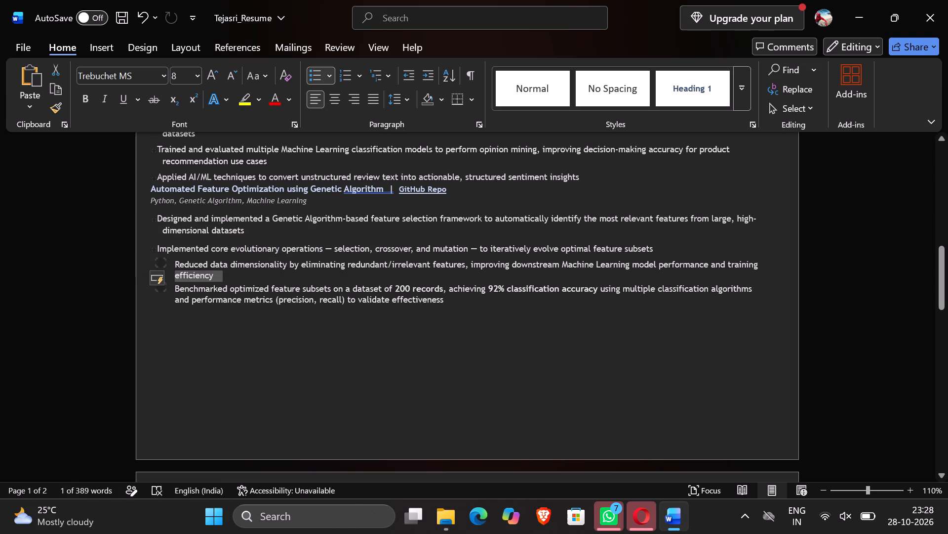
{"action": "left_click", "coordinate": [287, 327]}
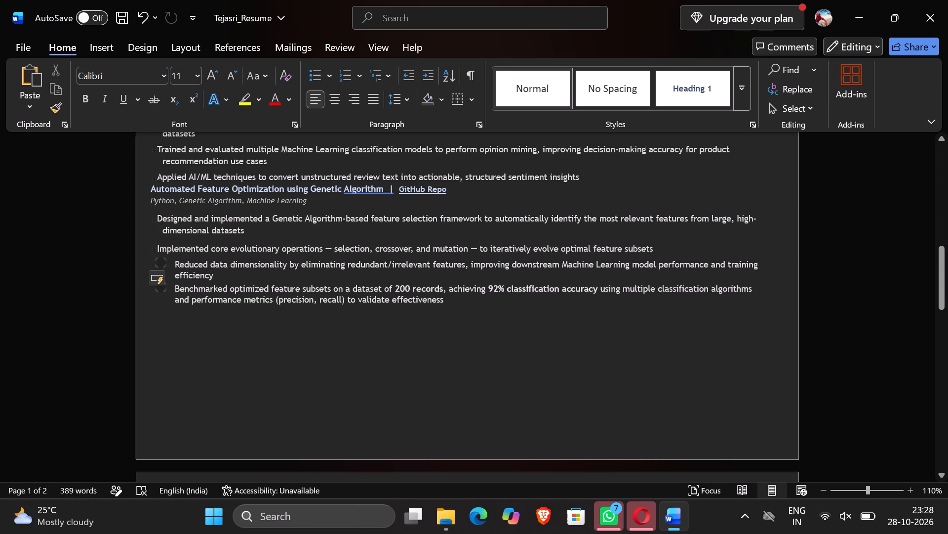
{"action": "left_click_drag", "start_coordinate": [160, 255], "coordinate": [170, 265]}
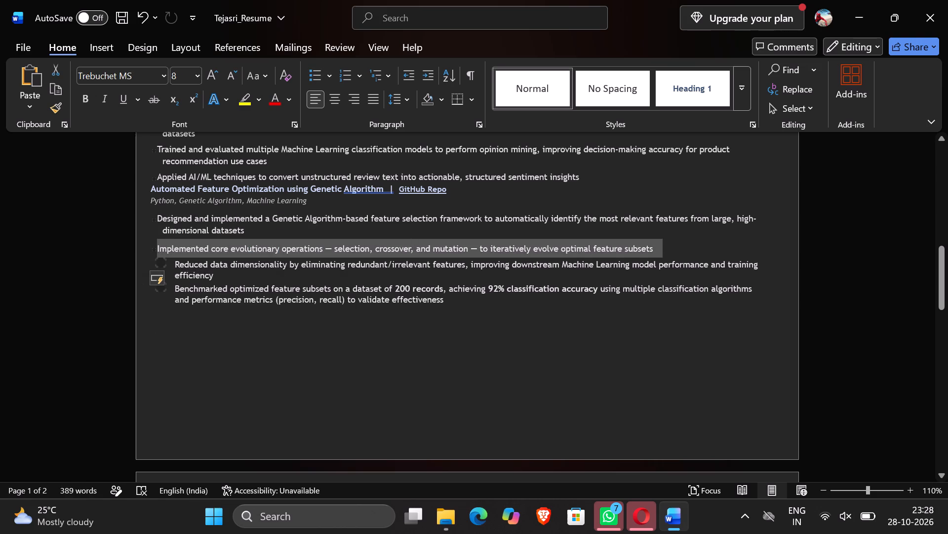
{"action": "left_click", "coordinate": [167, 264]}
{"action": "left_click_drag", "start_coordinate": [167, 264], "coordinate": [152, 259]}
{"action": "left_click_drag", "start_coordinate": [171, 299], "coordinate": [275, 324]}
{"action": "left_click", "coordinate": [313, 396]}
Shift the CERTIFICATIONS and CODING PROFILES block up page two by raising its top edge and its bottom edge.
{"action": "scroll", "coordinate": [313, 396], "scroll_direction": "up", "scroll_amount": 1}
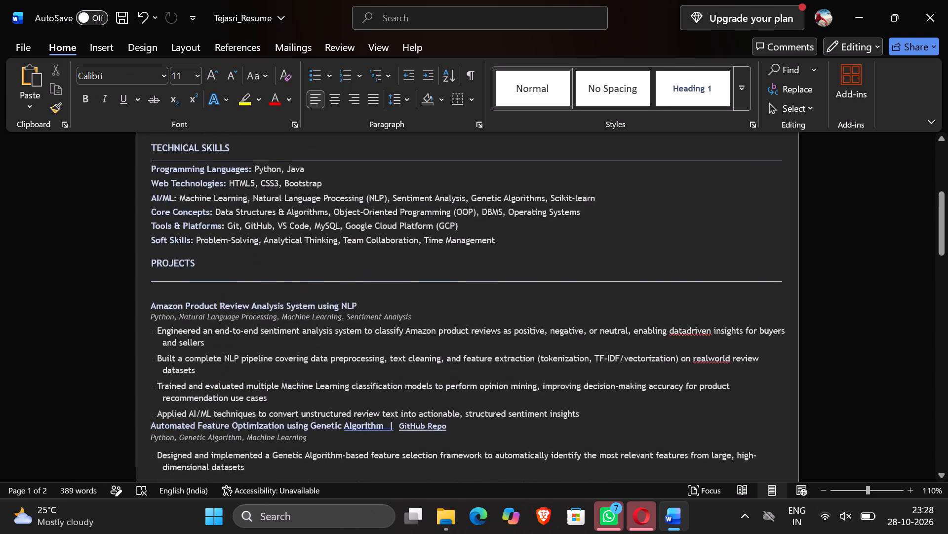
{"action": "scroll", "coordinate": [313, 396], "scroll_direction": "up", "scroll_amount": 2}
{"action": "scroll", "coordinate": [313, 396], "scroll_direction": "down", "scroll_amount": 9}
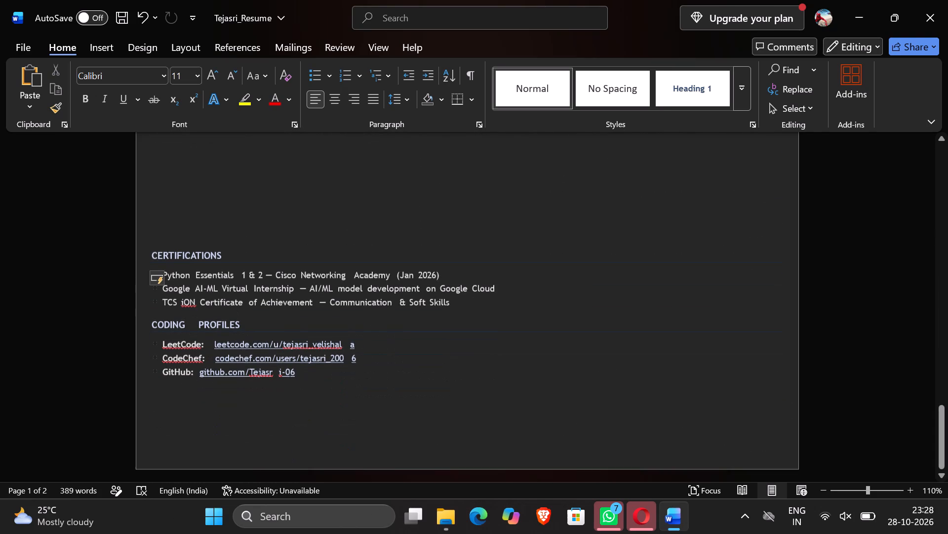
{"action": "scroll", "coordinate": [405, 400], "scroll_direction": "down", "scroll_amount": 1}
{"action": "left_click", "coordinate": [308, 367]}
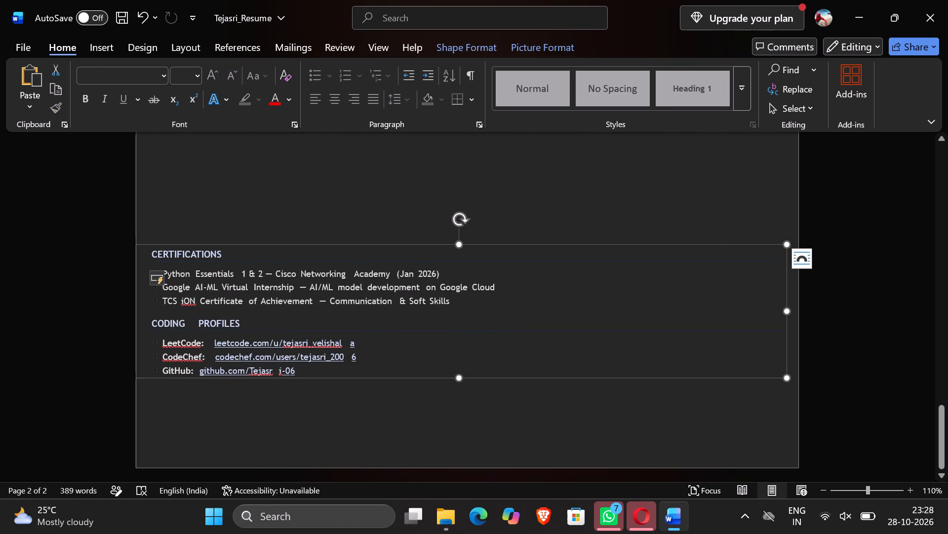
{"action": "left_click_drag", "start_coordinate": [458, 243], "coordinate": [448, 175]}
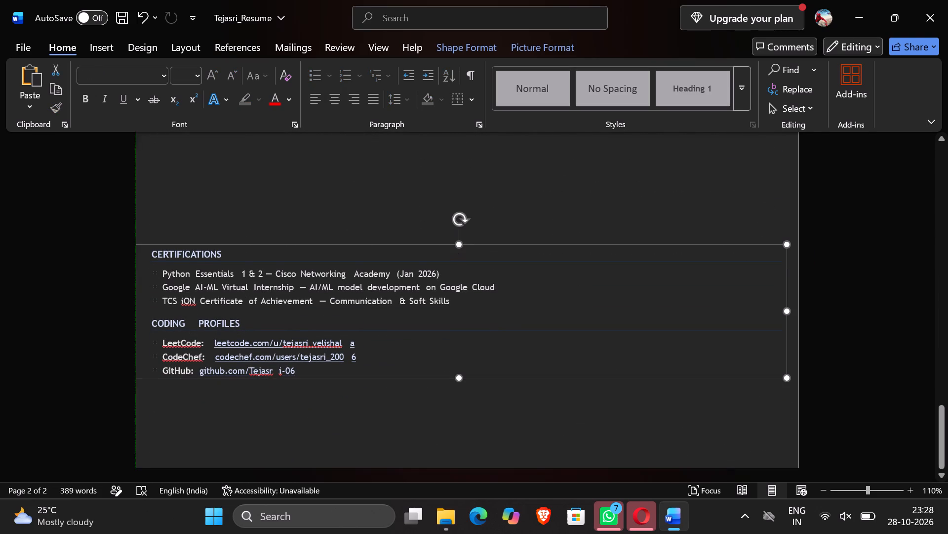
{"action": "left_click_drag", "start_coordinate": [448, 175], "coordinate": [446, 17]}
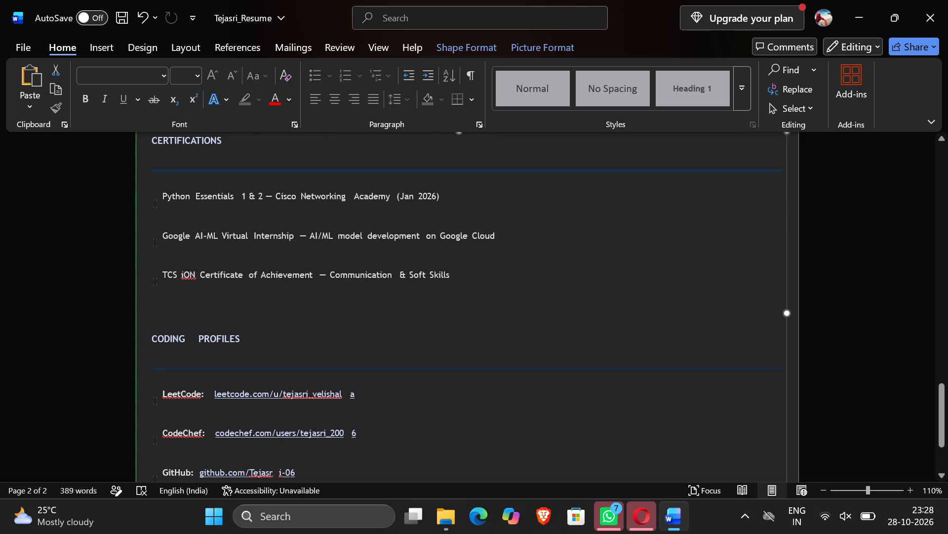
{"action": "scroll", "coordinate": [420, 354], "scroll_direction": "down", "scroll_amount": 2}
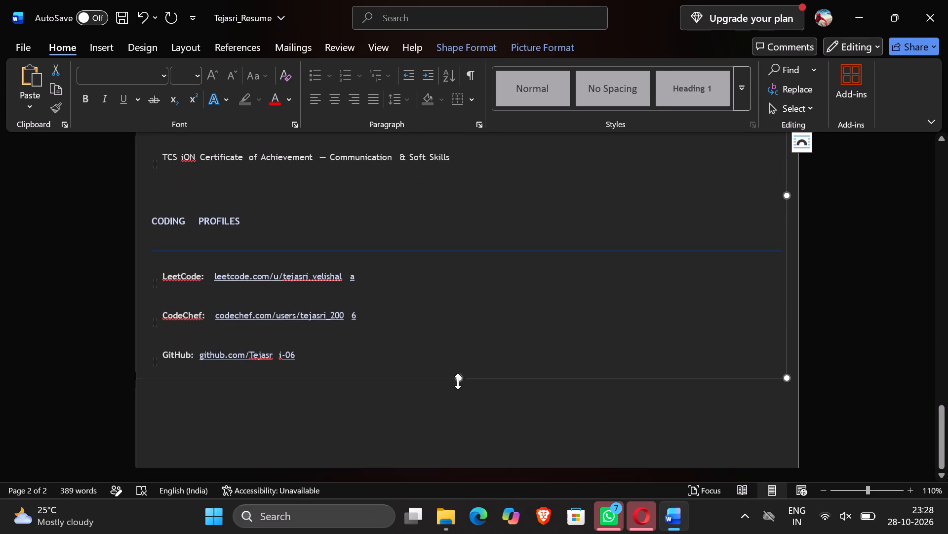
{"action": "left_click_drag", "start_coordinate": [460, 380], "coordinate": [457, 150]}
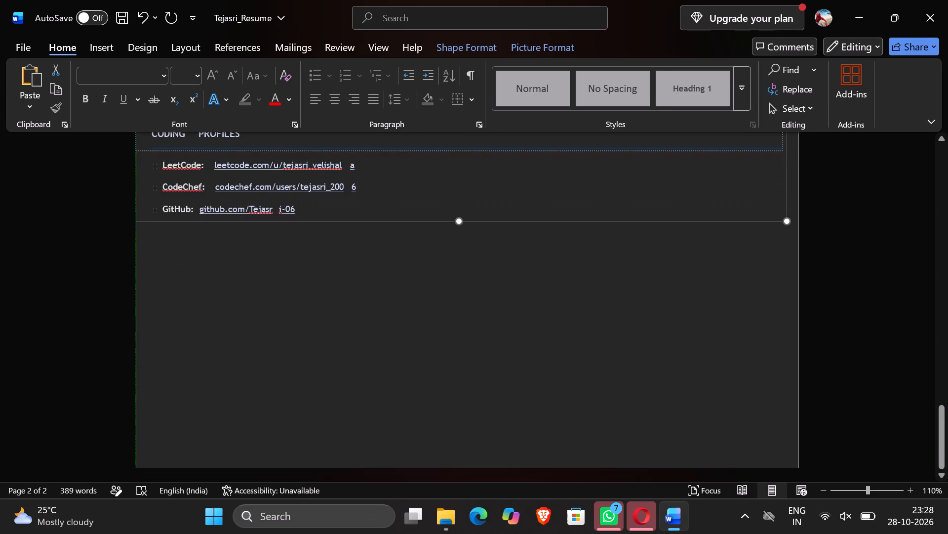
{"action": "left_click_drag", "start_coordinate": [457, 150], "coordinate": [457, 139]}
Shift the CERTIFICATIONS and CODING PROFILES block further up page two by raising its top edge and its bottom edge.
{"action": "scroll", "coordinate": [442, 223], "scroll_direction": "up", "scroll_amount": 1}
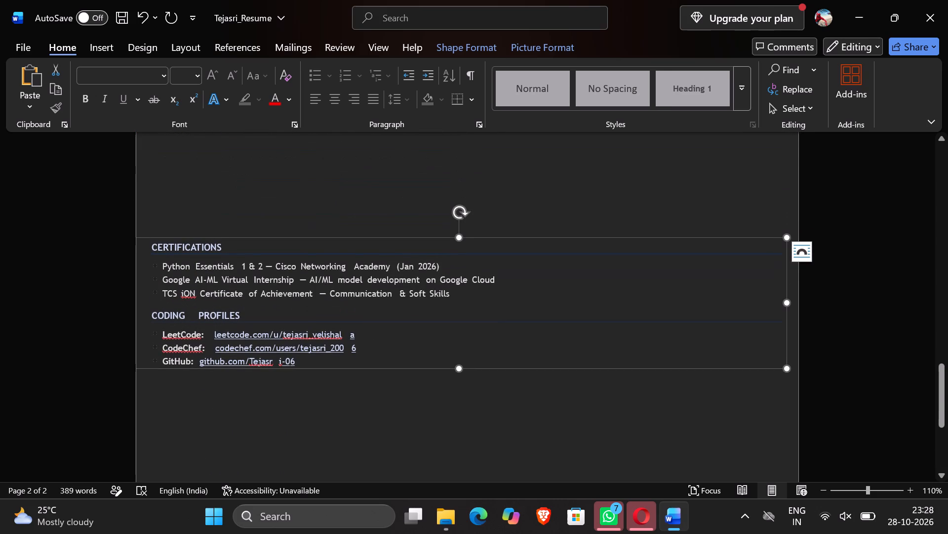
{"action": "left_click_drag", "start_coordinate": [460, 236], "coordinate": [463, 125]}
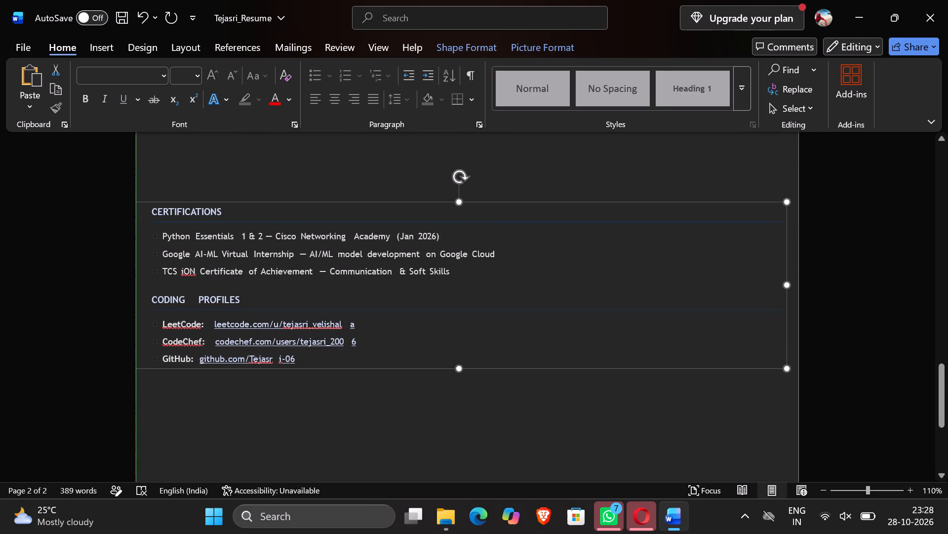
{"action": "scroll", "coordinate": [448, 234], "scroll_direction": "up", "scroll_amount": 1}
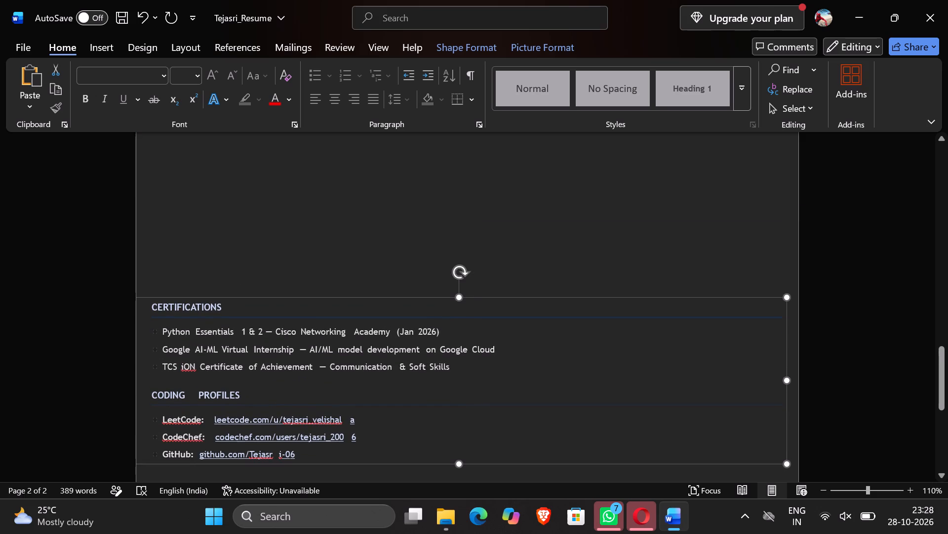
{"action": "left_click_drag", "start_coordinate": [460, 293], "coordinate": [461, 231]}
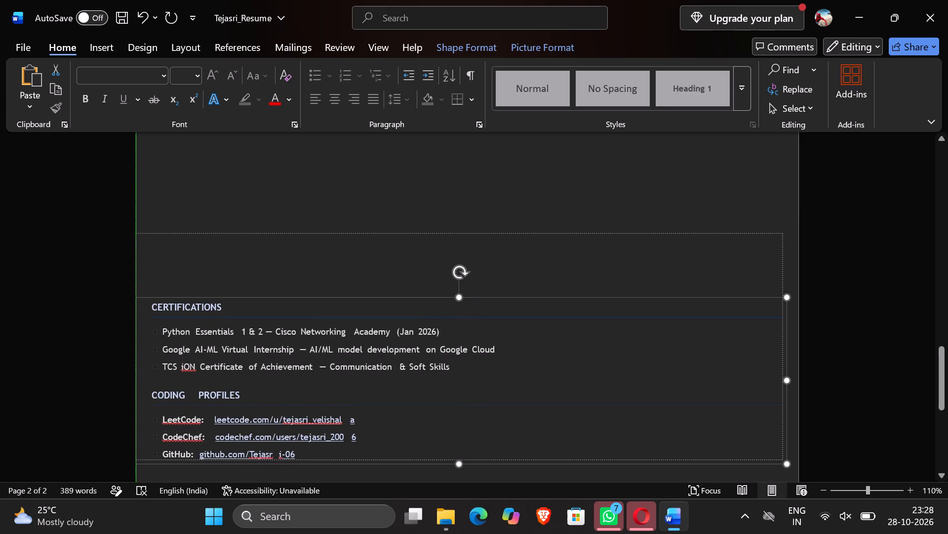
{"action": "left_click_drag", "start_coordinate": [461, 231], "coordinate": [471, 142]}
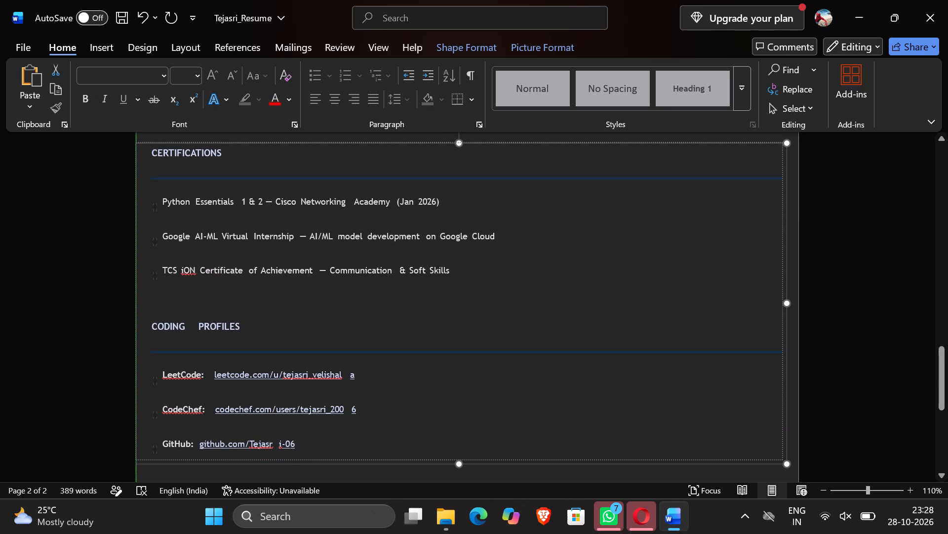
{"action": "left_click_drag", "start_coordinate": [471, 142], "coordinate": [472, 140]}
{"action": "scroll", "coordinate": [470, 305], "scroll_direction": "down", "scroll_amount": 1}
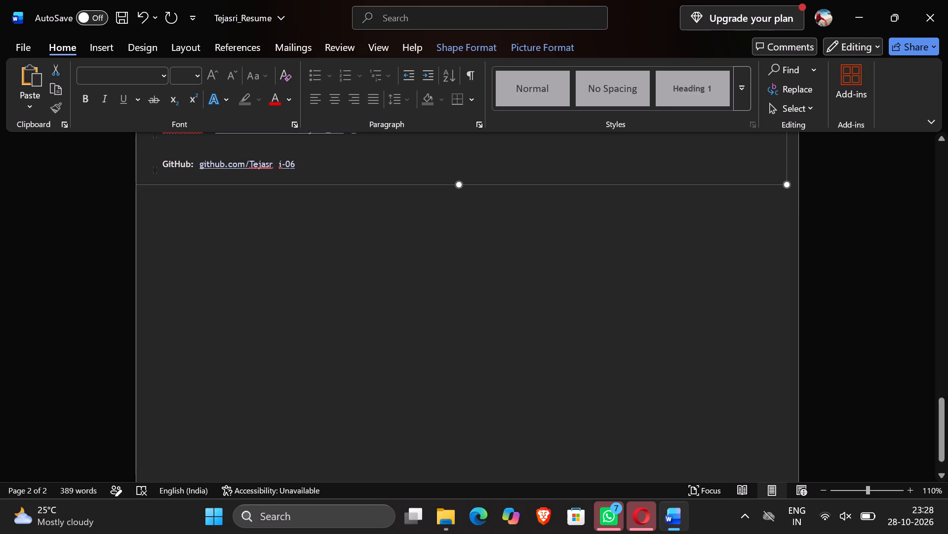
{"action": "left_click_drag", "start_coordinate": [461, 185], "coordinate": [463, 119]}
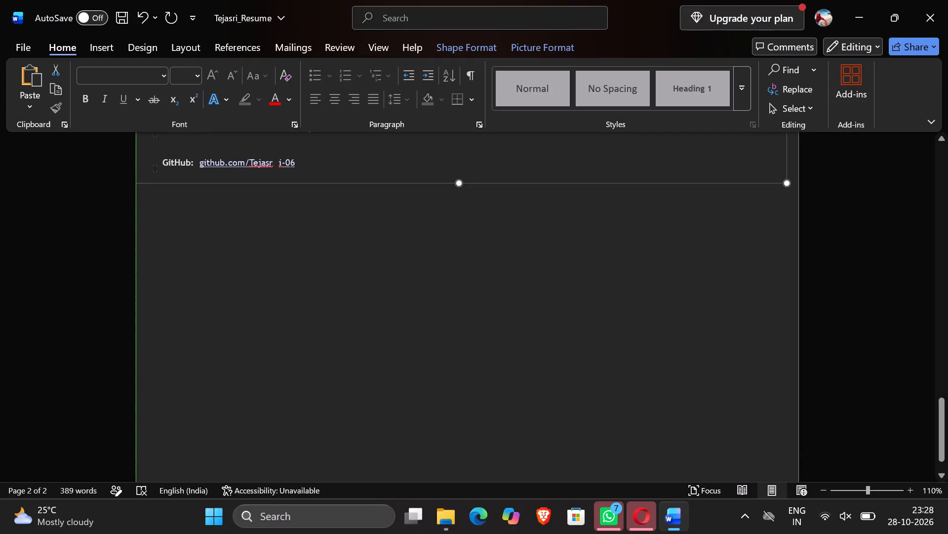
{"action": "left_click_drag", "start_coordinate": [463, 119], "coordinate": [463, 64]}
Raise the top and bottom edges of the CERTIFICATIONS and CODING PROFILES block again, bringing it to the very top of page two.
{"action": "scroll", "coordinate": [455, 232], "scroll_direction": "up", "scroll_amount": 1}
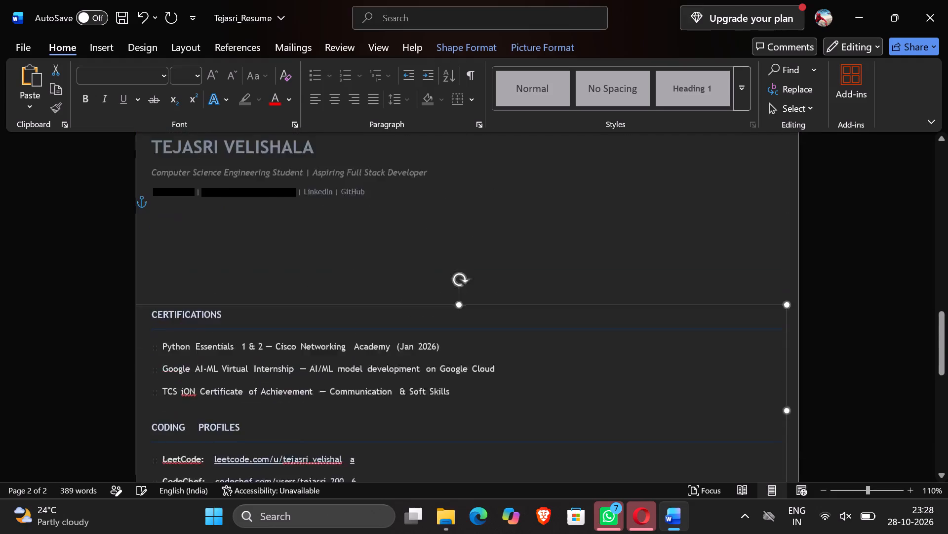
{"action": "scroll", "coordinate": [455, 232], "scroll_direction": "up", "scroll_amount": 1}
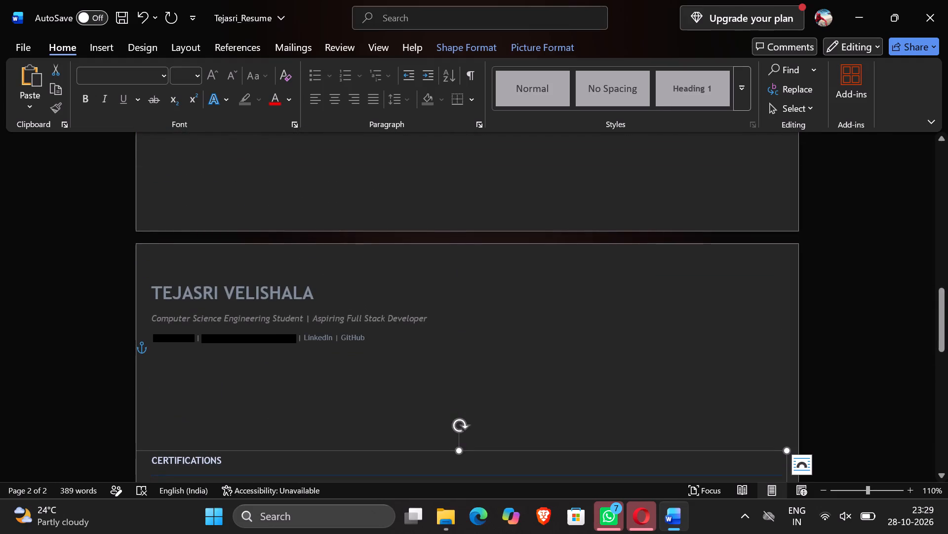
{"action": "left_click_drag", "start_coordinate": [457, 445], "coordinate": [450, 316]}
{"action": "scroll", "coordinate": [450, 316], "scroll_direction": "down", "scroll_amount": 1}
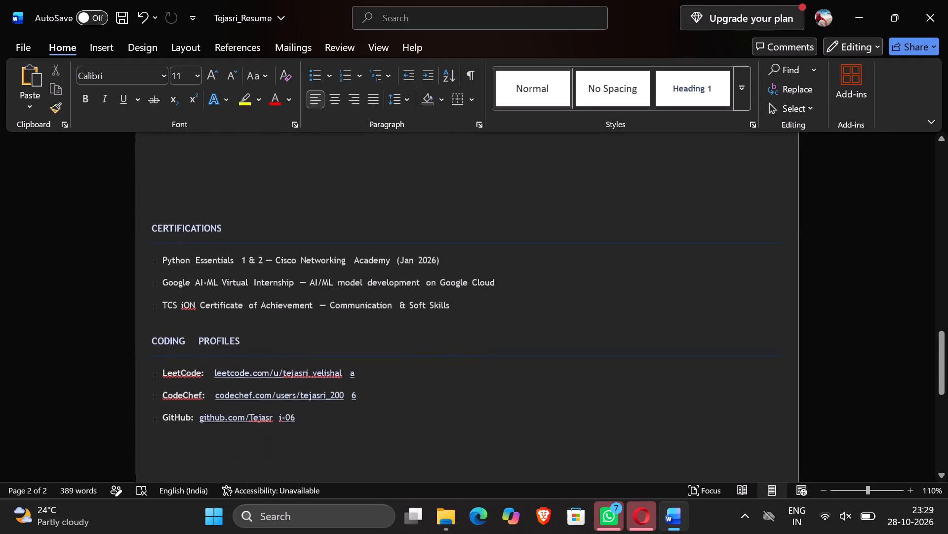
{"action": "left_click", "coordinate": [459, 257]}
{"action": "left_click", "coordinate": [467, 311]}
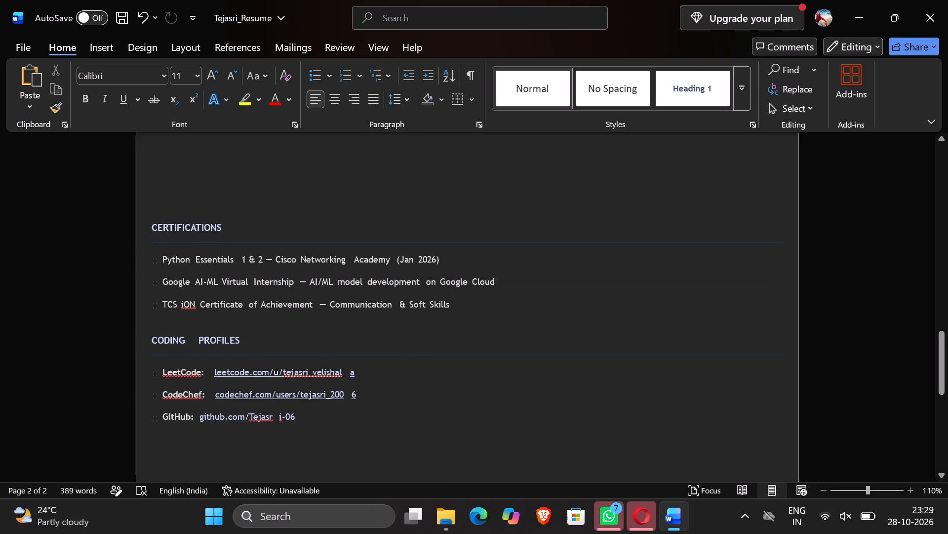
{"action": "left_click", "coordinate": [334, 380]}
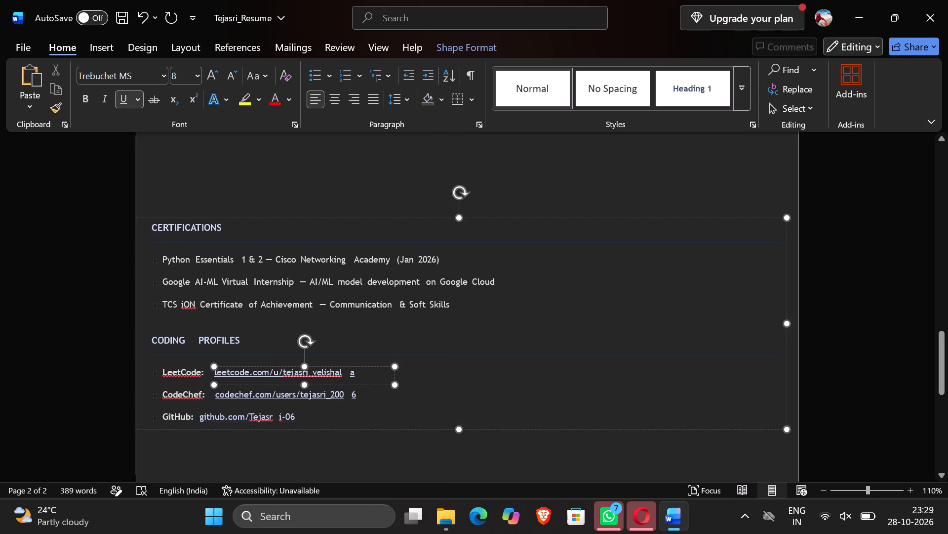
{"action": "left_click_drag", "start_coordinate": [463, 219], "coordinate": [461, 199]}
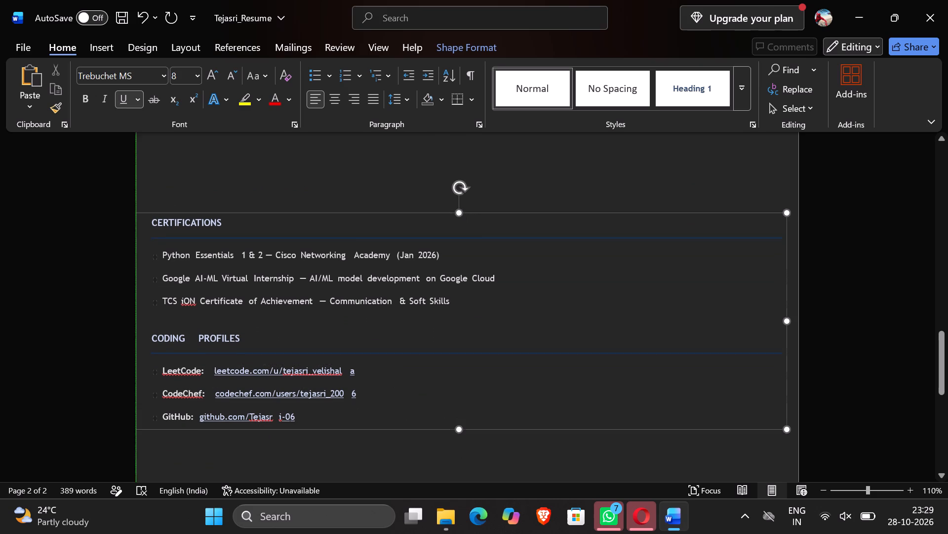
{"action": "left_click_drag", "start_coordinate": [461, 199], "coordinate": [469, 57]}
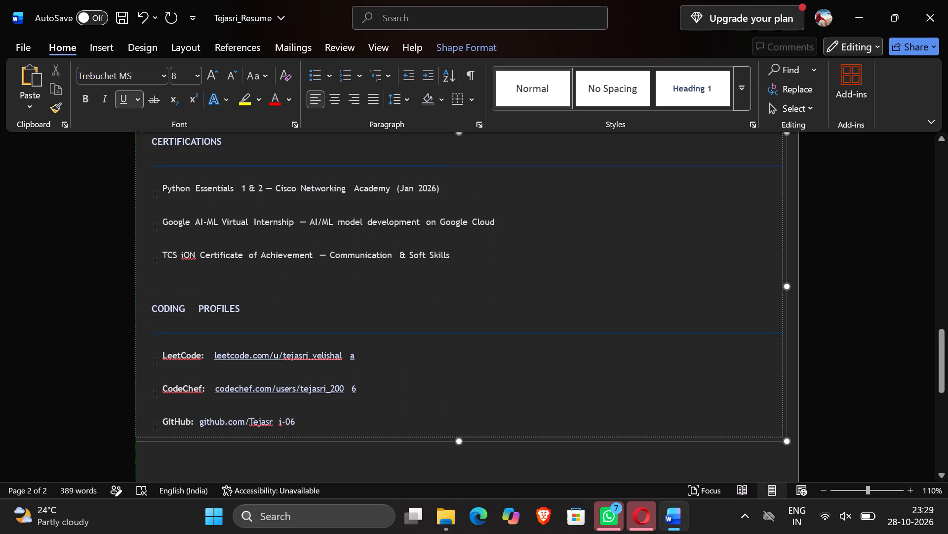
{"action": "left_click_drag", "start_coordinate": [469, 57], "coordinate": [469, 18]}
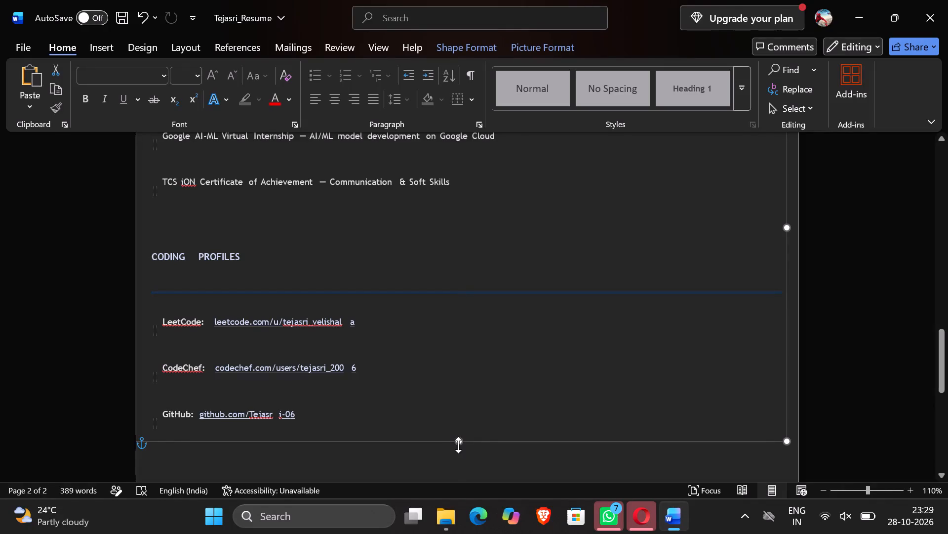
{"action": "left_click_drag", "start_coordinate": [460, 443], "coordinate": [465, 407]}
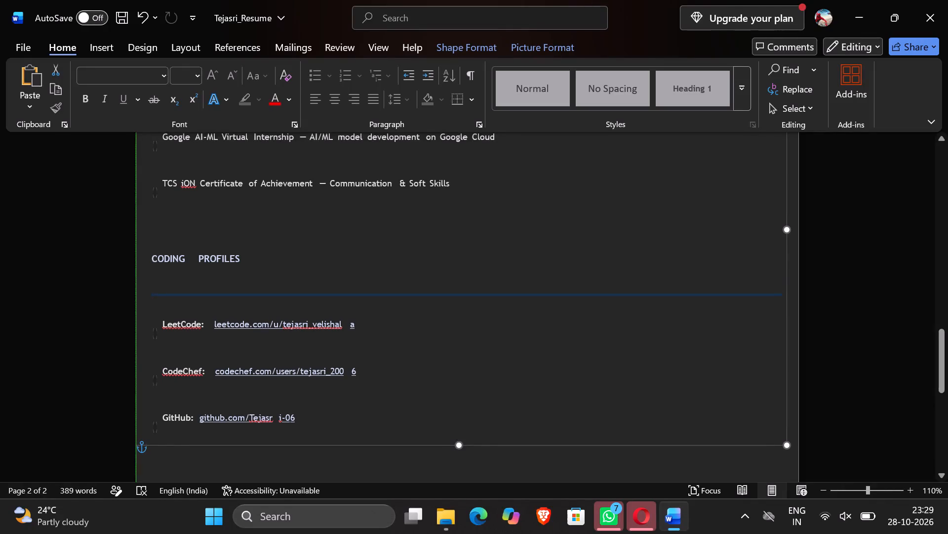
{"action": "left_click_drag", "start_coordinate": [465, 407], "coordinate": [457, 255]}
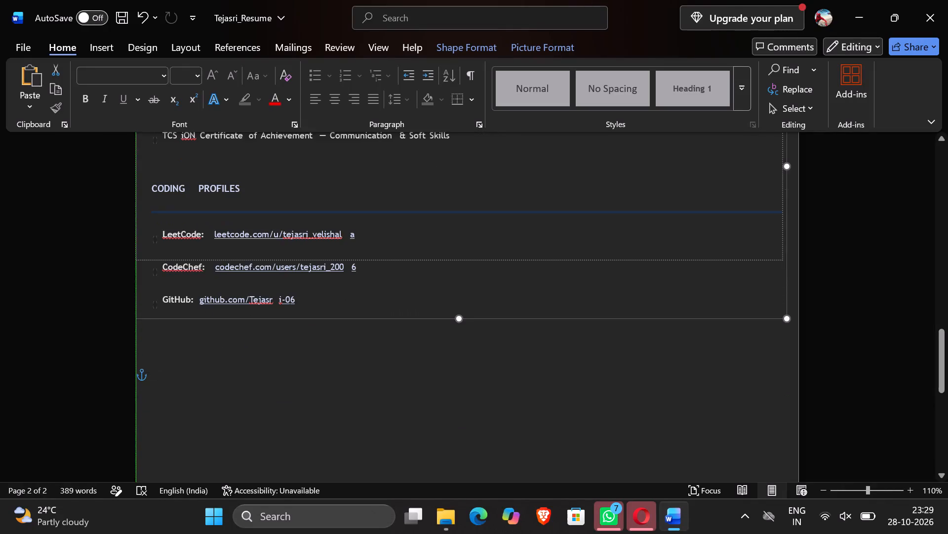
{"action": "left_click_drag", "start_coordinate": [457, 255], "coordinate": [451, 130]}
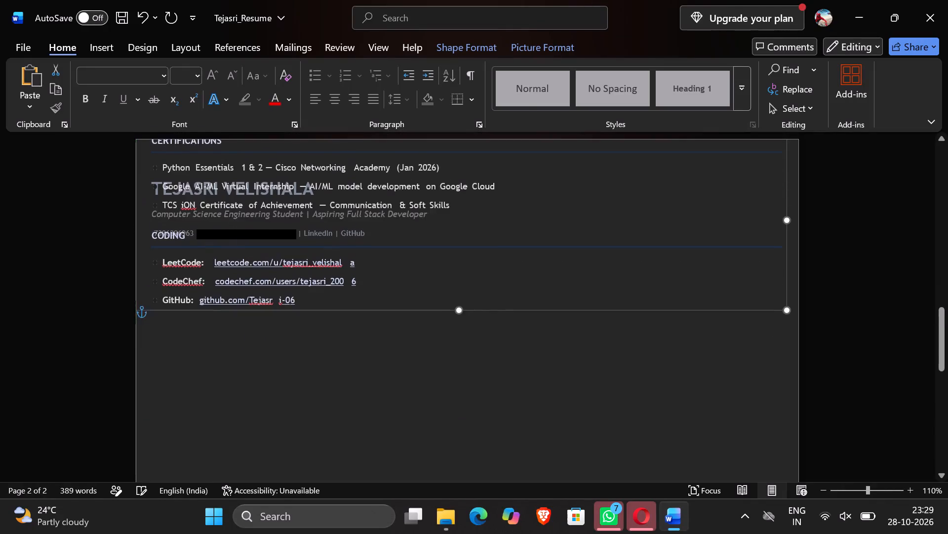
Stretch the blue divider line under the CERTIFICATIONS heading upward into a thicker bar.
{"action": "scroll", "coordinate": [422, 199], "scroll_direction": "up", "scroll_amount": 1}
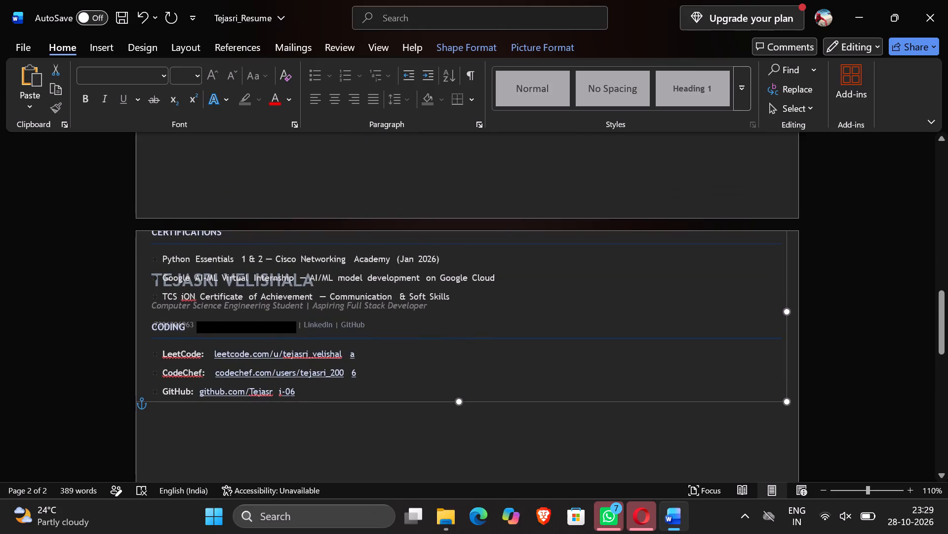
{"action": "left_click", "coordinate": [444, 246]}
{"action": "left_click_drag", "start_coordinate": [466, 246], "coordinate": [455, 149]}
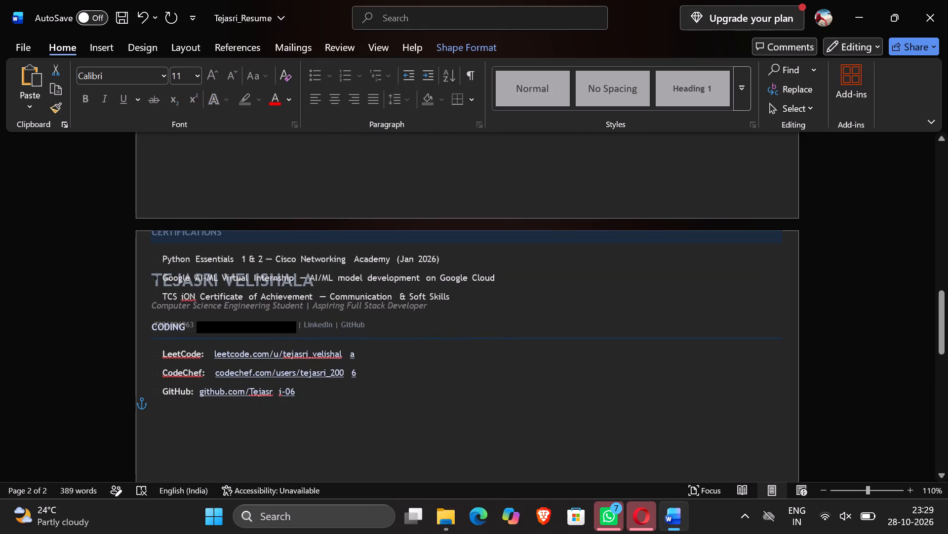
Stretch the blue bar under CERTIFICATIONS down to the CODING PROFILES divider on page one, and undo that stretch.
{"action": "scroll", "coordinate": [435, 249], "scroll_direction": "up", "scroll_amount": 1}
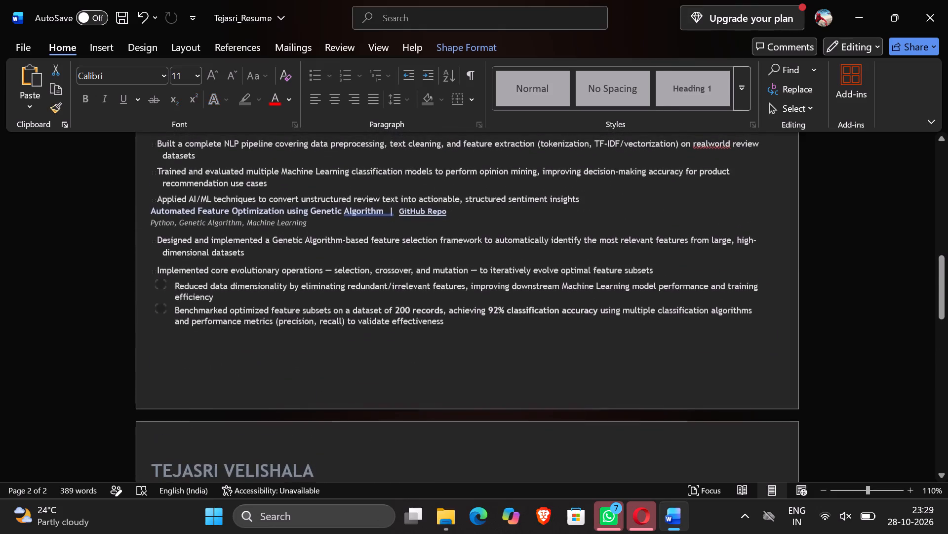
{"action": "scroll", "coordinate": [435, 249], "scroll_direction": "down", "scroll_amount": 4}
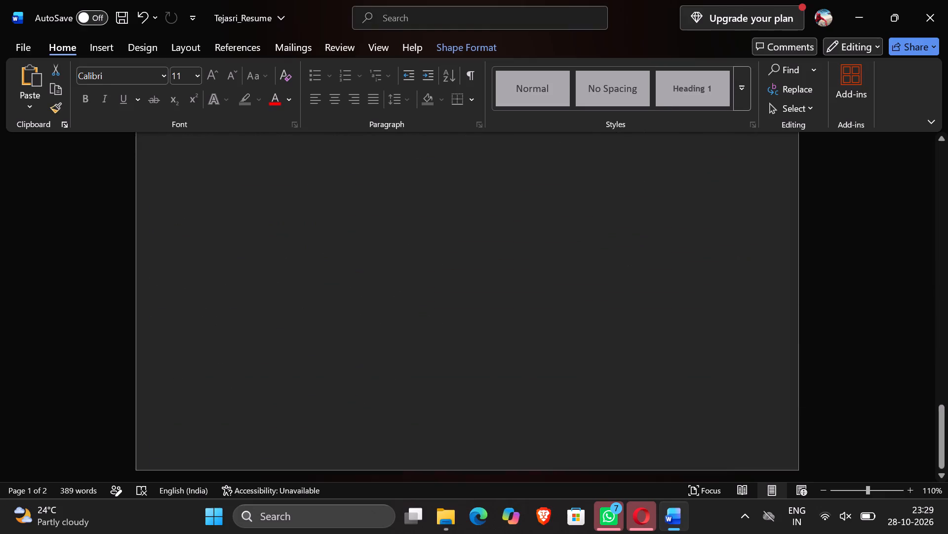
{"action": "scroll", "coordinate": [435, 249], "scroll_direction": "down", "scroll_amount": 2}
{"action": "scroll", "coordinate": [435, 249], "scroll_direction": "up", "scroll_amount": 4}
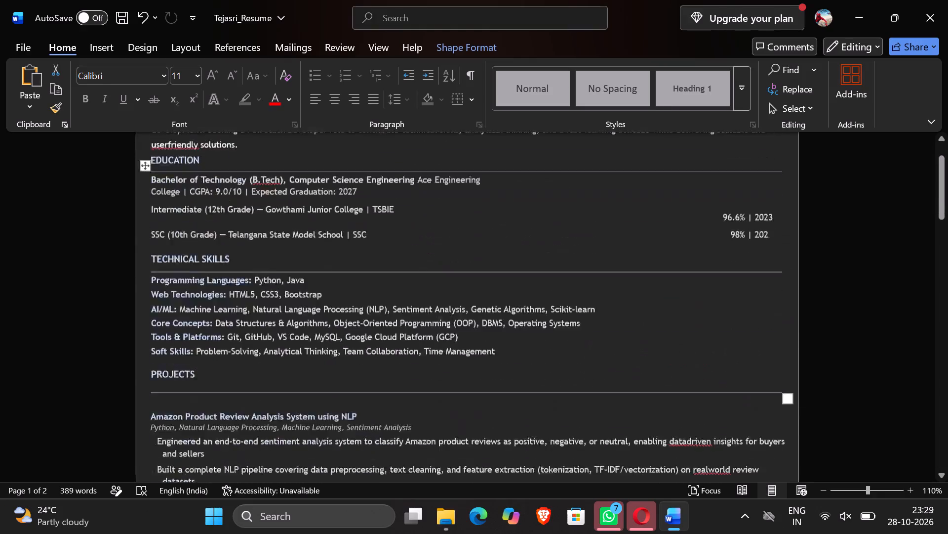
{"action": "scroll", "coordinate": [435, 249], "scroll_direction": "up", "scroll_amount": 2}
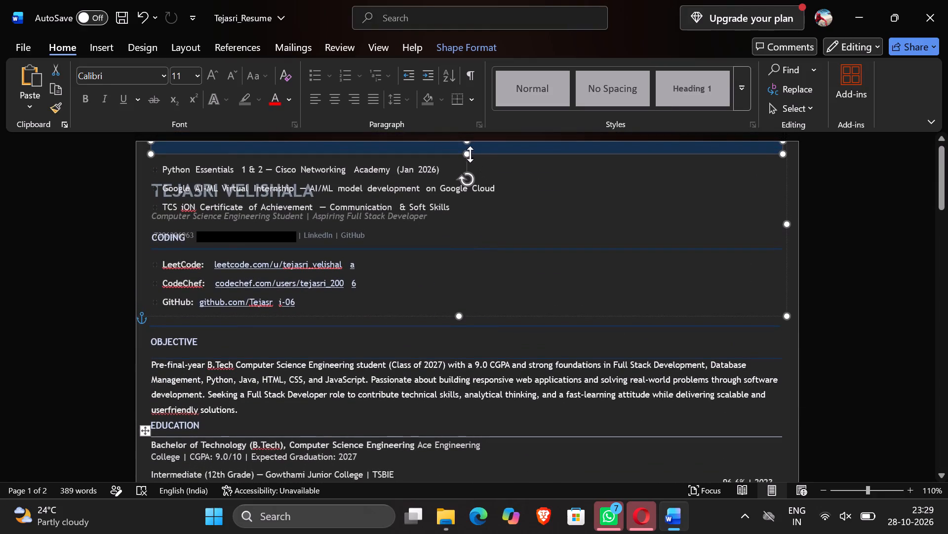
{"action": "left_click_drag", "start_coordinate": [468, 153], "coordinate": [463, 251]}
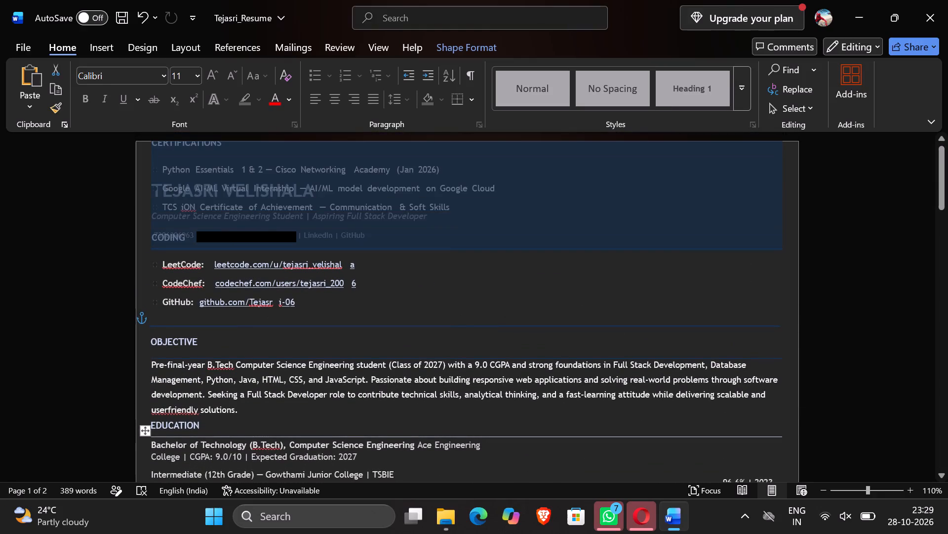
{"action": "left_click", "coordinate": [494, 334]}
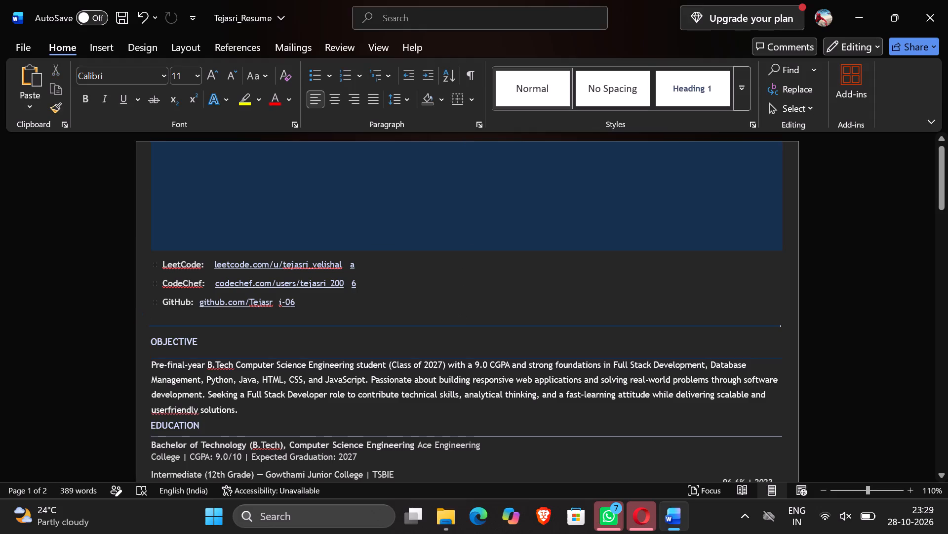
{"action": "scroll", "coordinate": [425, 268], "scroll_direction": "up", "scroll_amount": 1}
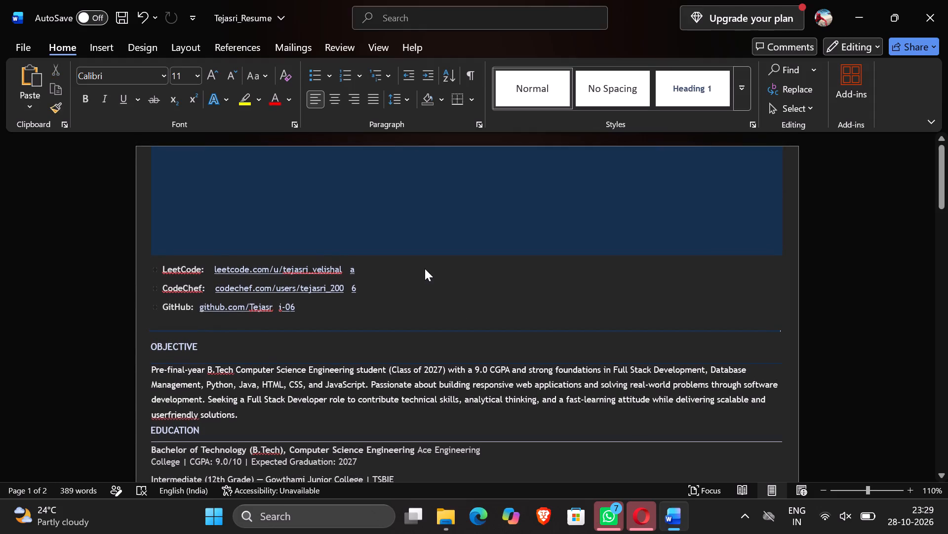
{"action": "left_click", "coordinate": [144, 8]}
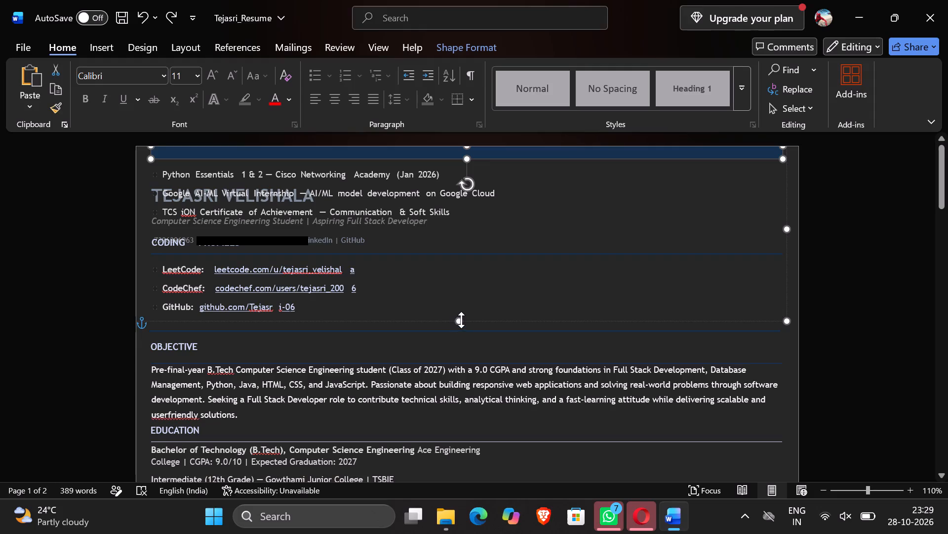
Stretch the bottom edge of the CERTIFICATIONS and CODING PROFILES block further down page one in two pulls.
{"action": "left_click_drag", "start_coordinate": [461, 320], "coordinate": [453, 445]}
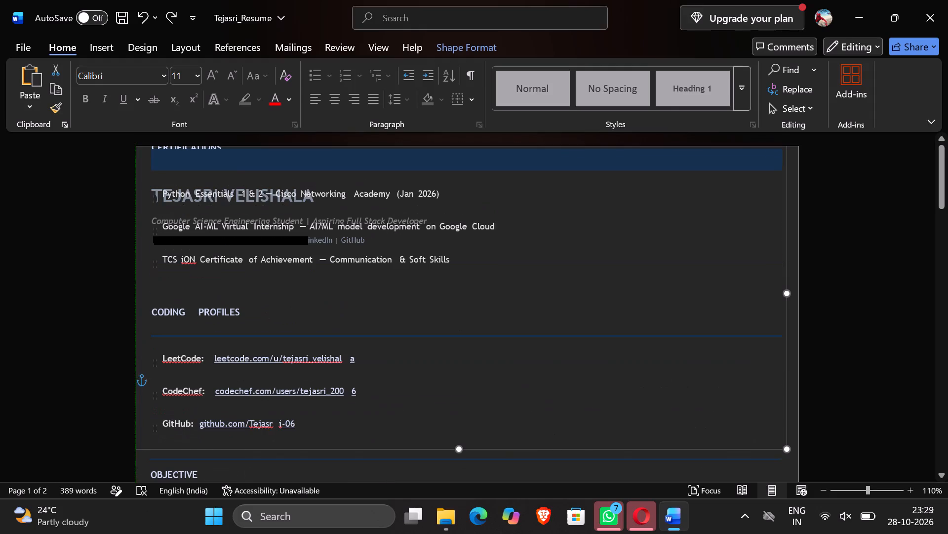
{"action": "scroll", "coordinate": [453, 445], "scroll_direction": "down", "scroll_amount": 1}
{"action": "scroll", "coordinate": [453, 445], "scroll_direction": "up", "scroll_amount": 1}
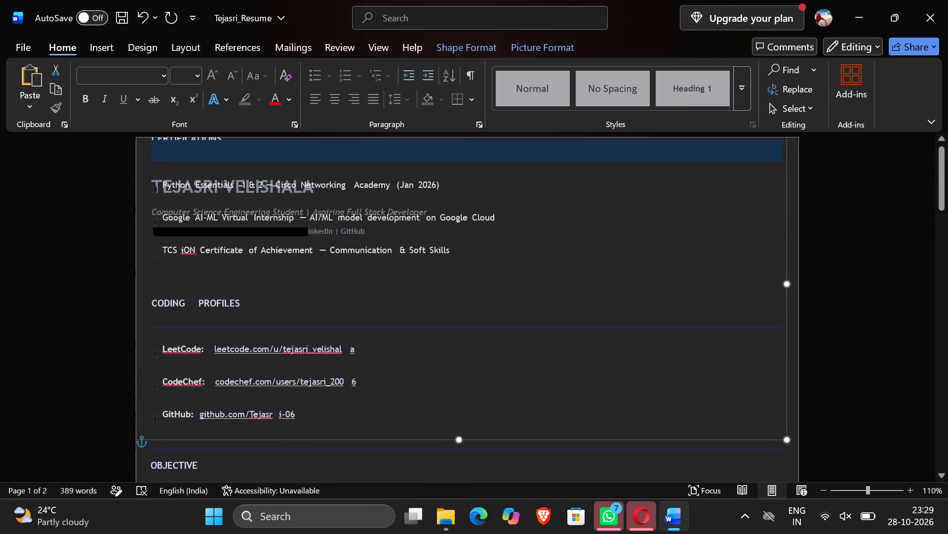
{"action": "scroll", "coordinate": [453, 445], "scroll_direction": "up", "scroll_amount": 1}
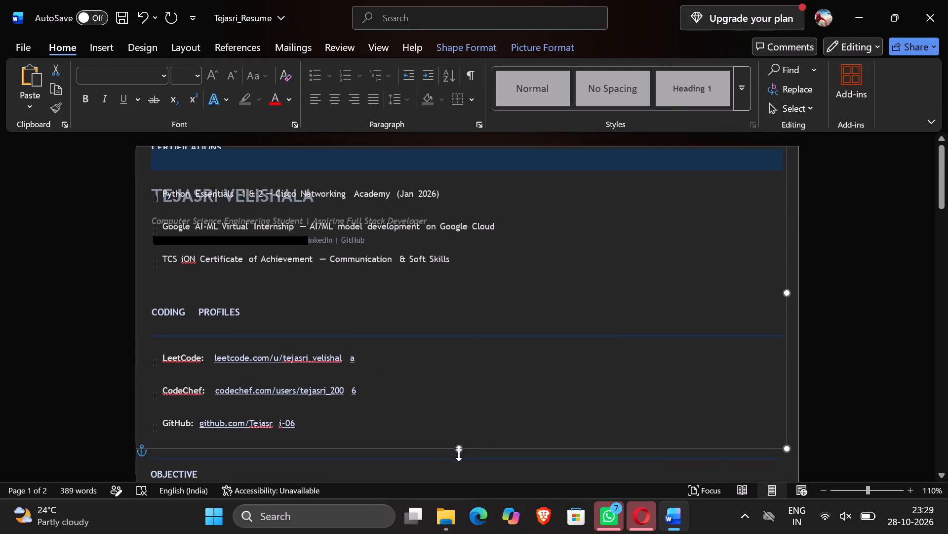
{"action": "left_click_drag", "start_coordinate": [459, 450], "coordinate": [454, 533]}
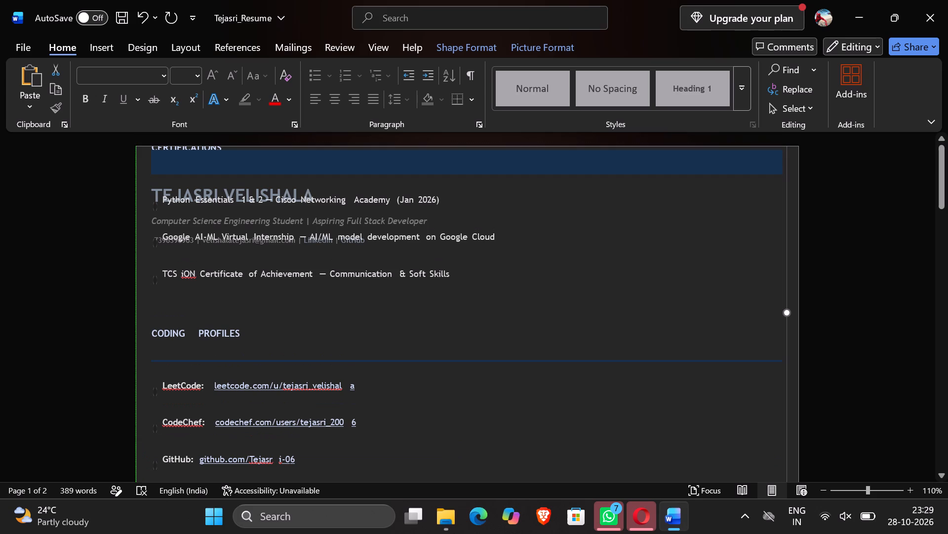
{"action": "scroll", "coordinate": [451, 409], "scroll_direction": "up", "scroll_amount": 1}
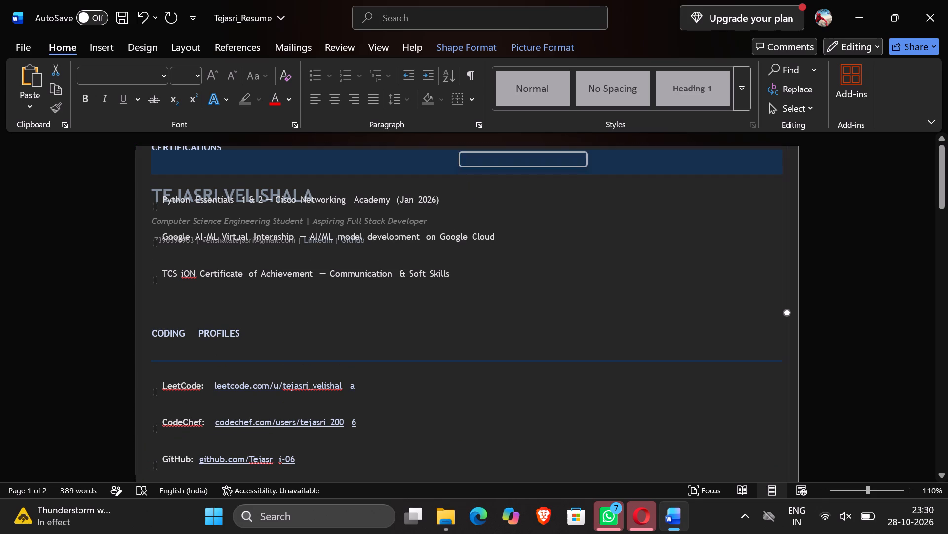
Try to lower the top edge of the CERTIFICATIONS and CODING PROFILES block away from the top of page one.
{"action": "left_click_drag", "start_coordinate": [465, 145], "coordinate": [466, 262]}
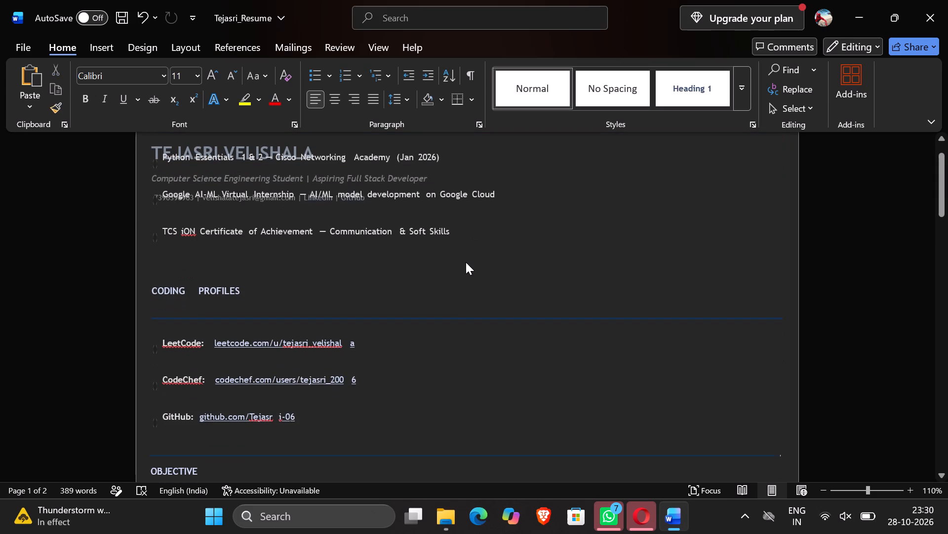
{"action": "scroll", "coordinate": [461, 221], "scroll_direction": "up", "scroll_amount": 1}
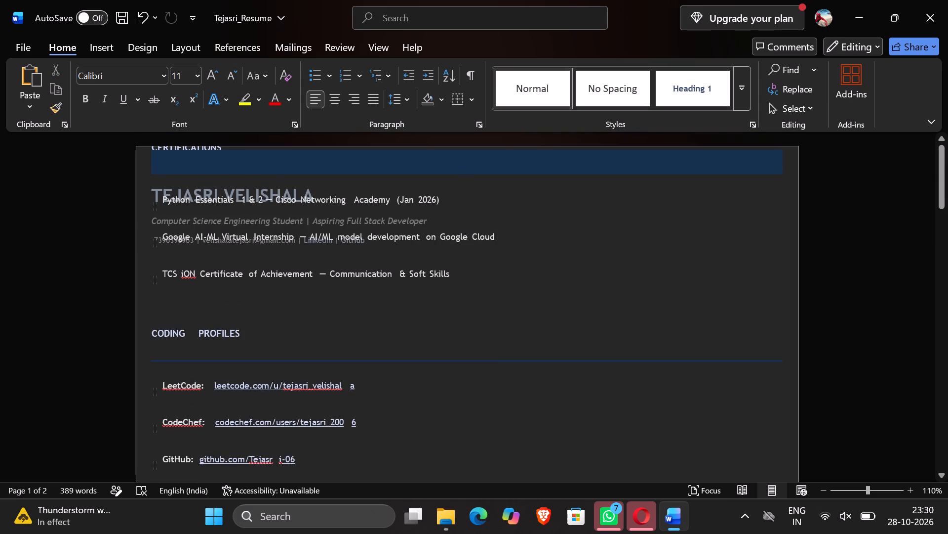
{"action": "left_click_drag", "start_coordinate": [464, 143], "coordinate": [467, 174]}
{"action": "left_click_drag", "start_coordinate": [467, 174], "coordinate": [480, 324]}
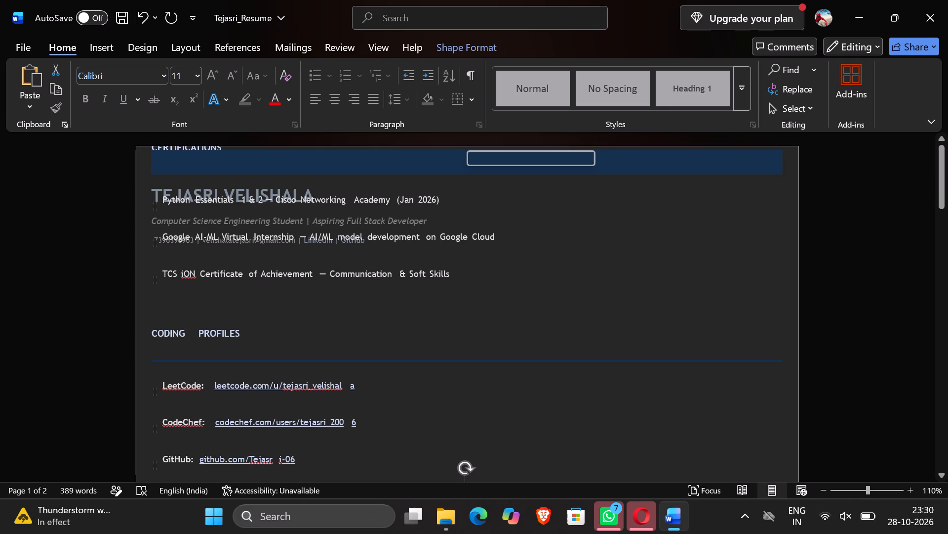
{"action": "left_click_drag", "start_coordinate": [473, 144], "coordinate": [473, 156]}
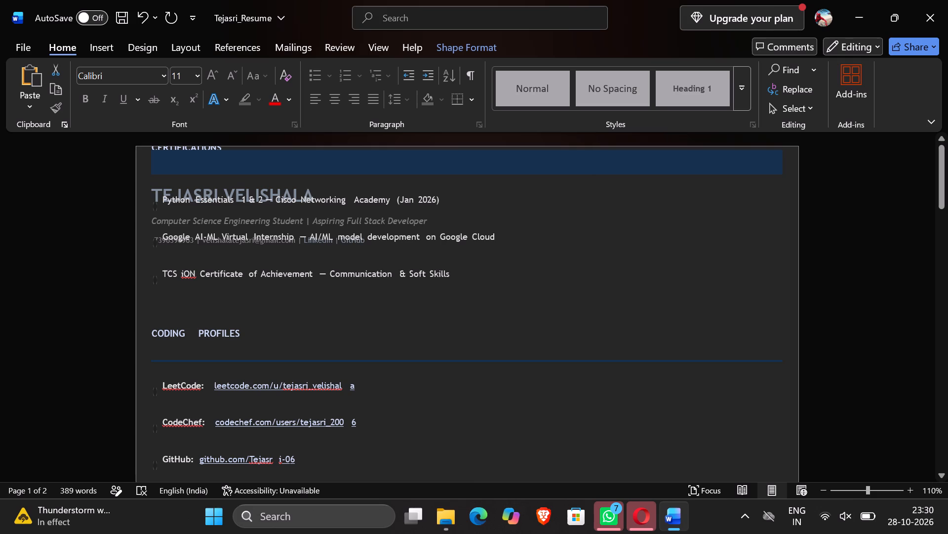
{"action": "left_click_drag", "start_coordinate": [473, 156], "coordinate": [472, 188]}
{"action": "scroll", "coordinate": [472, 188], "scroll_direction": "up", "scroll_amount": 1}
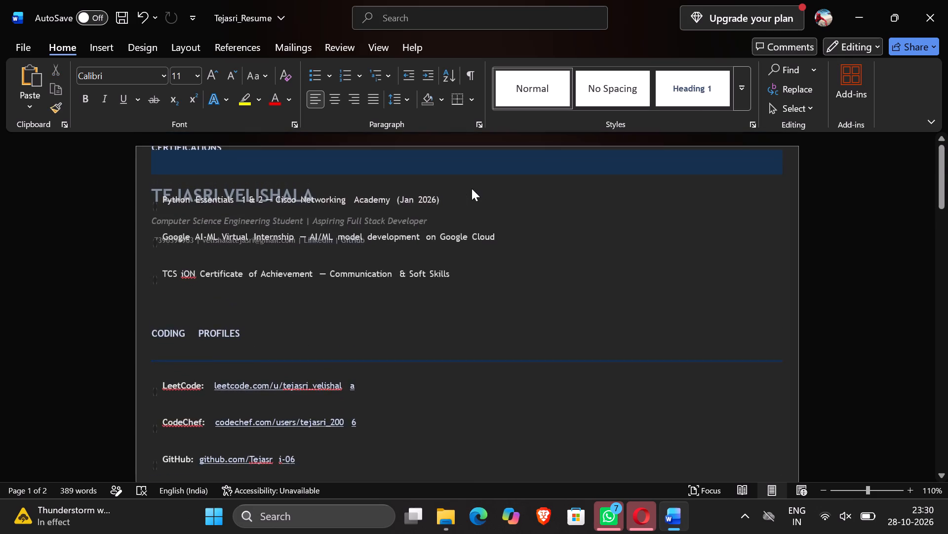
Move the whole CERTIFICATIONS and CODING PROFILES block down page one, clear of the name header, to just below the OBJECTIVE heading.
{"action": "scroll", "coordinate": [472, 188], "scroll_direction": "down", "scroll_amount": 2}
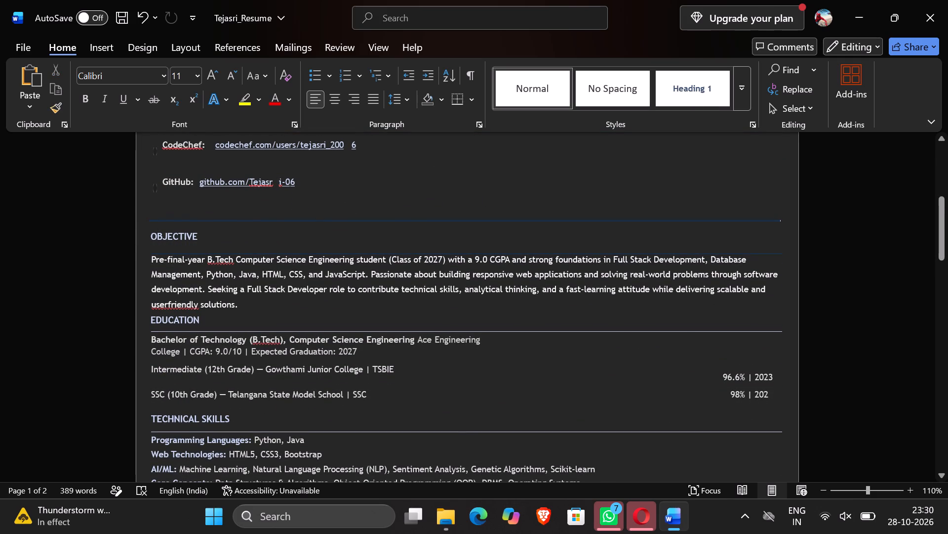
{"action": "left_click", "coordinate": [452, 201]}
{"action": "scroll", "coordinate": [418, 229], "scroll_direction": "up", "scroll_amount": 1}
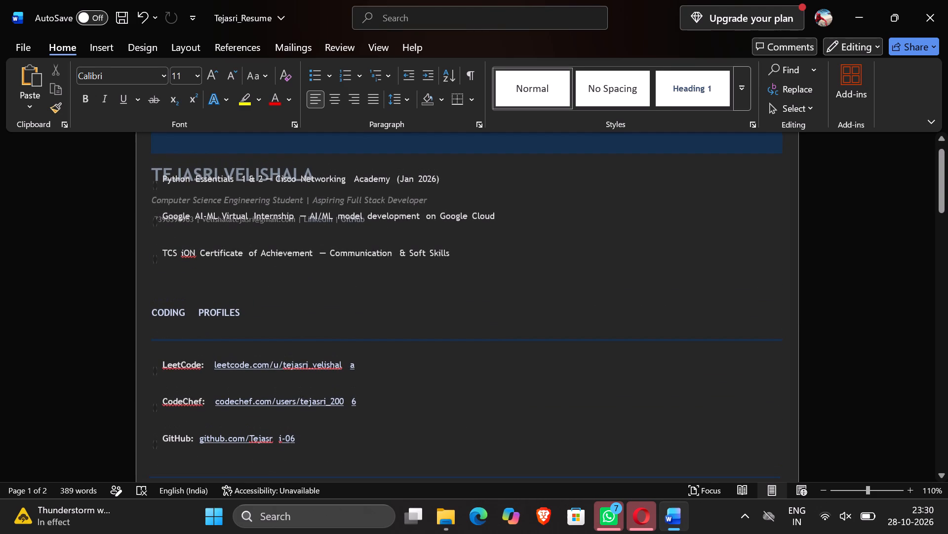
{"action": "left_click", "coordinate": [459, 260]}
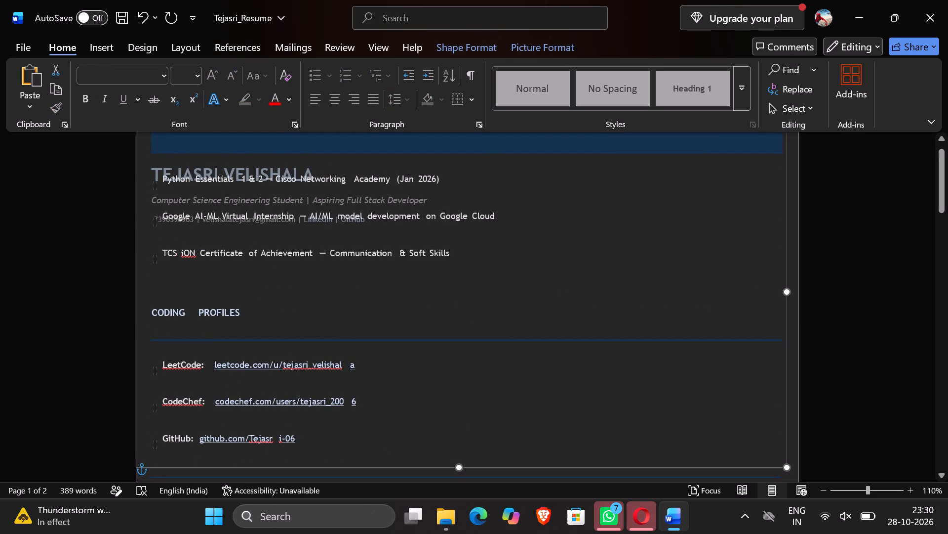
{"action": "scroll", "coordinate": [474, 133], "scroll_direction": "up", "scroll_amount": 1}
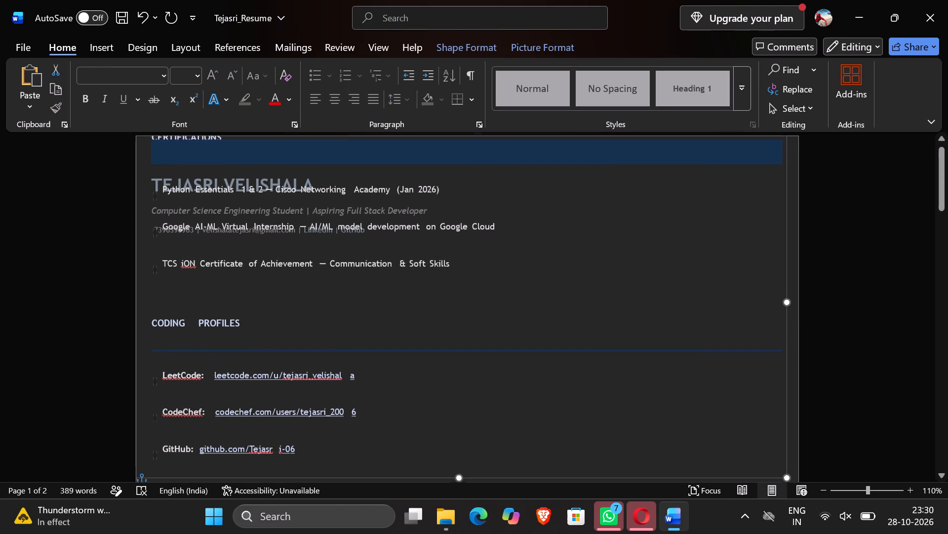
{"action": "scroll", "coordinate": [474, 133], "scroll_direction": "up", "scroll_amount": 1}
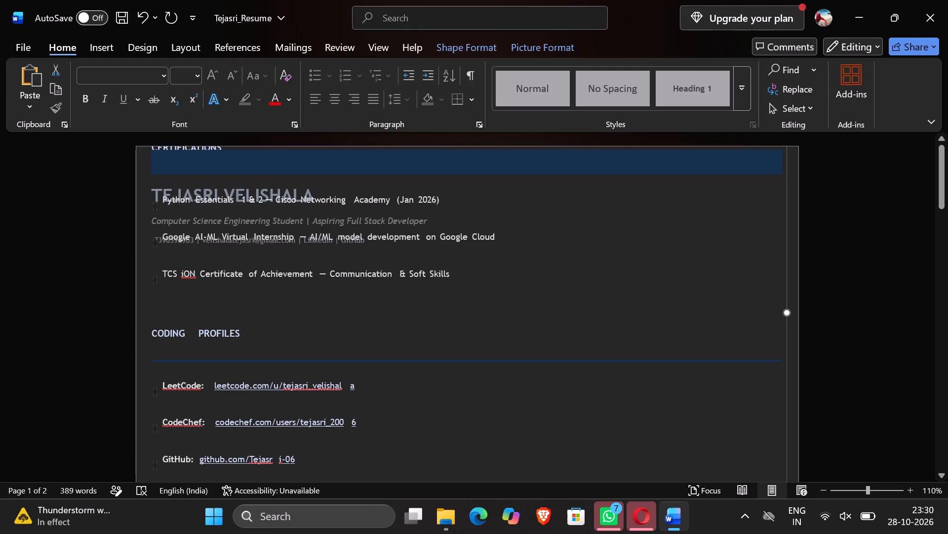
{"action": "left_click_drag", "start_coordinate": [477, 146], "coordinate": [484, 217]}
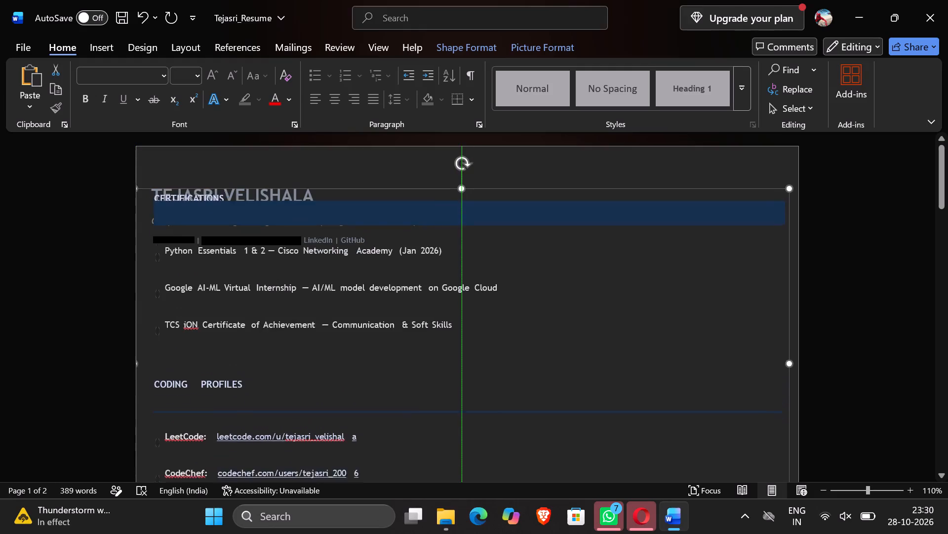
{"action": "left_click_drag", "start_coordinate": [484, 217], "coordinate": [500, 310]}
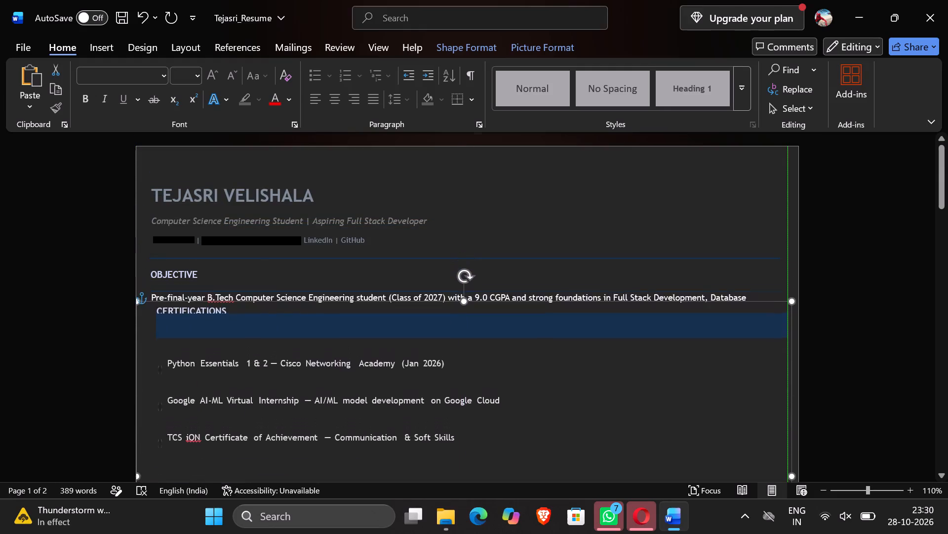
Shrink the CERTIFICATIONS and CODING PROFILES block by raising its bottom edge and lowering its top edge to below the EDUCATION heading.
{"action": "scroll", "coordinate": [500, 310], "scroll_direction": "down", "scroll_amount": 1}
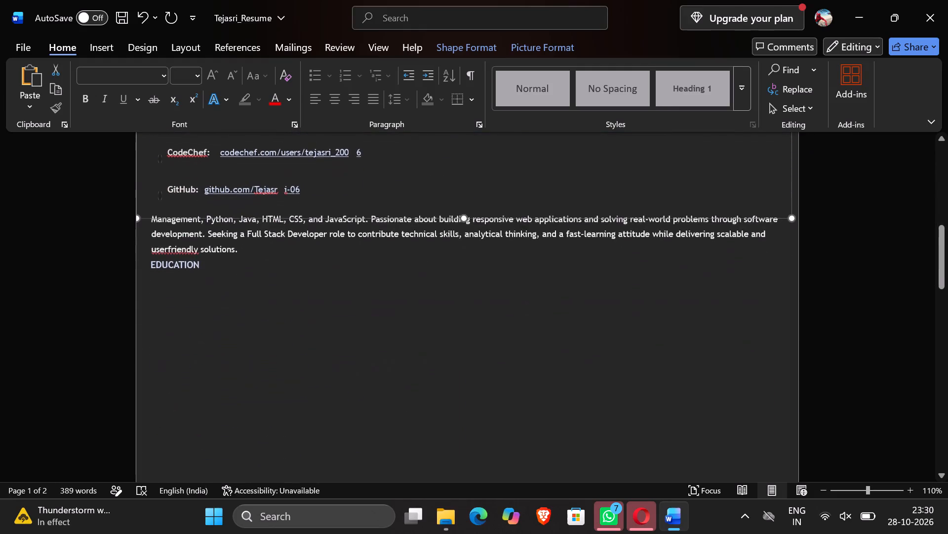
{"action": "scroll", "coordinate": [440, 293], "scroll_direction": "up", "scroll_amount": 1}
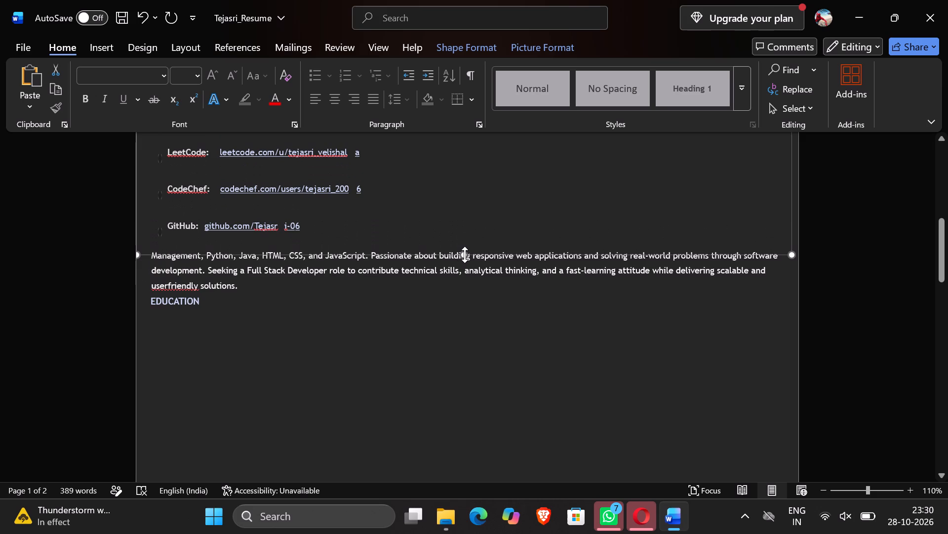
{"action": "left_click_drag", "start_coordinate": [465, 255], "coordinate": [463, 192]}
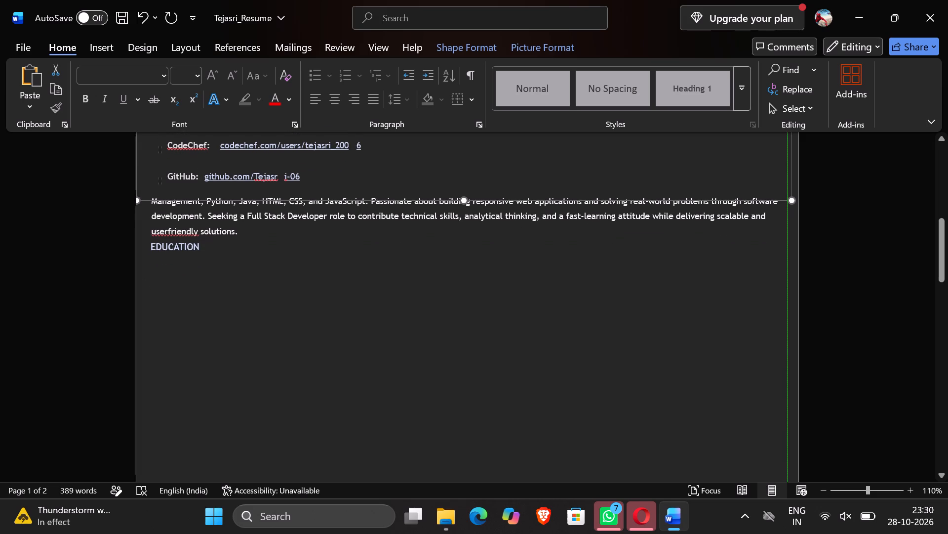
{"action": "left_click_drag", "start_coordinate": [463, 192], "coordinate": [462, 161]}
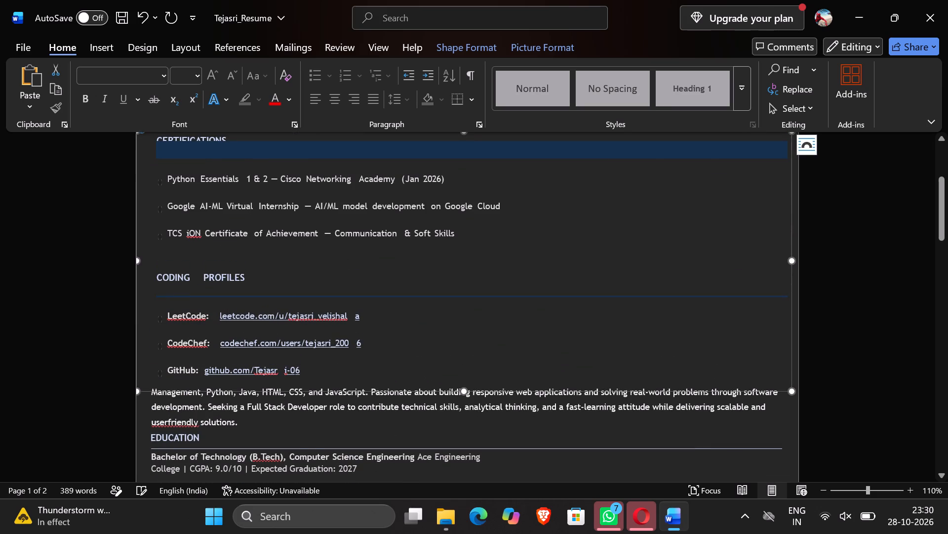
{"action": "scroll", "coordinate": [445, 258], "scroll_direction": "up", "scroll_amount": 1}
{"action": "left_click_drag", "start_coordinate": [464, 181], "coordinate": [467, 302]}
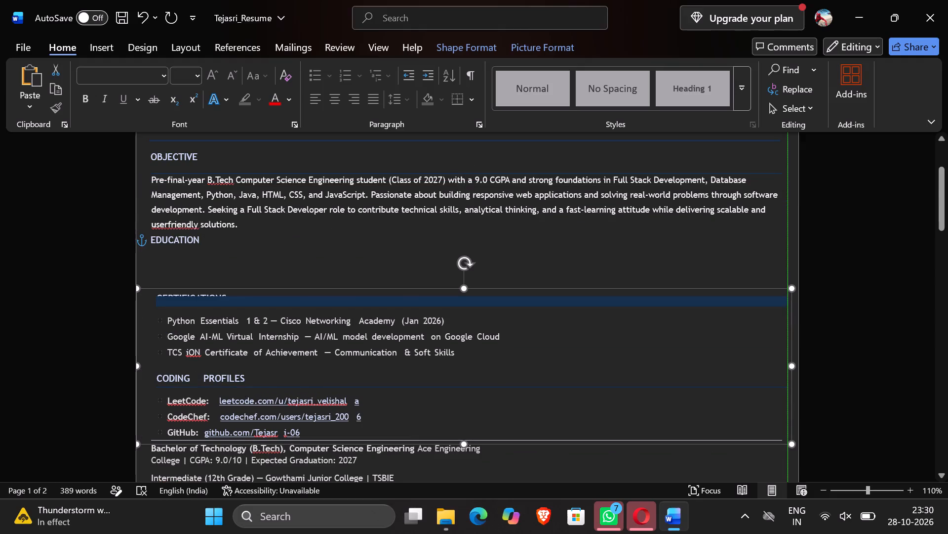
Lower the top and bottom edges of the CERTIFICATIONS and CODING PROFILES block, bringing it beneath the PROJECTS heading on page one.
{"action": "scroll", "coordinate": [452, 401], "scroll_direction": "down", "scroll_amount": 2}
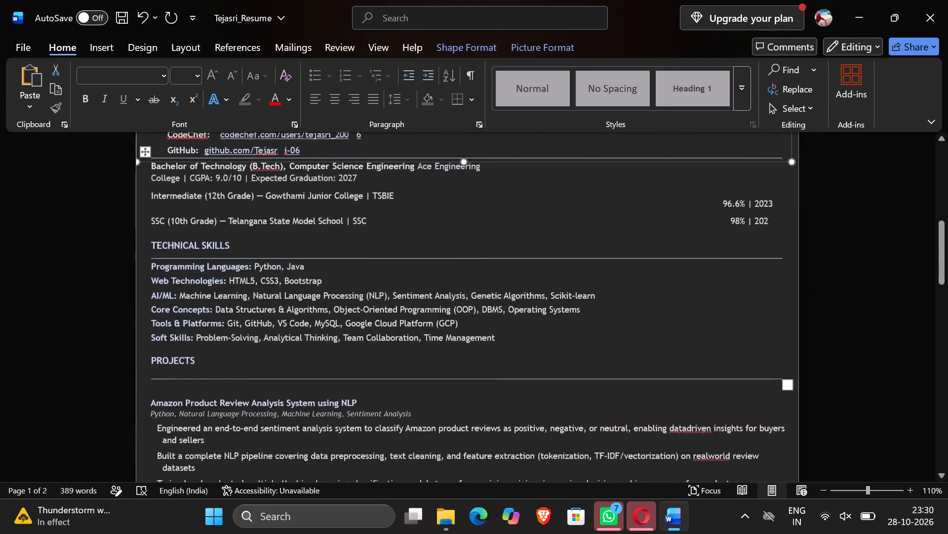
{"action": "scroll", "coordinate": [452, 401], "scroll_direction": "down", "scroll_amount": 3}
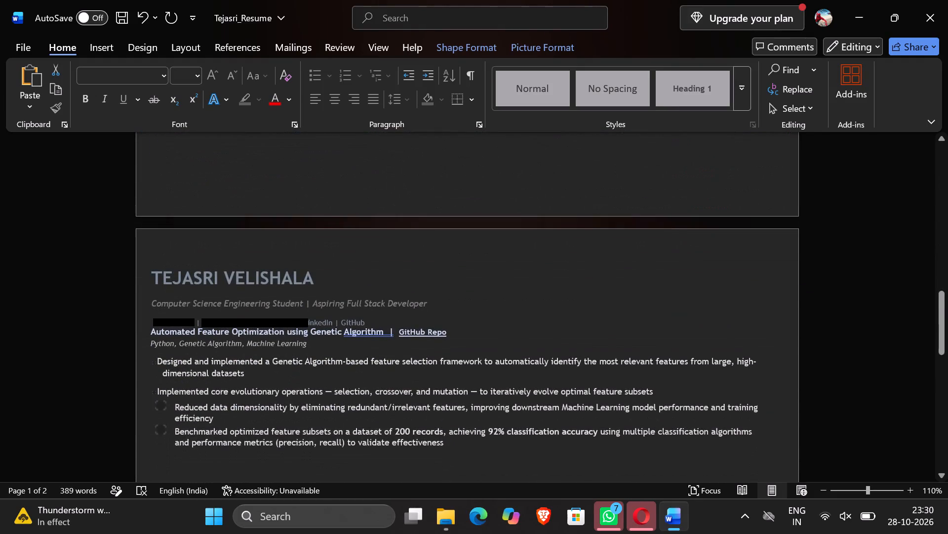
{"action": "scroll", "coordinate": [452, 401], "scroll_direction": "down", "scroll_amount": 3}
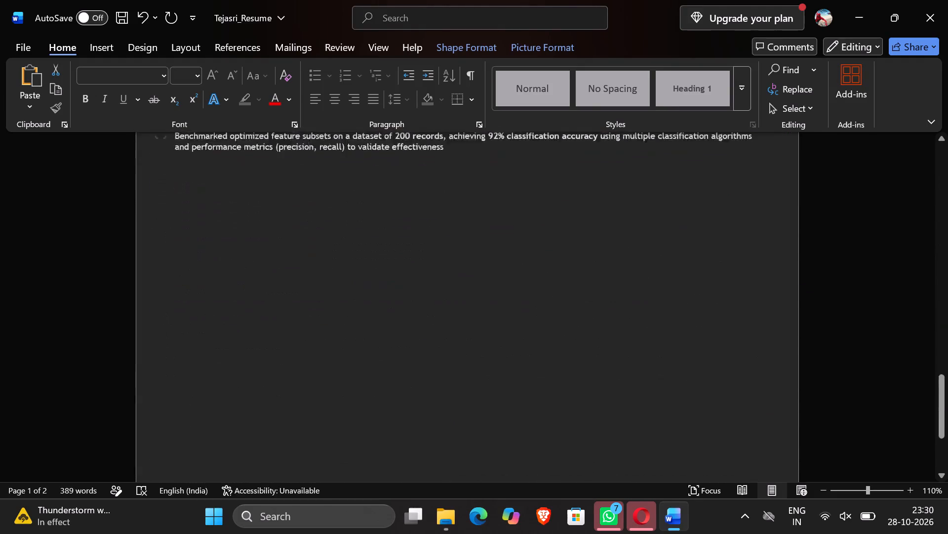
{"action": "scroll", "coordinate": [452, 401], "scroll_direction": "down", "scroll_amount": 2}
{"action": "scroll", "coordinate": [452, 401], "scroll_direction": "up", "scroll_amount": 9}
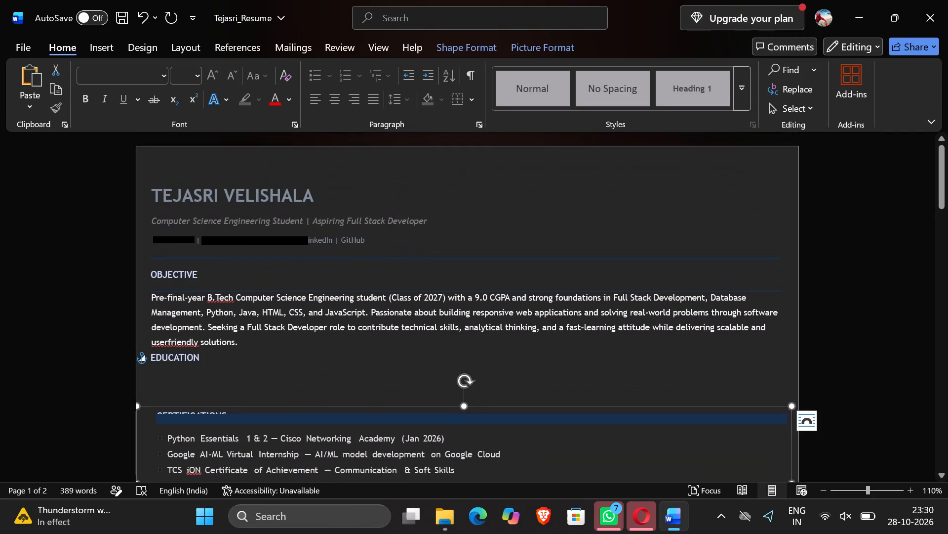
{"action": "left_click_drag", "start_coordinate": [465, 407], "coordinate": [478, 431]}
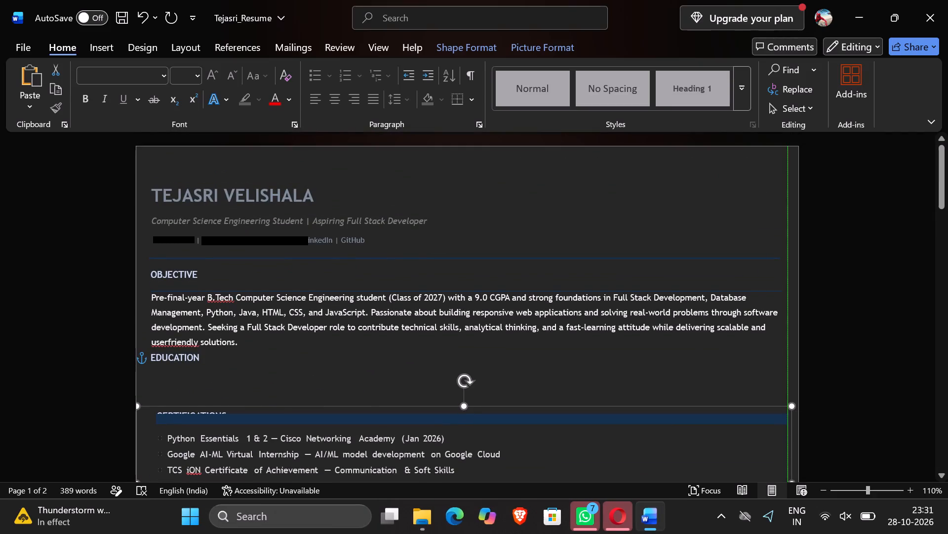
{"action": "left_click_drag", "start_coordinate": [478, 431], "coordinate": [481, 513]}
{"action": "scroll", "coordinate": [469, 369], "scroll_direction": "up", "scroll_amount": 1}
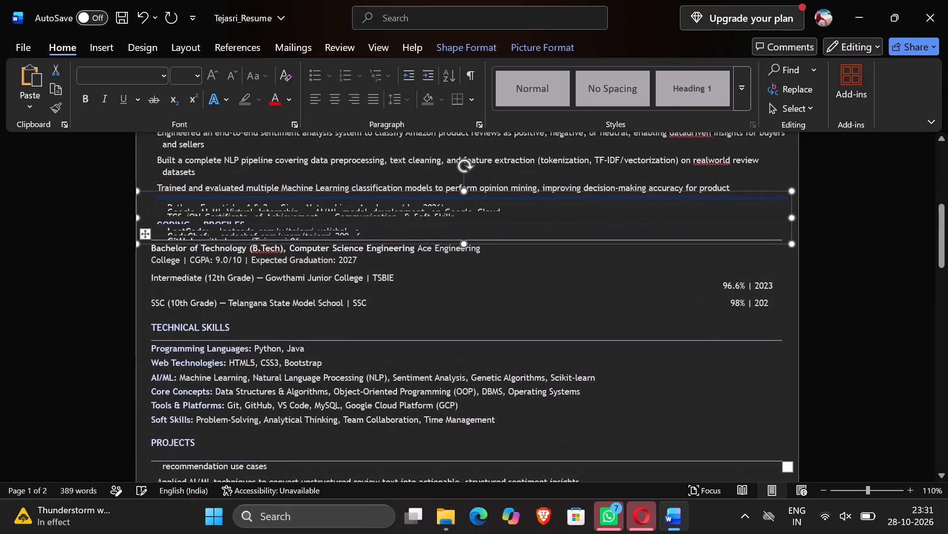
{"action": "left_click_drag", "start_coordinate": [464, 241], "coordinate": [468, 400]}
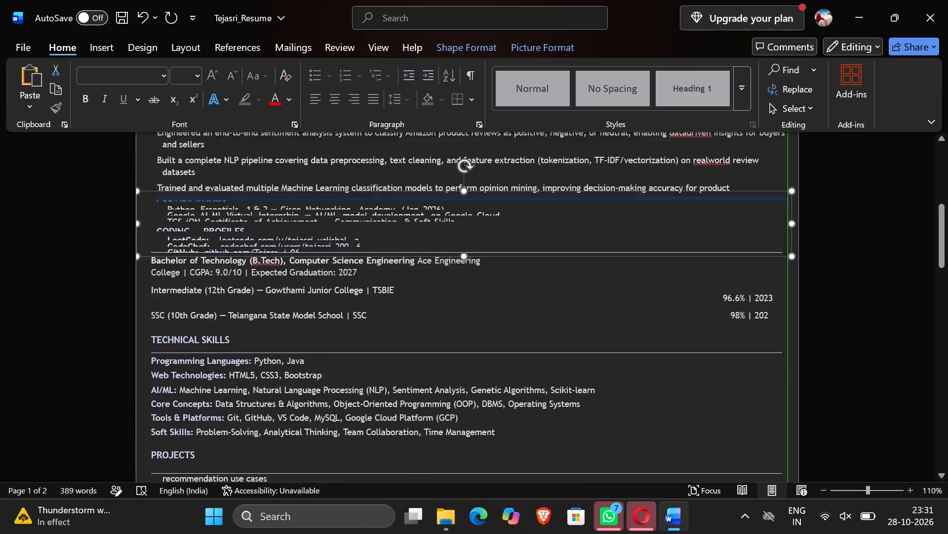
{"action": "left_click_drag", "start_coordinate": [464, 332], "coordinate": [474, 457]}
{"action": "left_click_drag", "start_coordinate": [464, 271], "coordinate": [464, 370]}
Lower the bottom and top edges of the CERTIFICATIONS and CODING PROFILES block, bringing it between the two project entries.
{"action": "scroll", "coordinate": [379, 199], "scroll_direction": "down", "scroll_amount": 1}
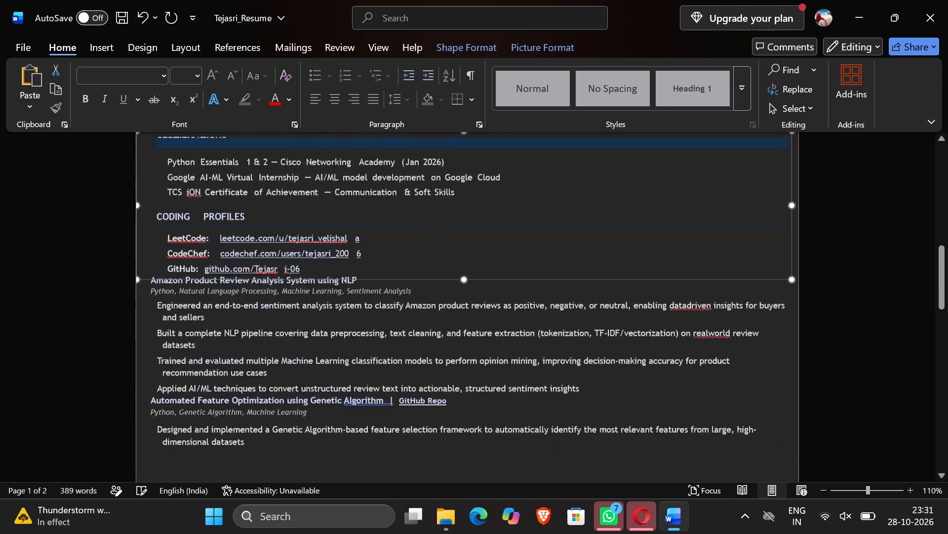
{"action": "scroll", "coordinate": [379, 199], "scroll_direction": "down", "scroll_amount": 1}
{"action": "left_click_drag", "start_coordinate": [466, 200], "coordinate": [464, 246]}
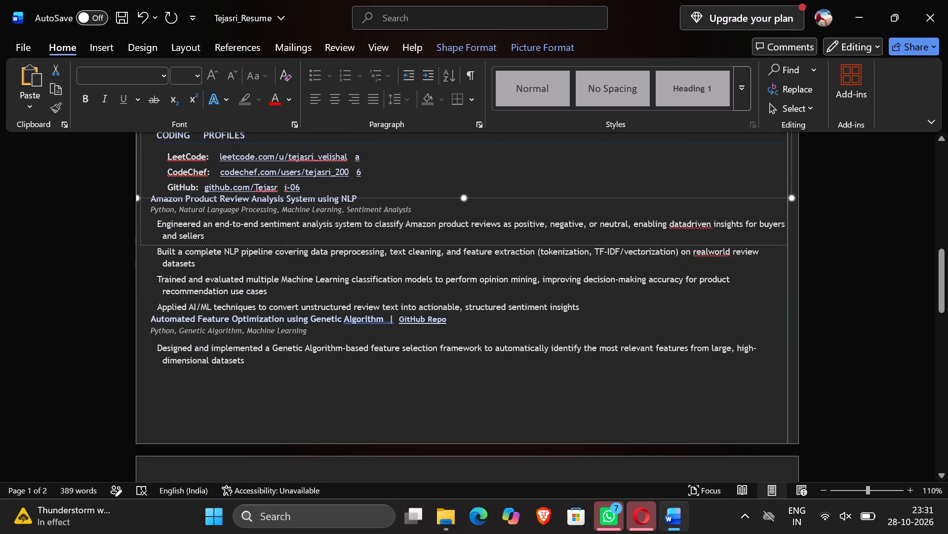
{"action": "left_click_drag", "start_coordinate": [464, 246], "coordinate": [449, 343]}
{"action": "scroll", "coordinate": [441, 237], "scroll_direction": "up", "scroll_amount": 1}
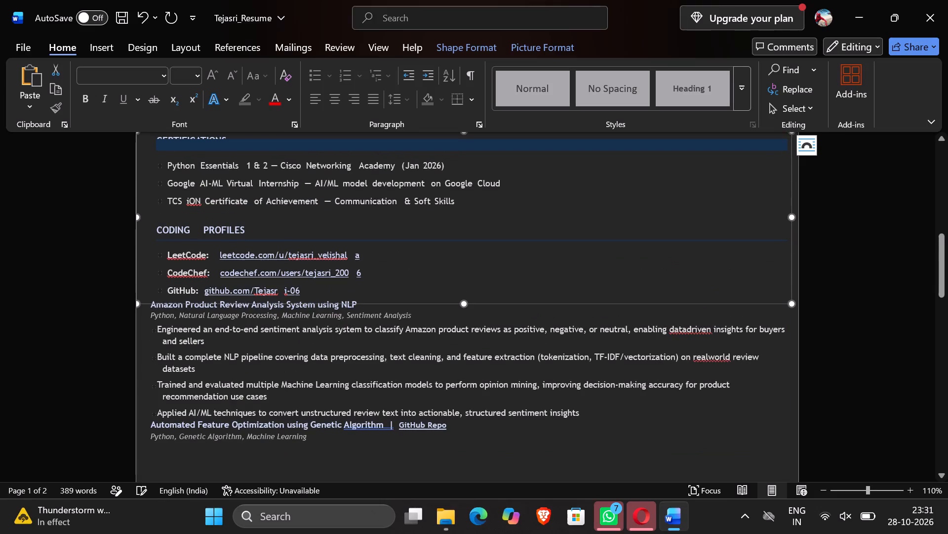
{"action": "scroll", "coordinate": [441, 237], "scroll_direction": "up", "scroll_amount": 1}
{"action": "left_click_drag", "start_coordinate": [465, 209], "coordinate": [471, 318]}
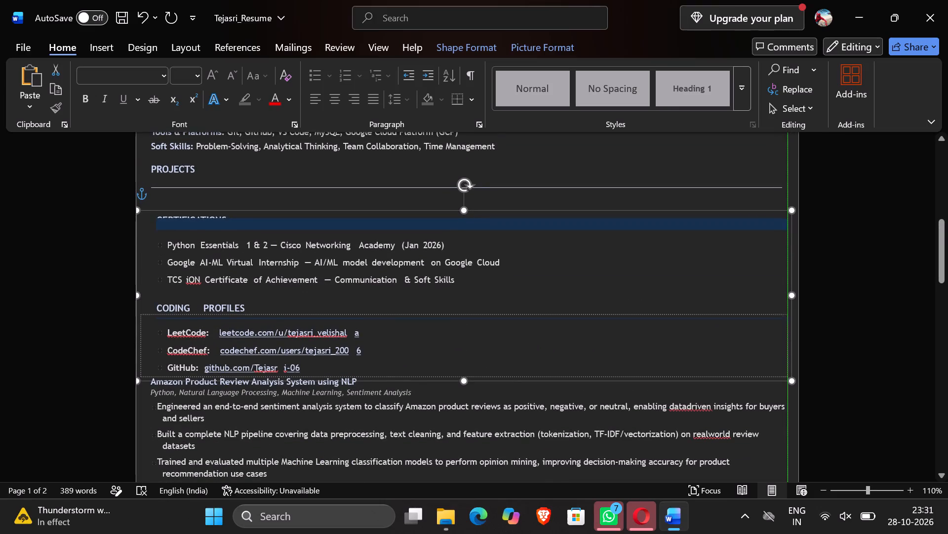
{"action": "left_click_drag", "start_coordinate": [471, 318], "coordinate": [472, 328]}
Extend the bottom edge of the CERTIFICATIONS and CODING PROFILES block down to the bottom of page one.
{"action": "scroll", "coordinate": [387, 279], "scroll_direction": "down", "scroll_amount": 1}
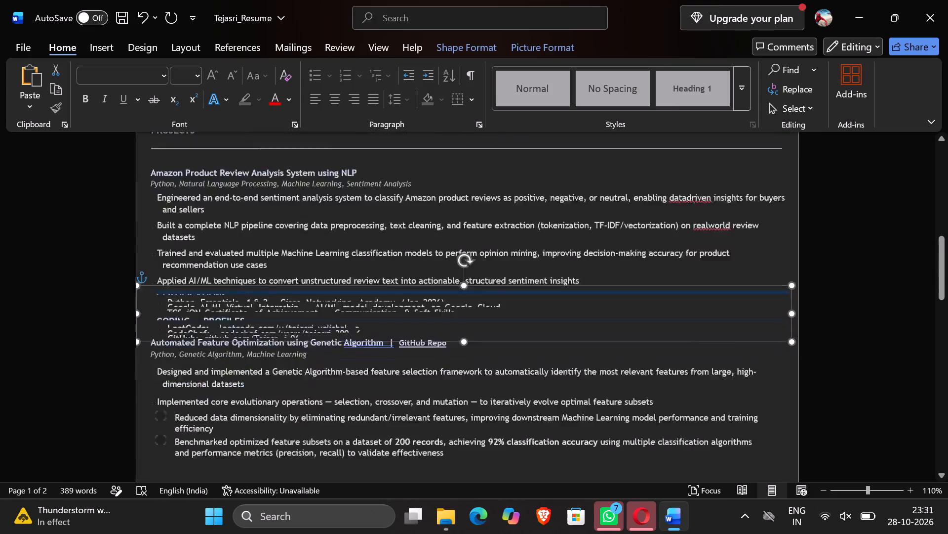
{"action": "scroll", "coordinate": [387, 279], "scroll_direction": "down", "scroll_amount": 1}
{"action": "scroll", "coordinate": [427, 371], "scroll_direction": "down", "scroll_amount": 1}
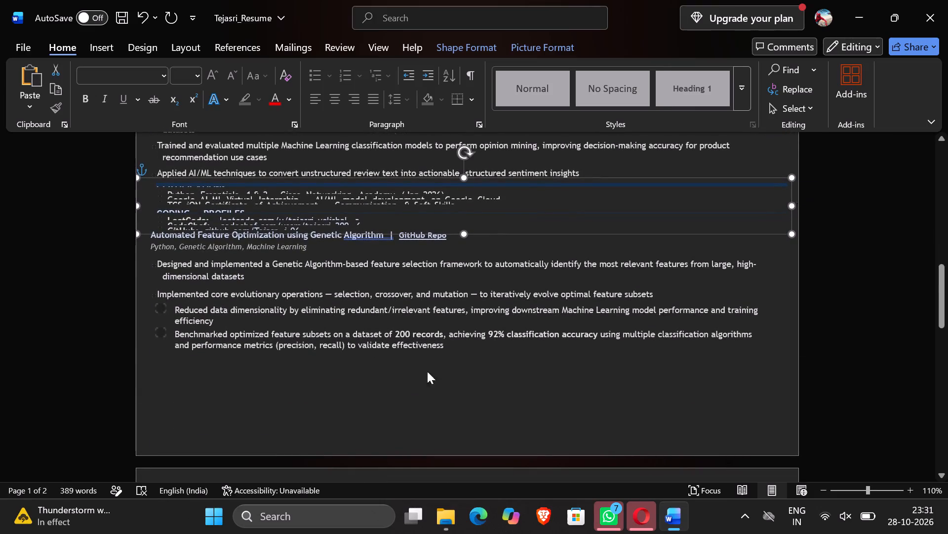
{"action": "scroll", "coordinate": [427, 371], "scroll_direction": "down", "scroll_amount": 1}
{"action": "scroll", "coordinate": [398, 312], "scroll_direction": "up", "scroll_amount": 3}
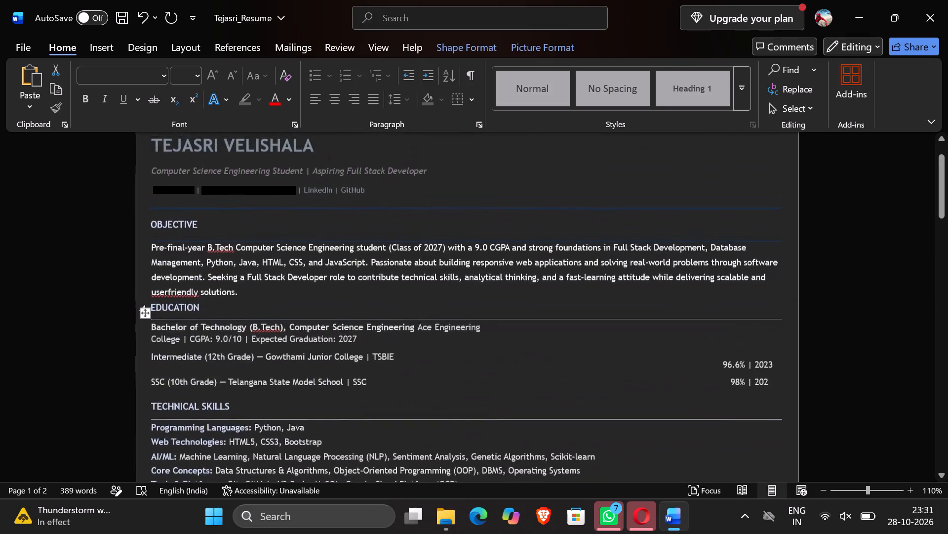
{"action": "scroll", "coordinate": [398, 312], "scroll_direction": "up", "scroll_amount": 1}
{"action": "scroll", "coordinate": [398, 312], "scroll_direction": "down", "scroll_amount": 2}
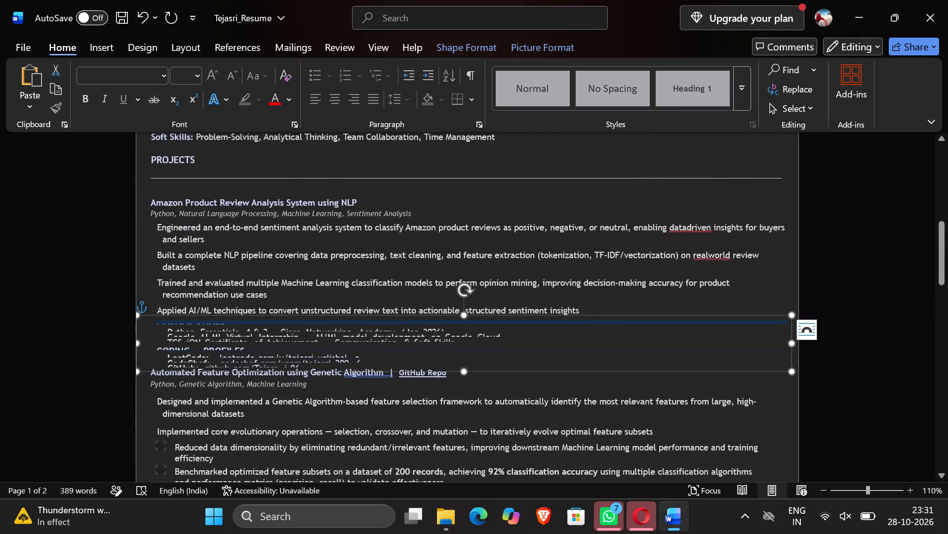
{"action": "scroll", "coordinate": [463, 380], "scroll_direction": "down", "scroll_amount": 1}
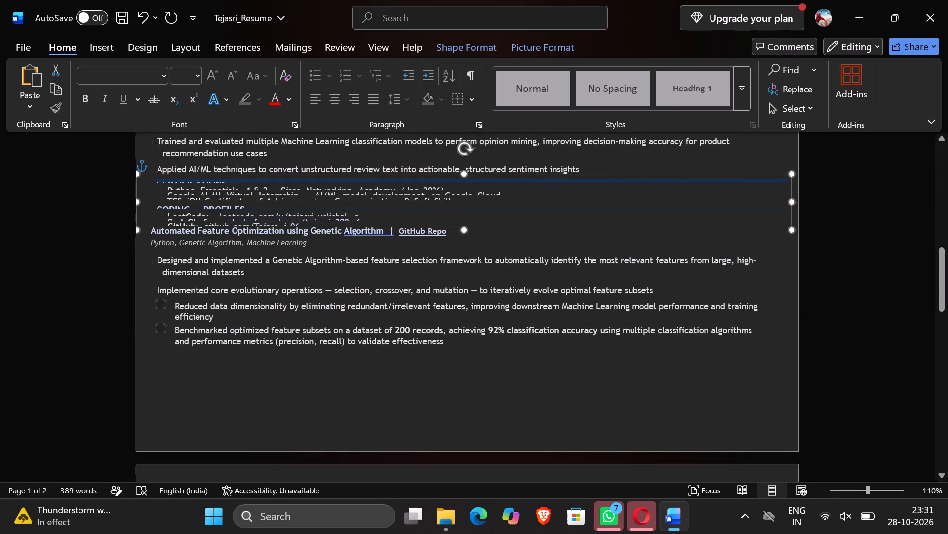
{"action": "left_click_drag", "start_coordinate": [463, 227], "coordinate": [458, 366]}
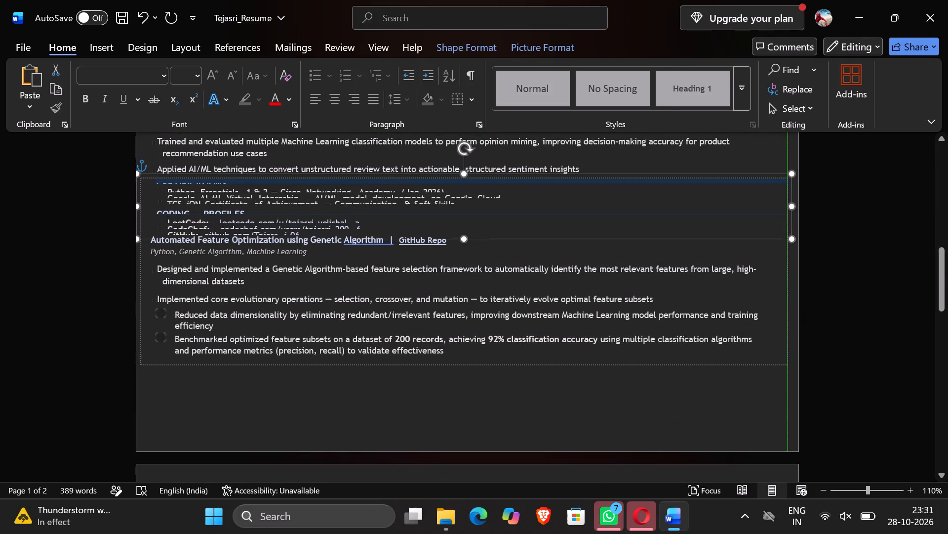
{"action": "left_click_drag", "start_coordinate": [458, 366], "coordinate": [488, 410]}
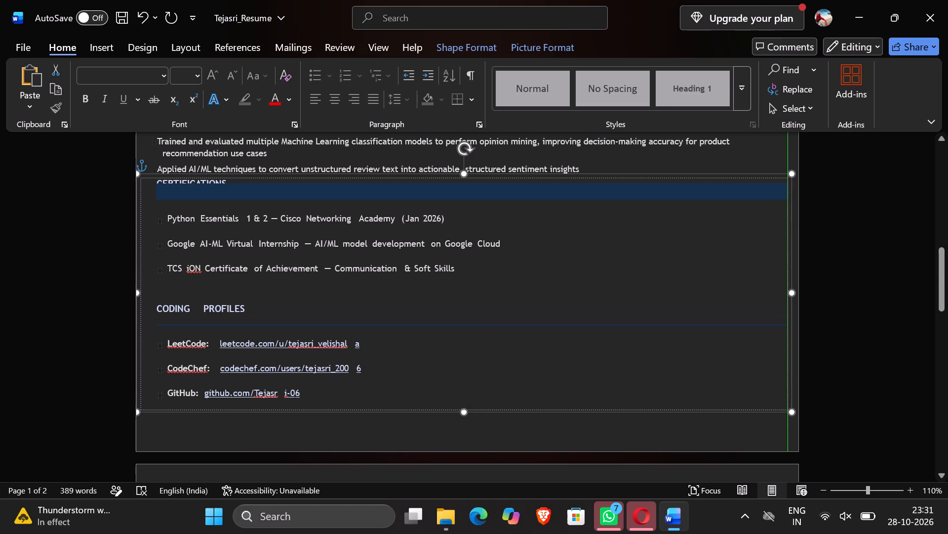
{"action": "left_click_drag", "start_coordinate": [488, 410], "coordinate": [515, 442]}
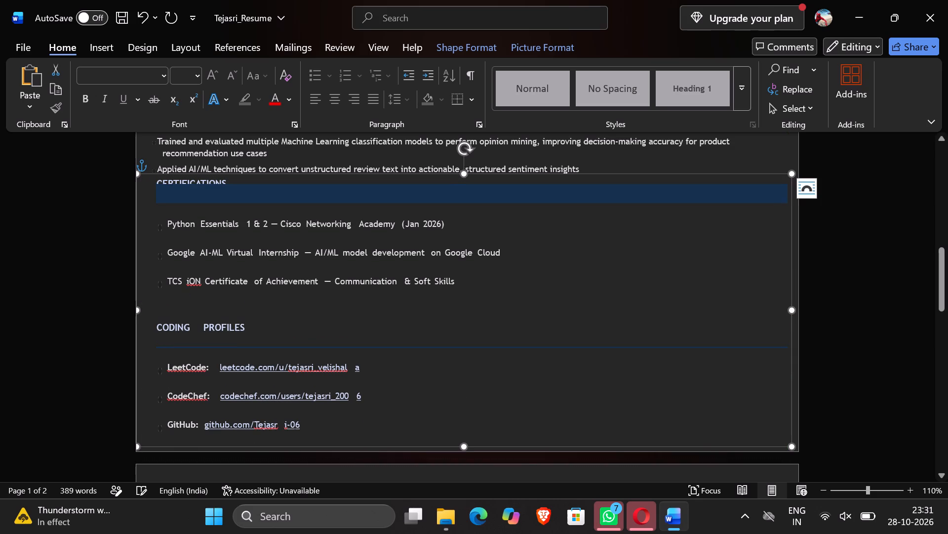
Lower the block's top edge to just below the last bullet of the Automated Feature Optimization project.
{"action": "left_click_drag", "start_coordinate": [463, 170], "coordinate": [465, 195]}
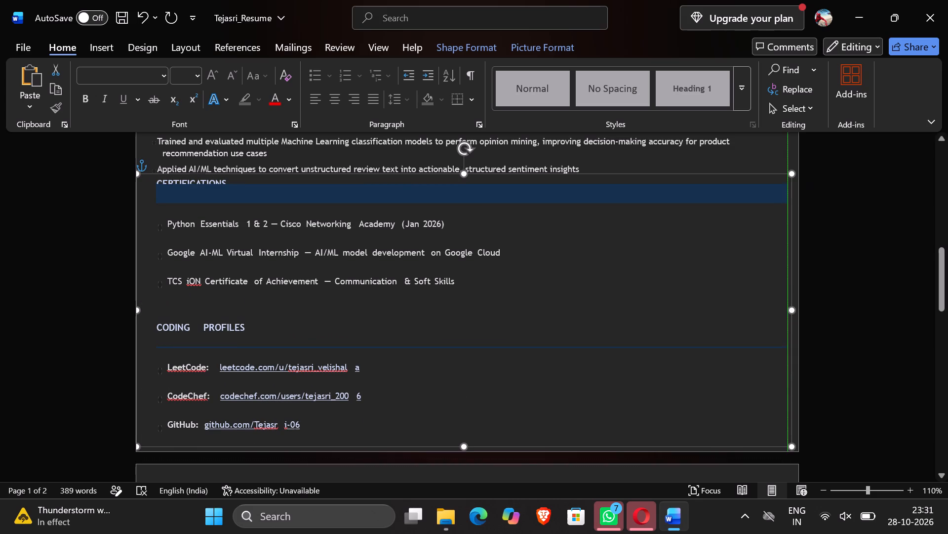
{"action": "left_click_drag", "start_coordinate": [465, 195], "coordinate": [478, 358]}
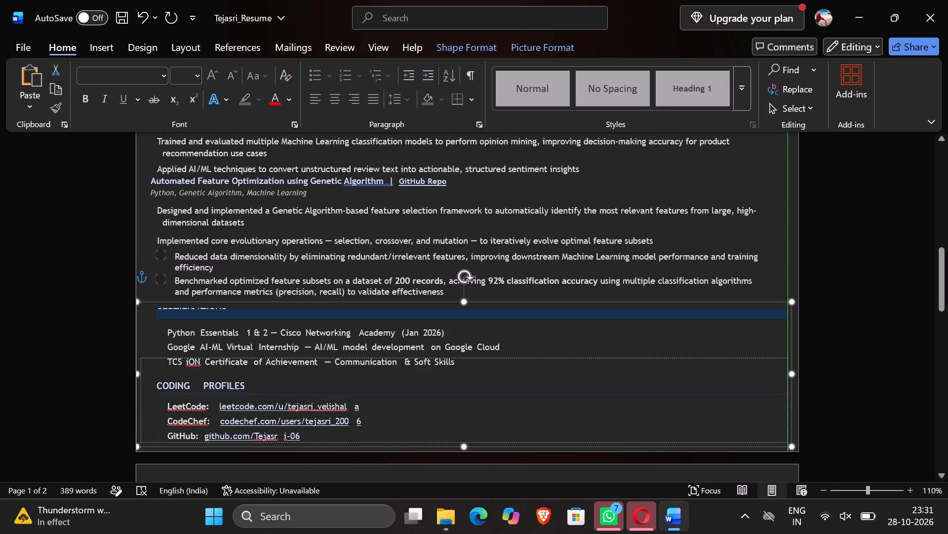
{"action": "left_click_drag", "start_coordinate": [478, 358], "coordinate": [480, 333]}
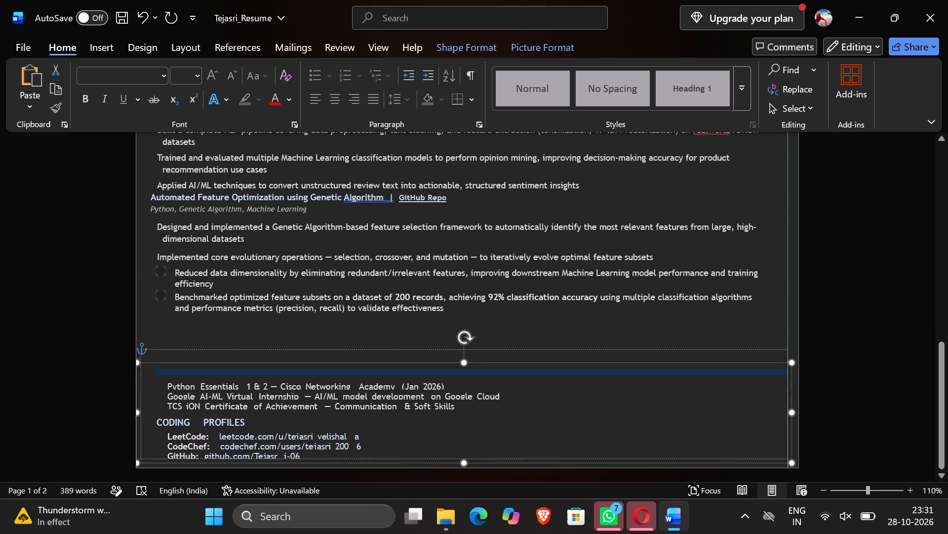
{"action": "left_click_drag", "start_coordinate": [480, 333], "coordinate": [471, 312]}
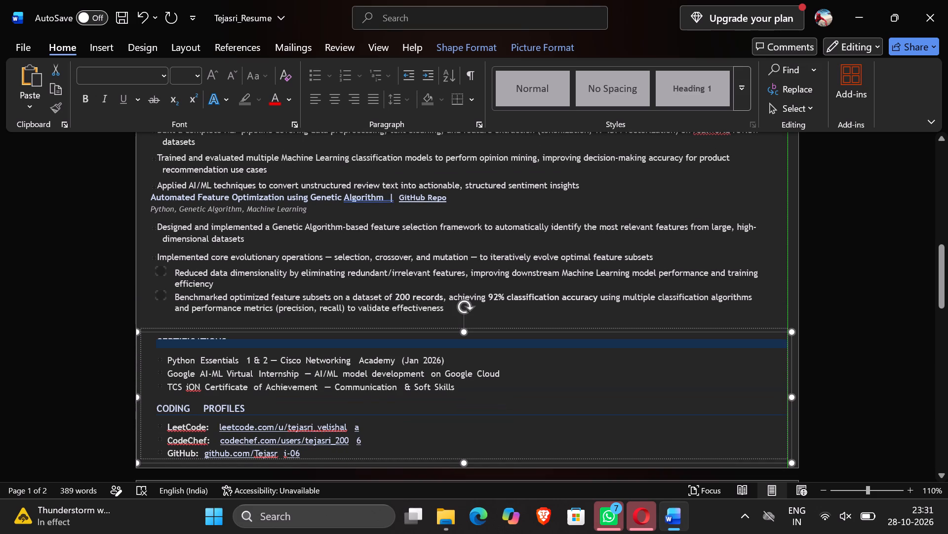
{"action": "left_click_drag", "start_coordinate": [471, 312], "coordinate": [467, 305]}
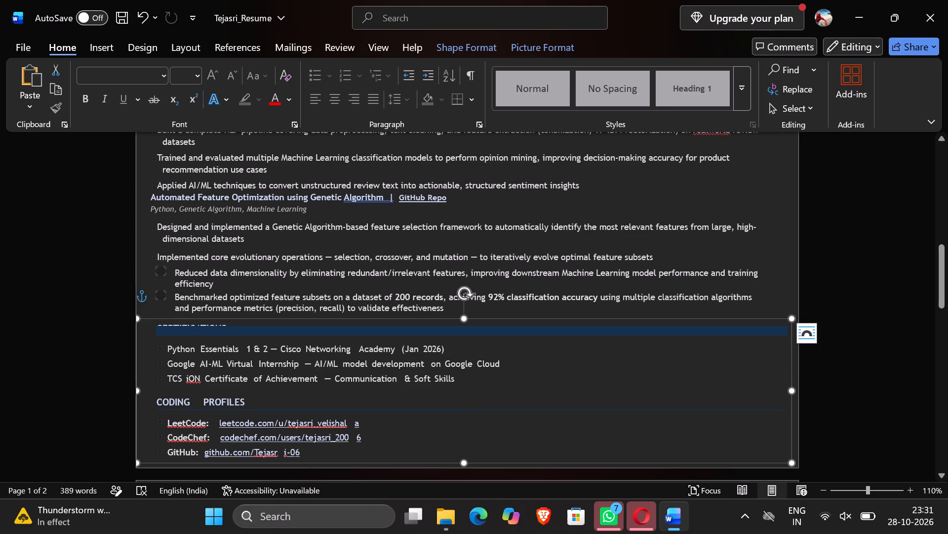
Delete the dark blue bar covering the CERTIFICATIONS heading.
{"action": "left_click", "coordinate": [439, 334]}
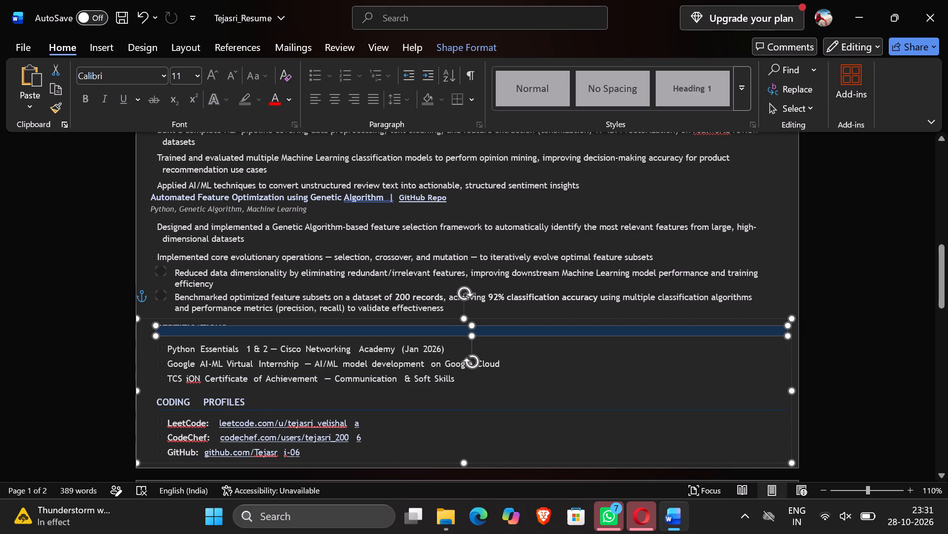
{"action": "key", "text": "Delete"}
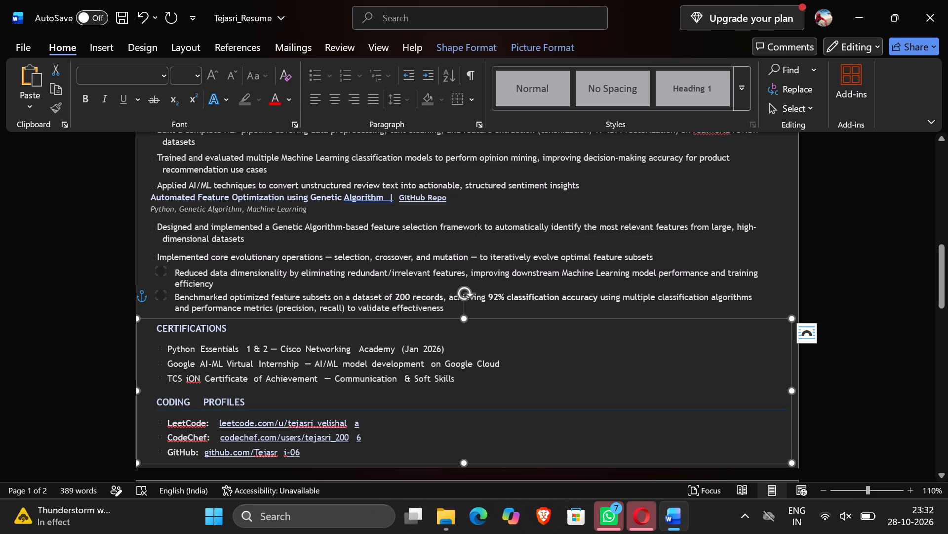
Copy the certifications and coding profiles block and try pasting it after the CERTIFICATIONS heading, adding three line breaks there.
{"action": "right_click", "coordinate": [433, 408]}
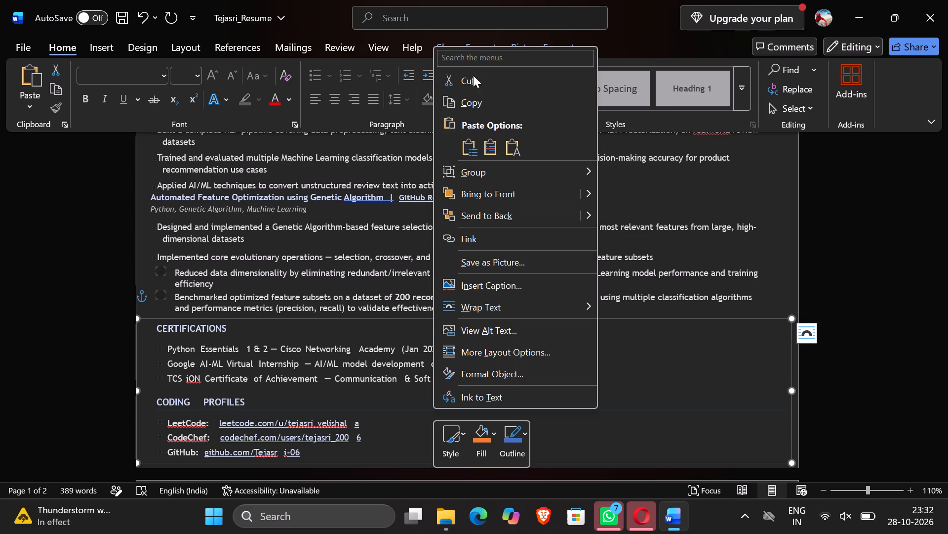
{"action": "left_click", "coordinate": [470, 101]}
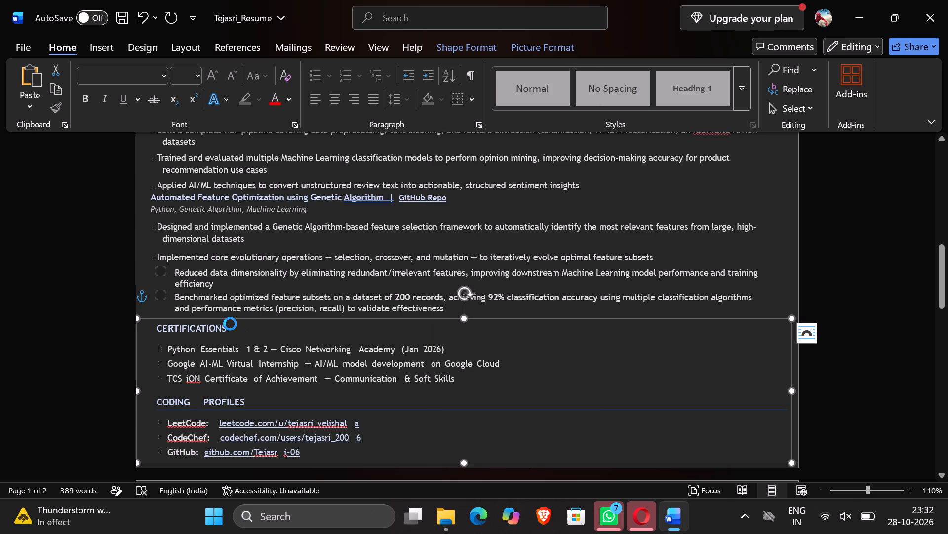
{"action": "left_click", "coordinate": [230, 324]}
{"action": "left_click", "coordinate": [235, 328]}
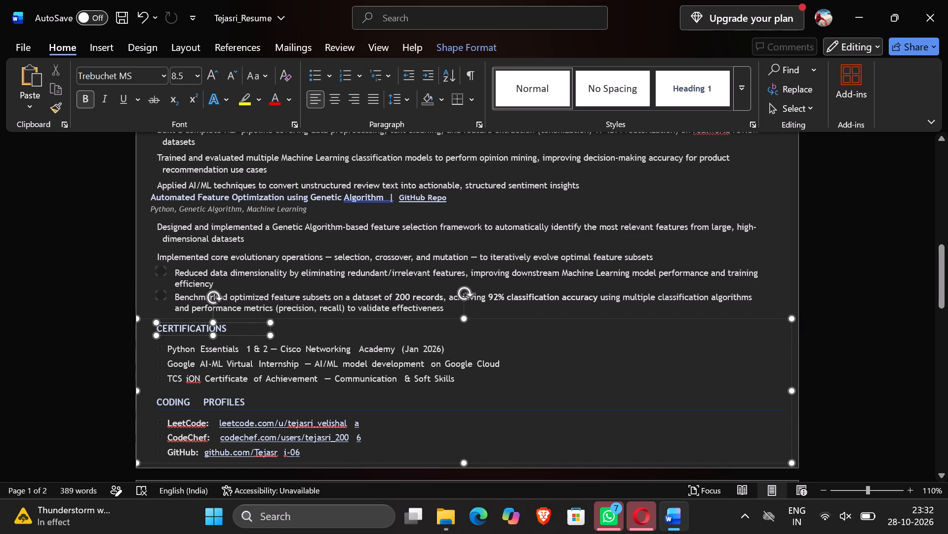
{"action": "left_click", "coordinate": [305, 330]}
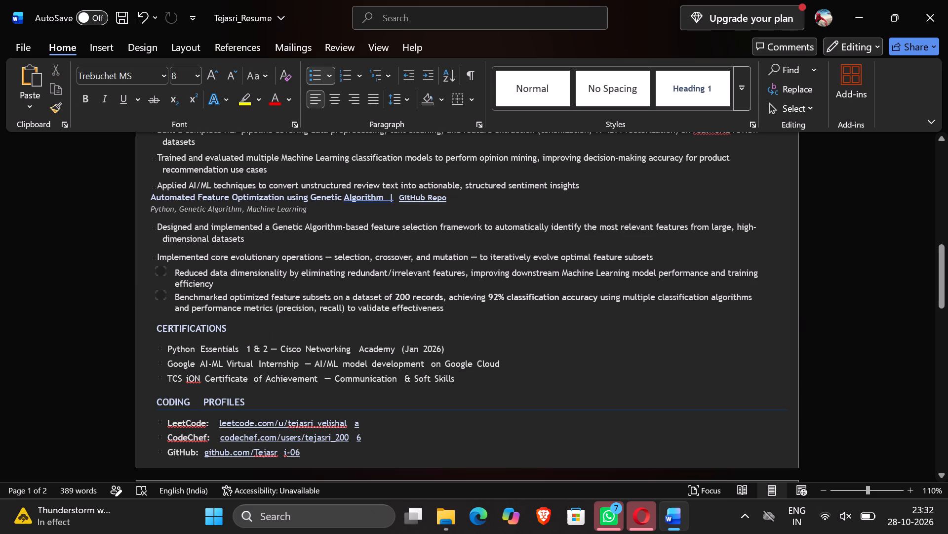
{"action": "left_click", "coordinate": [258, 323]}
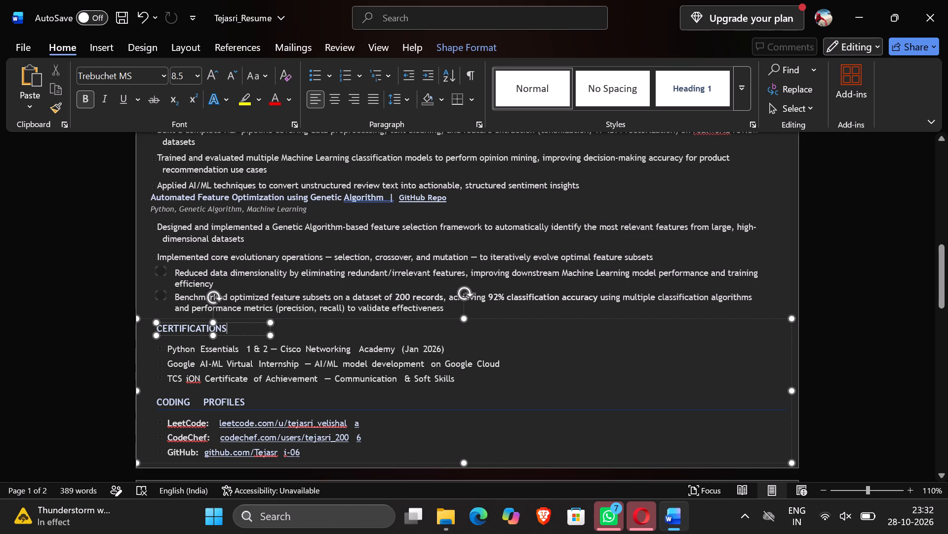
{"action": "key", "text": "Return"}
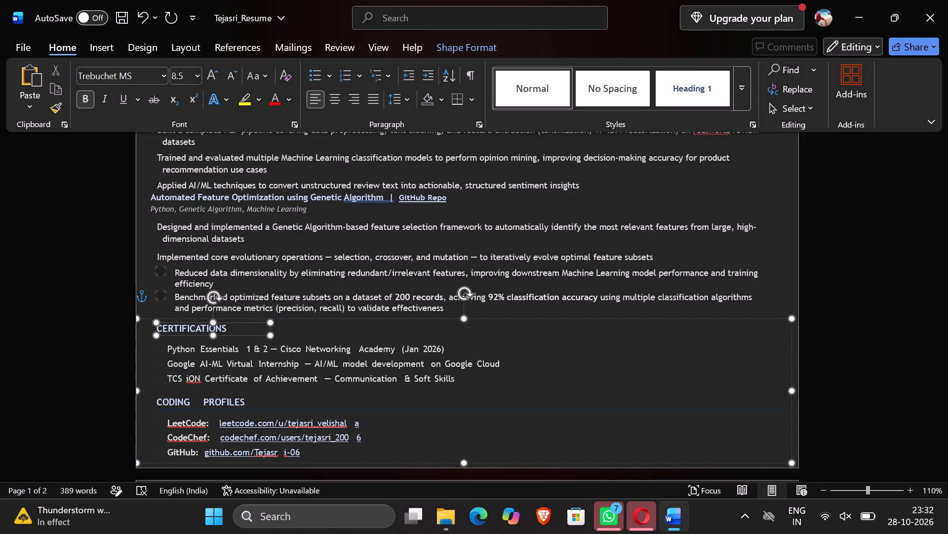
{"action": "key", "text": "Return"}
{"action": "key", "text": "Return"}
{"action": "key", "text": "Up"}
{"action": "key", "text": "Up"}
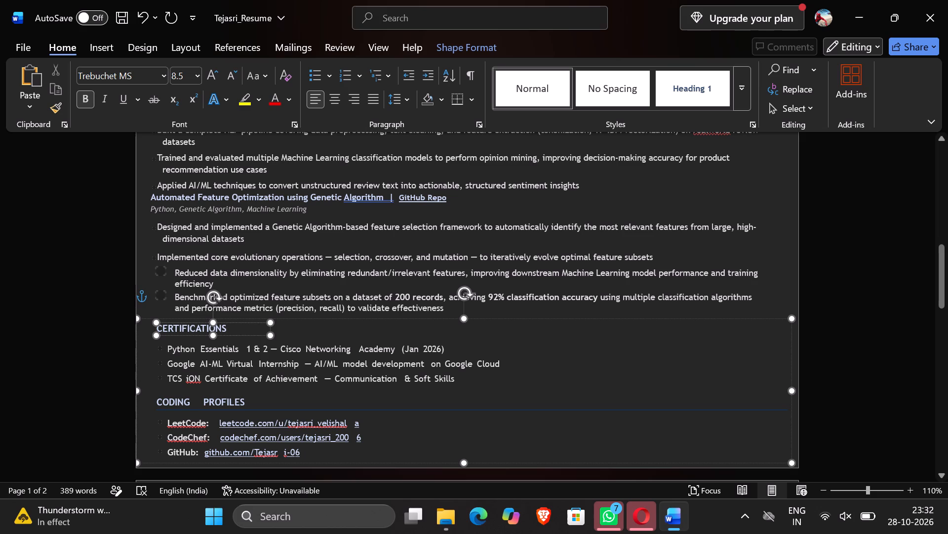
{"action": "left_click", "coordinate": [291, 334]}
{"action": "left_click", "coordinate": [232, 330]}
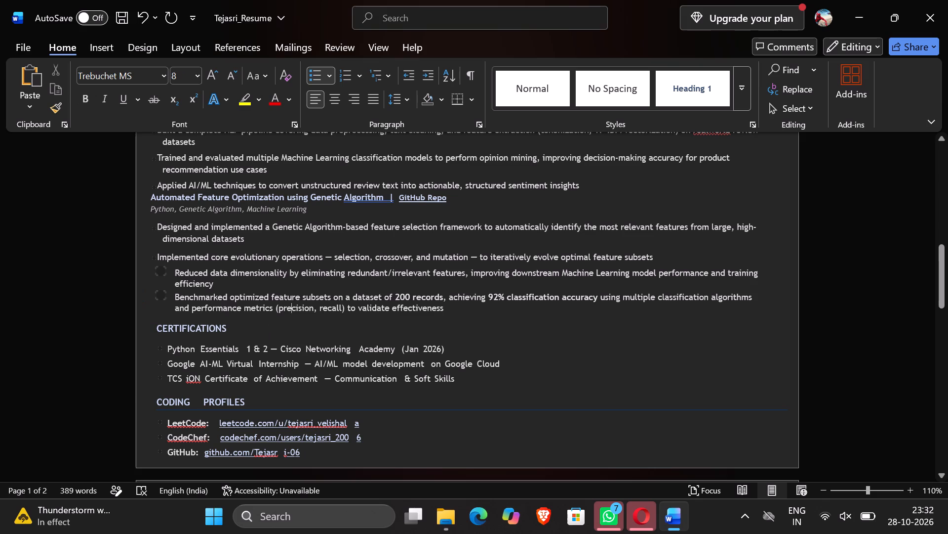
{"action": "key", "text": "ctrl+v"}
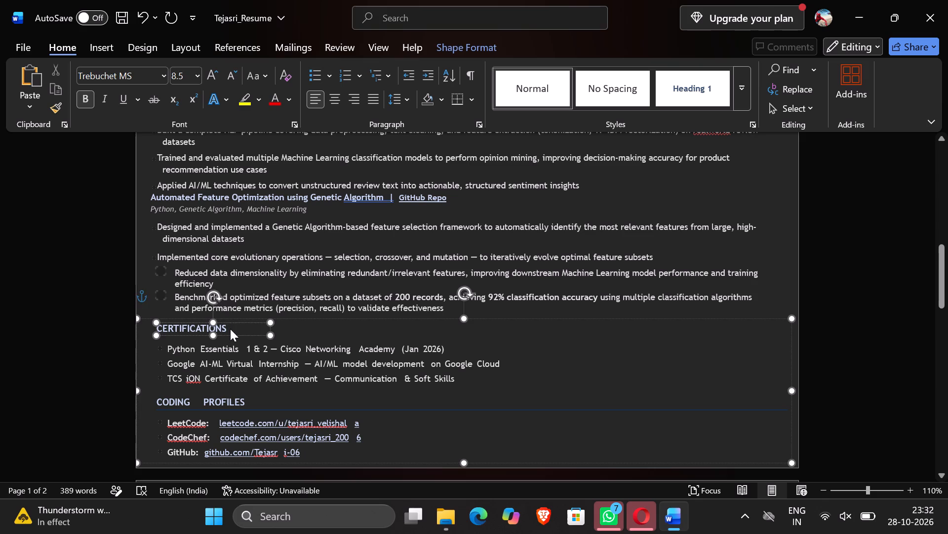
{"action": "key", "text": "ctrl+v"}
{"action": "left_click", "coordinate": [232, 344]}
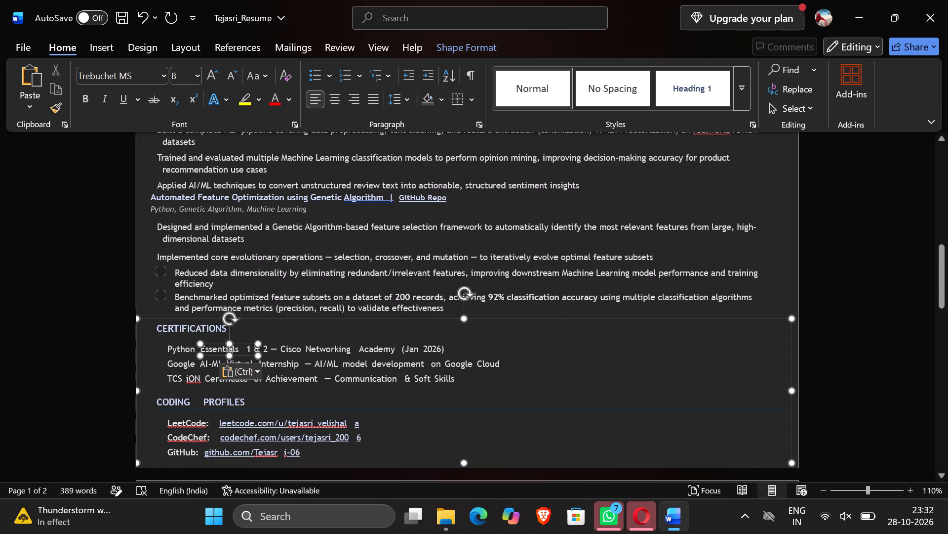
{"action": "left_click", "coordinate": [175, 339]}
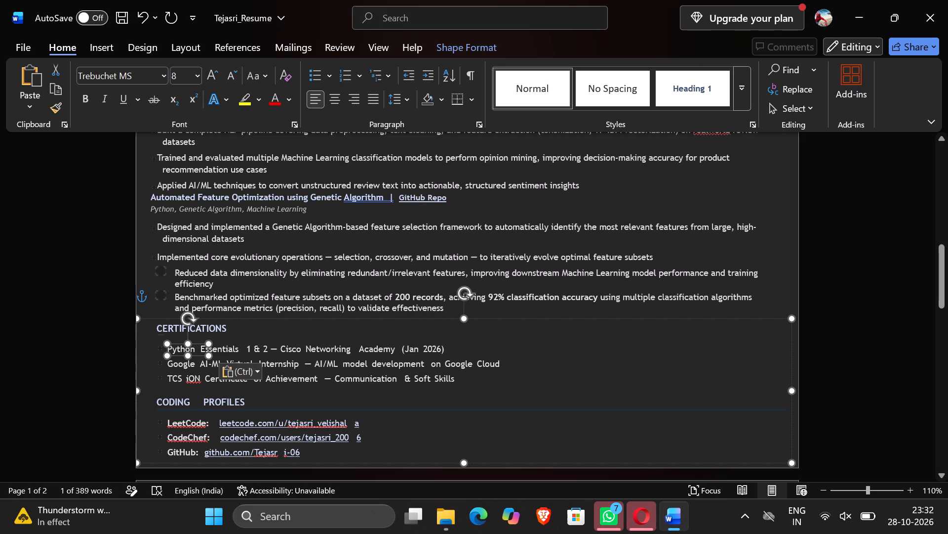
Copy the thin divider line beneath the CODING PROFILES heading.
{"action": "left_click", "coordinate": [158, 410]}
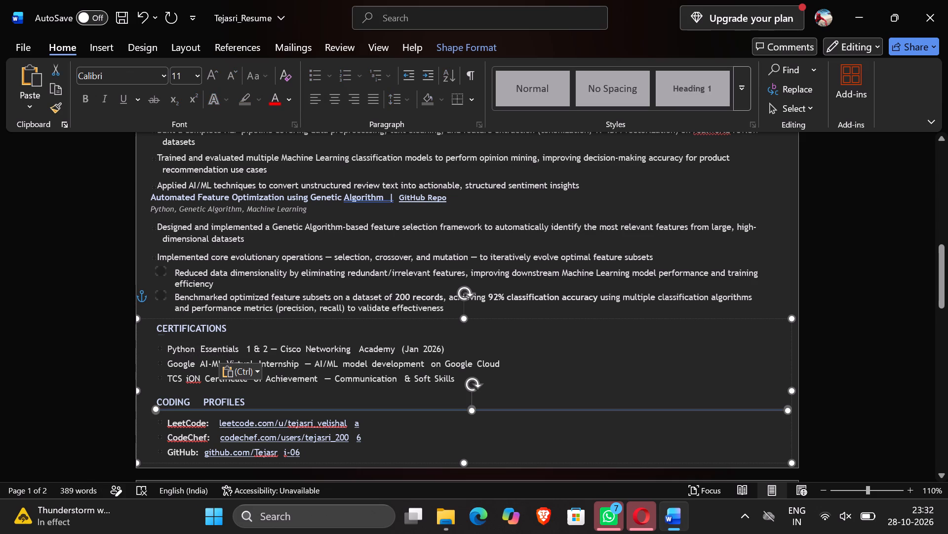
{"action": "right_click", "coordinate": [604, 411]}
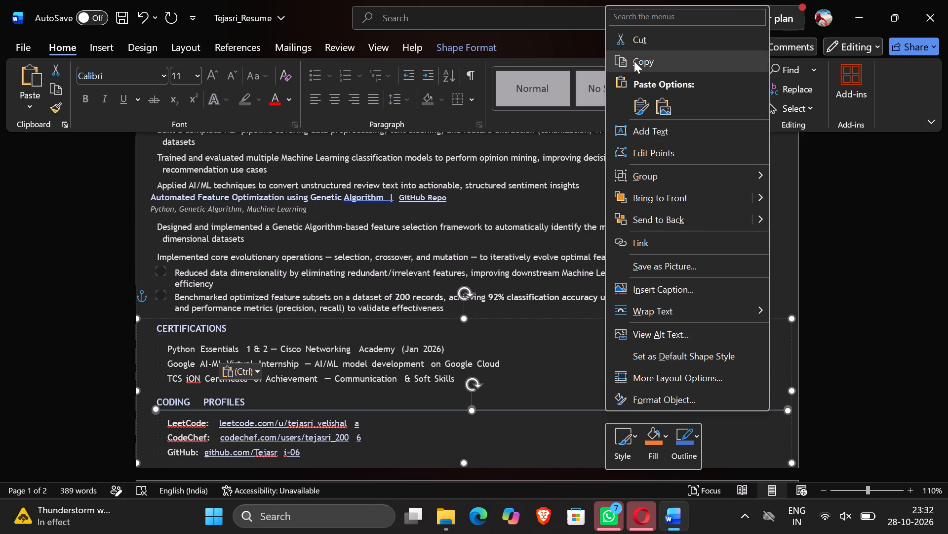
{"action": "left_click", "coordinate": [634, 60]}
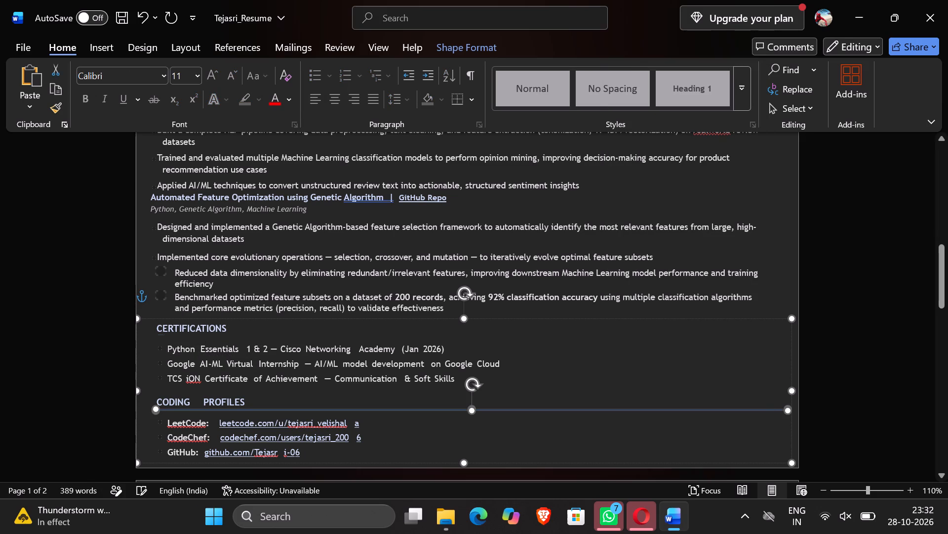
Try to add blank lines after the CERTIFICATIONS heading to make room beneath it.
{"action": "left_click", "coordinate": [279, 335]}
{"action": "left_click", "coordinate": [244, 330]}
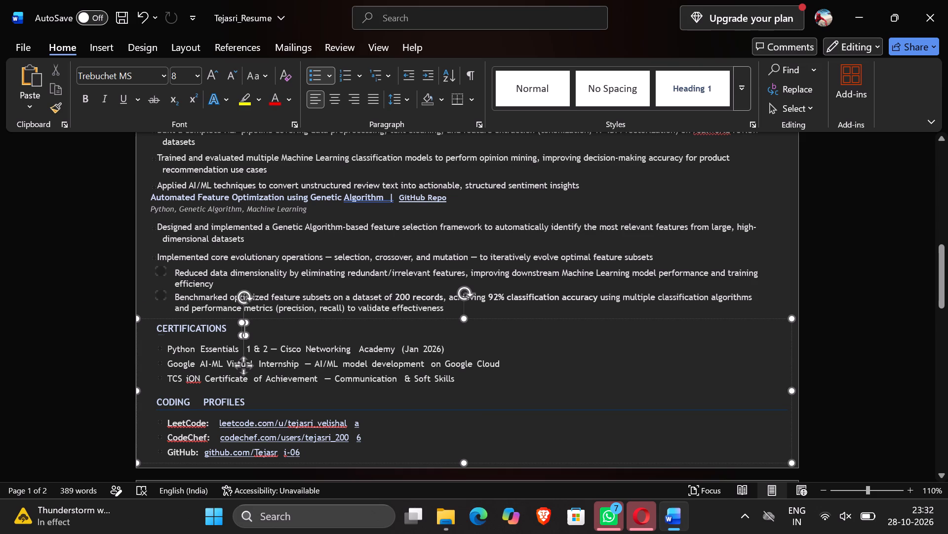
{"action": "key", "text": "Return"}
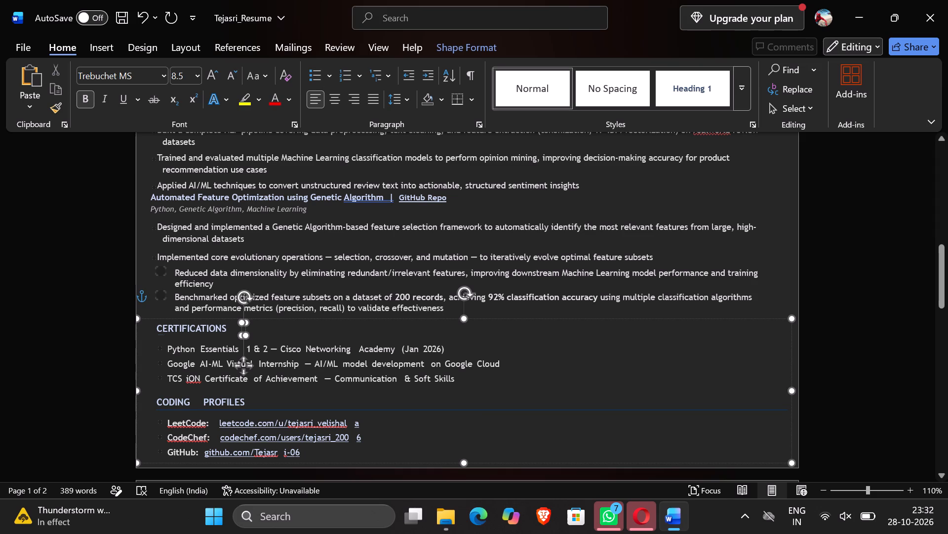
{"action": "left_click", "coordinate": [169, 341]}
{"action": "left_click", "coordinate": [167, 330]}
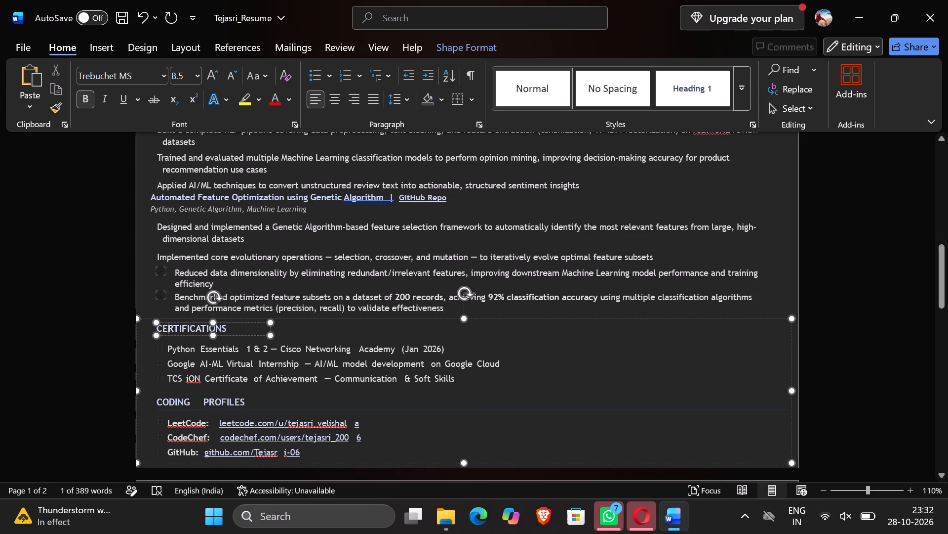
{"action": "left_click", "coordinate": [235, 327]}
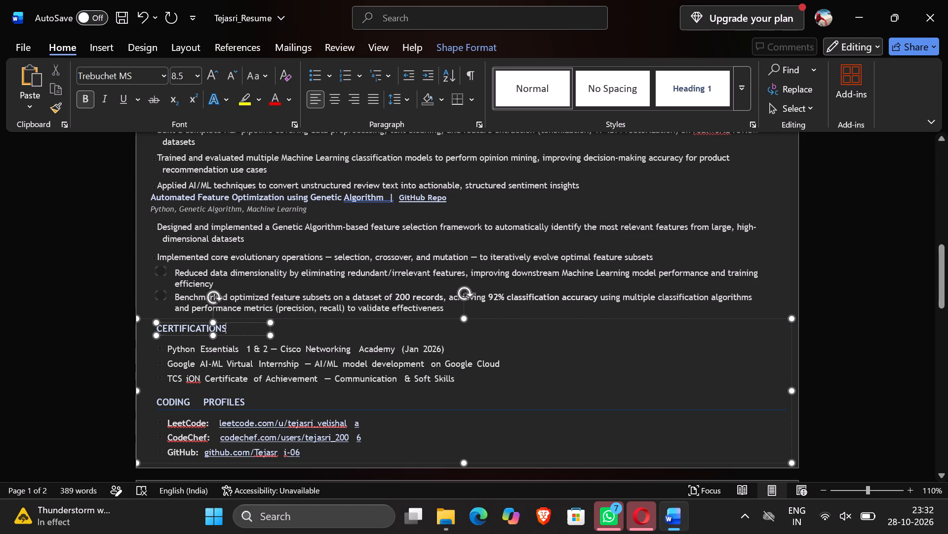
{"action": "key", "text": "BackSpace"}
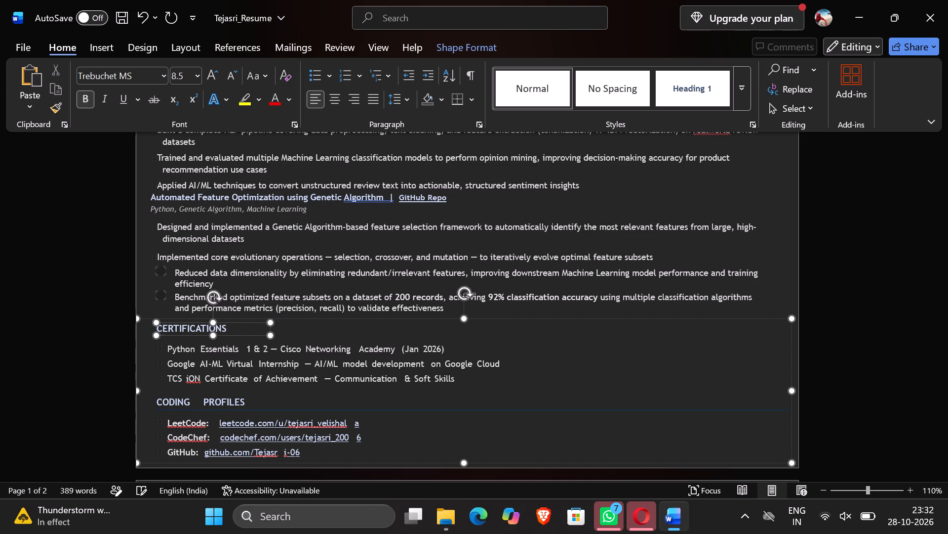
{"action": "key", "text": "Return"}
{"action": "key", "text": "Return"}
{"action": "key", "text": "Return"}
{"action": "key", "text": "Return"}
{"action": "key", "text": "Return"}
{"action": "key", "text": "Return"}
{"action": "key", "text": "Return"}
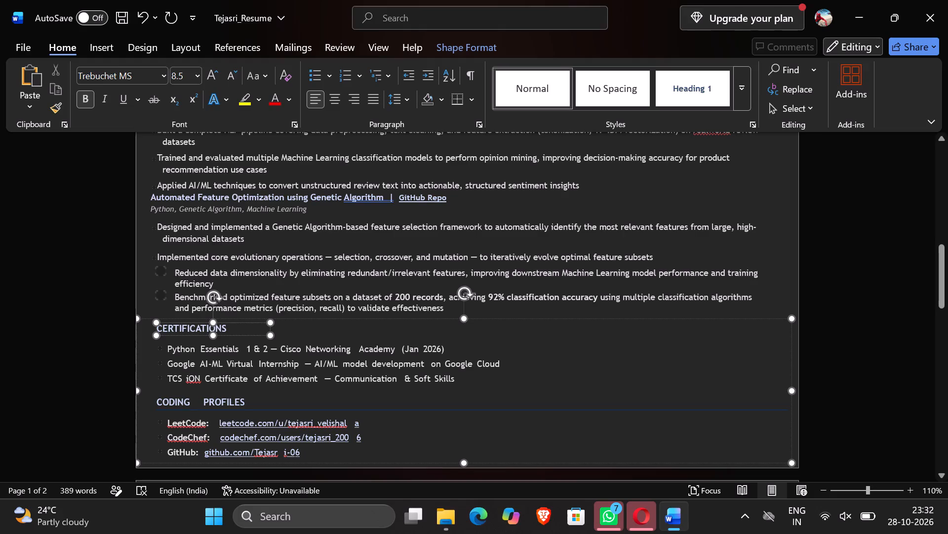
Remove the empty second page from the resume.
{"action": "left_click", "coordinate": [458, 384]}
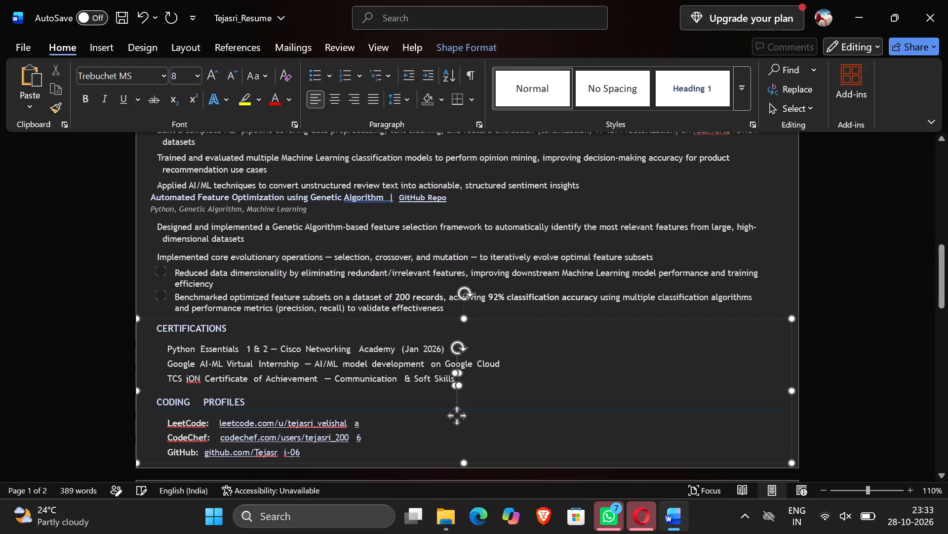
{"action": "scroll", "coordinate": [309, 390], "scroll_direction": "down", "scroll_amount": 3}
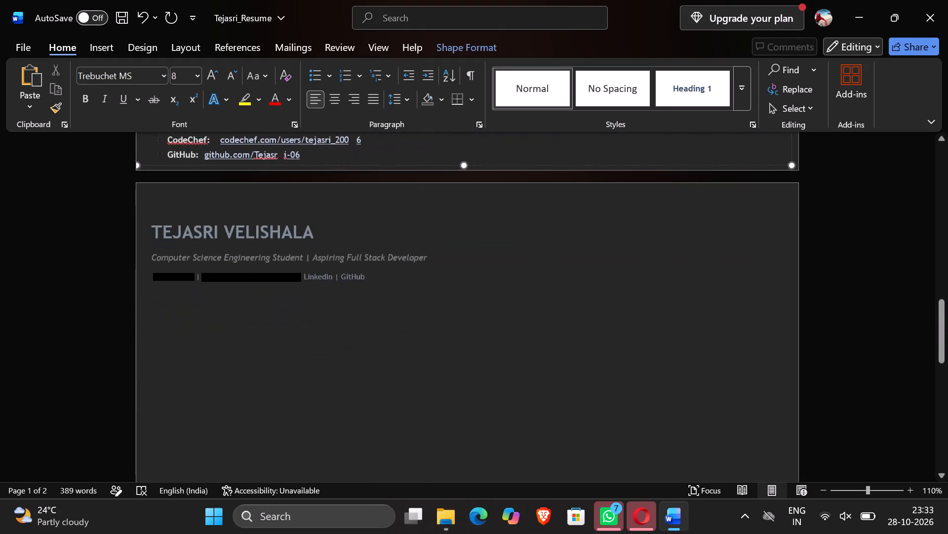
{"action": "left_click", "coordinate": [376, 331]}
{"action": "key", "text": "Delete"}
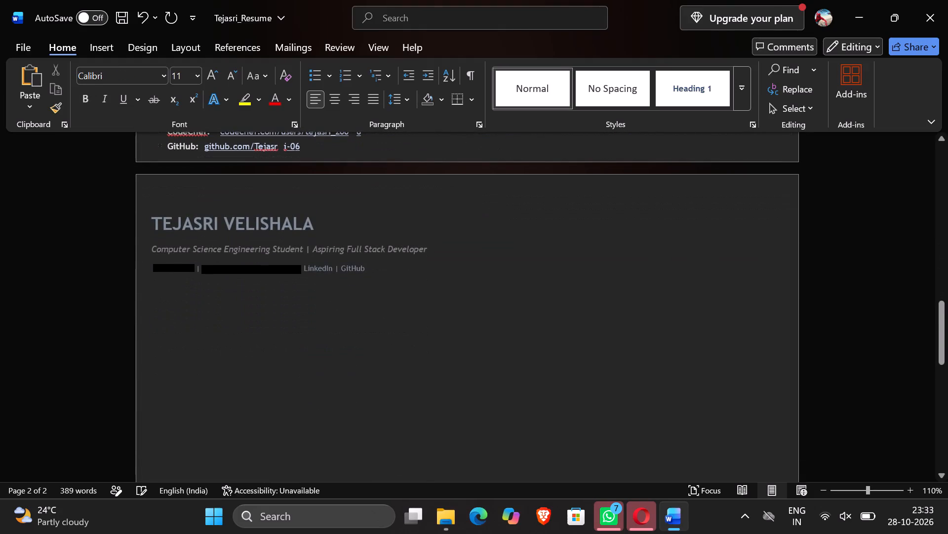
{"action": "key", "text": "Delete"}
{"action": "key", "text": "Delete"}
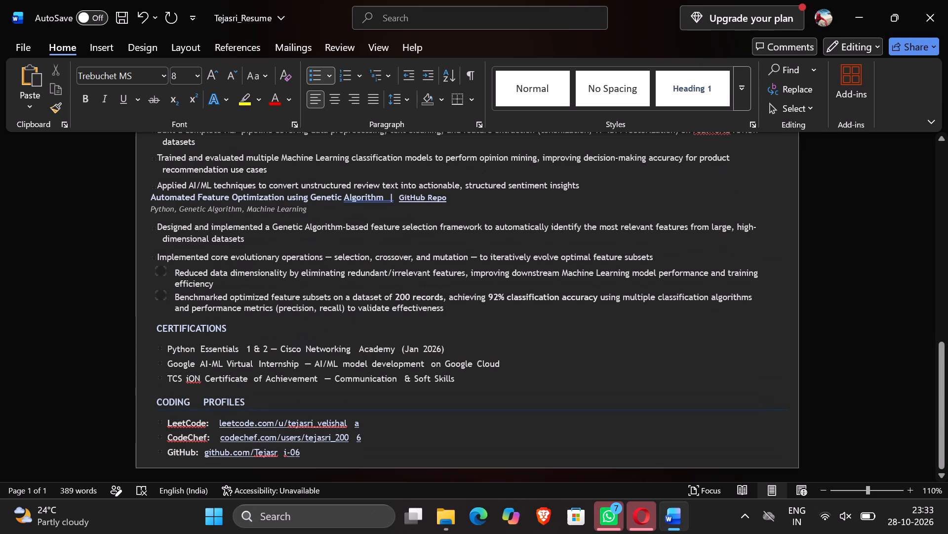
Delete the first part of the profile link after the GitHub label under CODING PROFILES.
{"action": "scroll", "coordinate": [376, 331], "scroll_direction": "down", "scroll_amount": 2}
{"action": "double_click", "coordinate": [280, 451]}
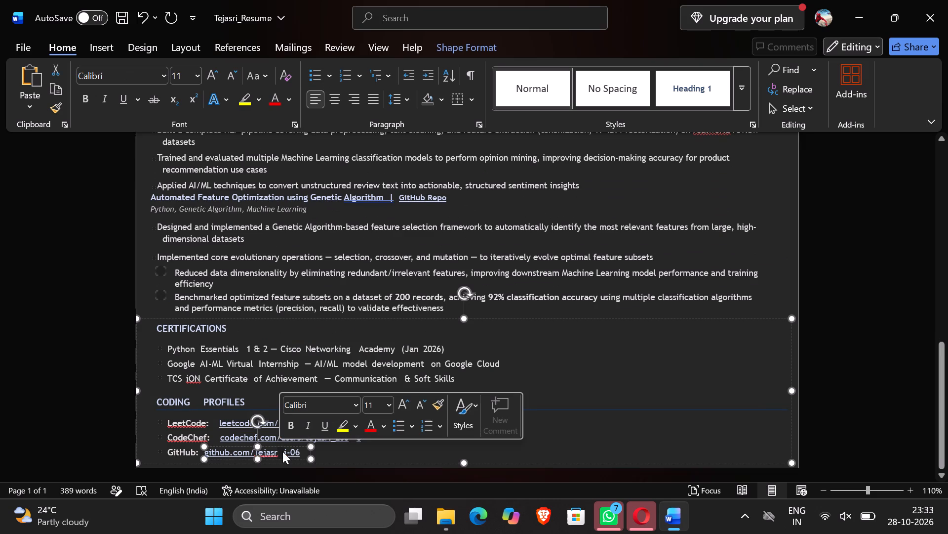
{"action": "key", "text": "BackSpace"}
{"action": "key", "text": "BackSpace"}
{"action": "key", "text": "BackSpace"}
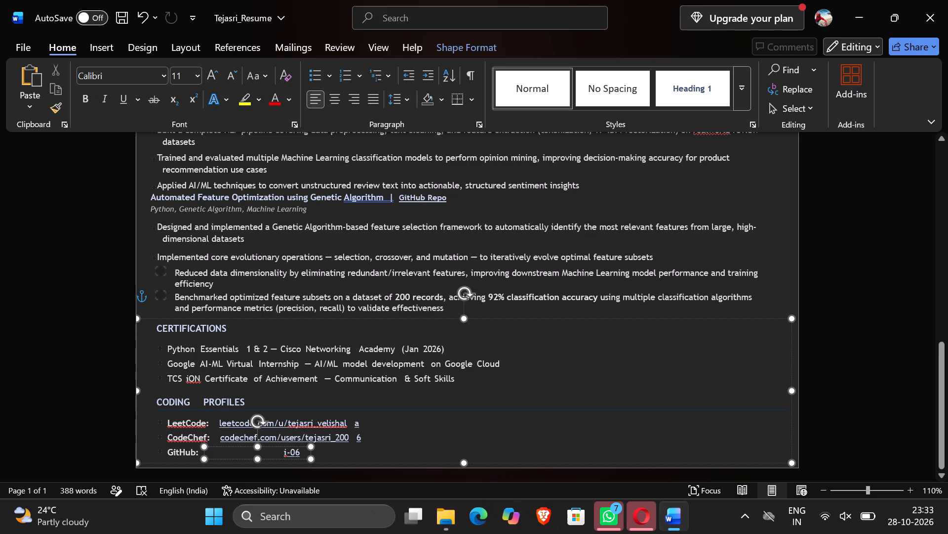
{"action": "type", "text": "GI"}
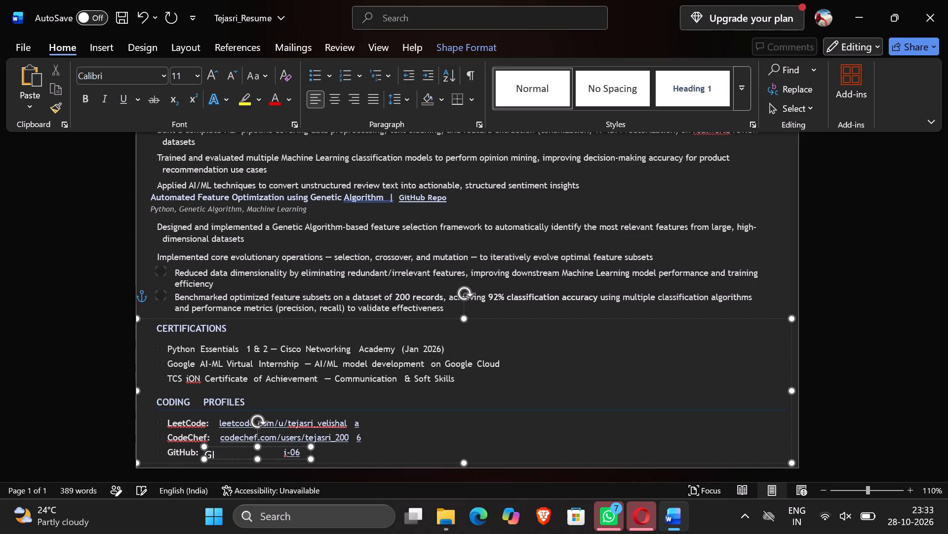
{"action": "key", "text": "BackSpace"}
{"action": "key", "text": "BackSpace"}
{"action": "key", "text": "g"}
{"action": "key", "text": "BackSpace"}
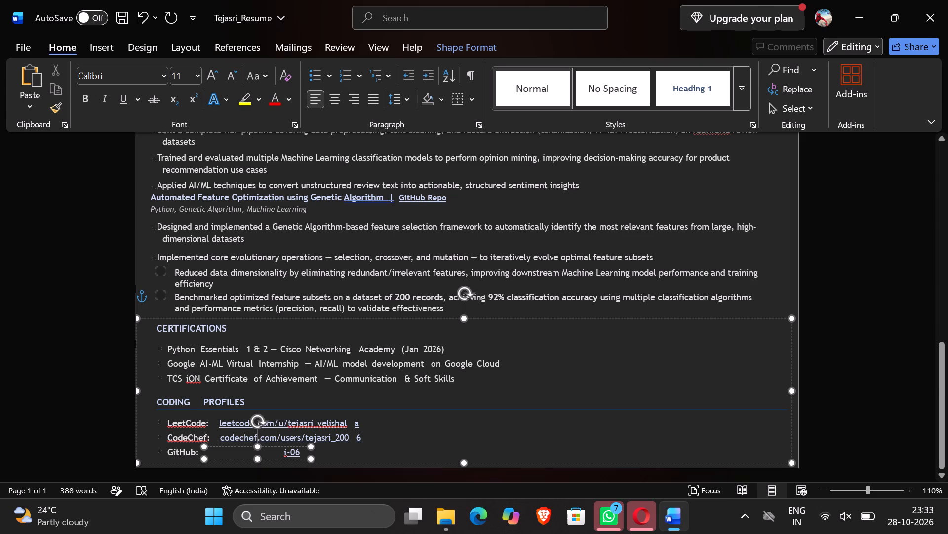
Try to erase the leftover i-06 fragment on the GitHub line, and move its 6 away toward the GitHub label.
{"action": "left_click", "coordinate": [292, 451]}
{"action": "left_click", "coordinate": [292, 451]}
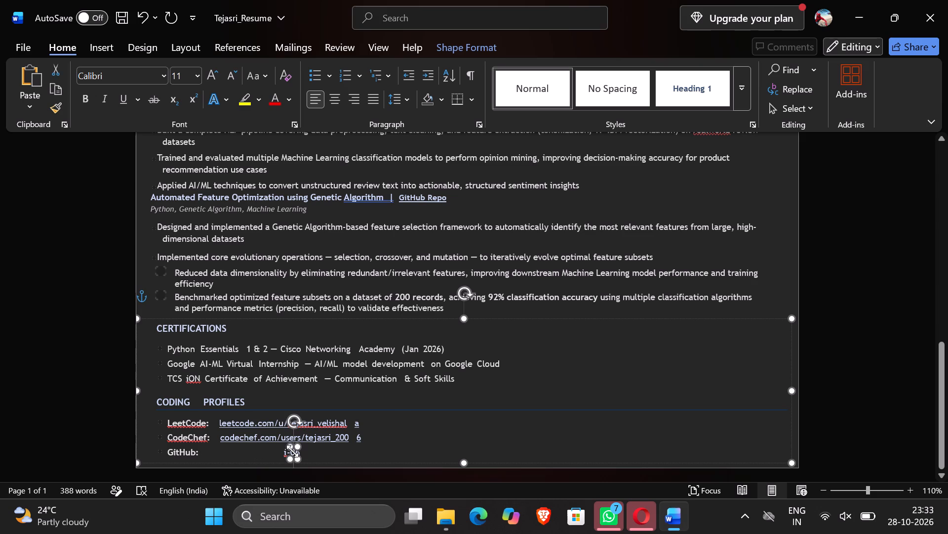
{"action": "left_click", "coordinate": [311, 456]}
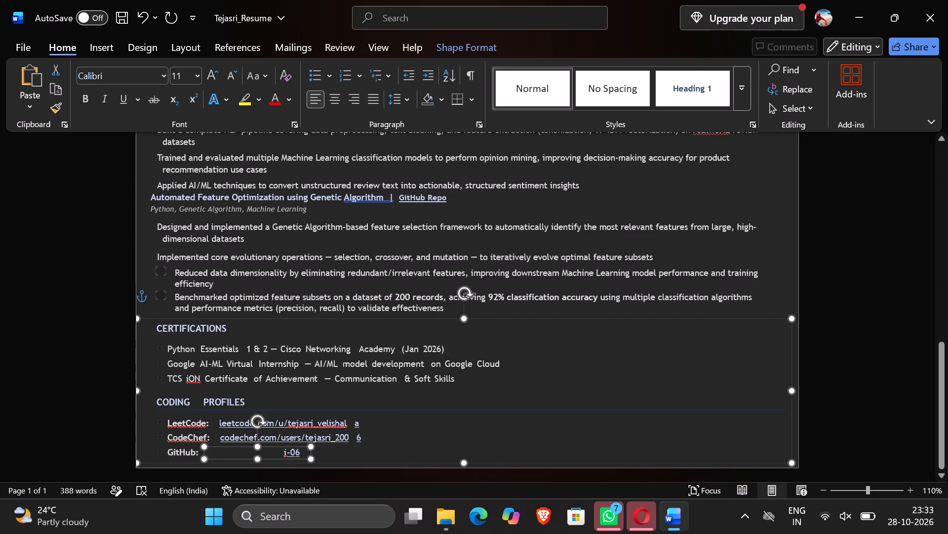
{"action": "left_click", "coordinate": [301, 454]}
{"action": "key", "text": "BackSpace"}
{"action": "key", "text": "BackSpace"}
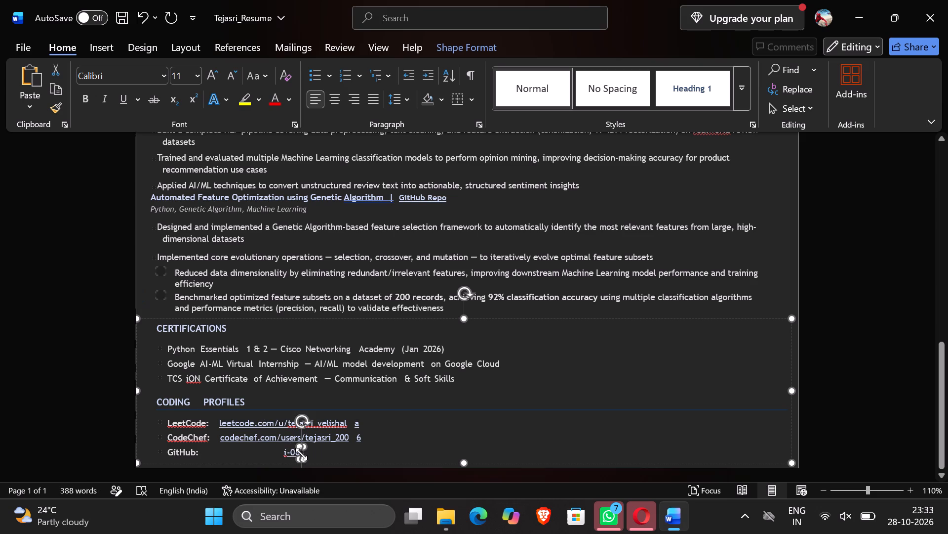
{"action": "left_click", "coordinate": [296, 454]}
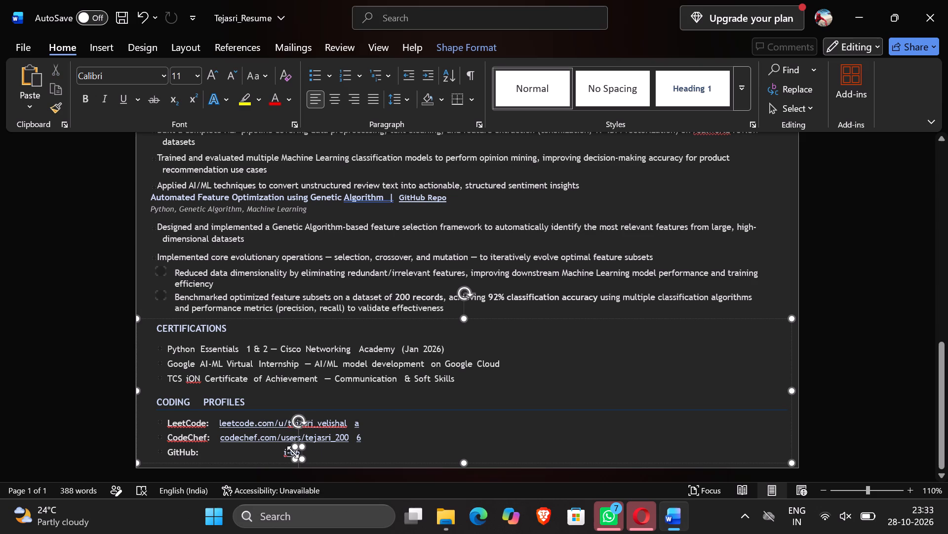
{"action": "left_click", "coordinate": [293, 452]}
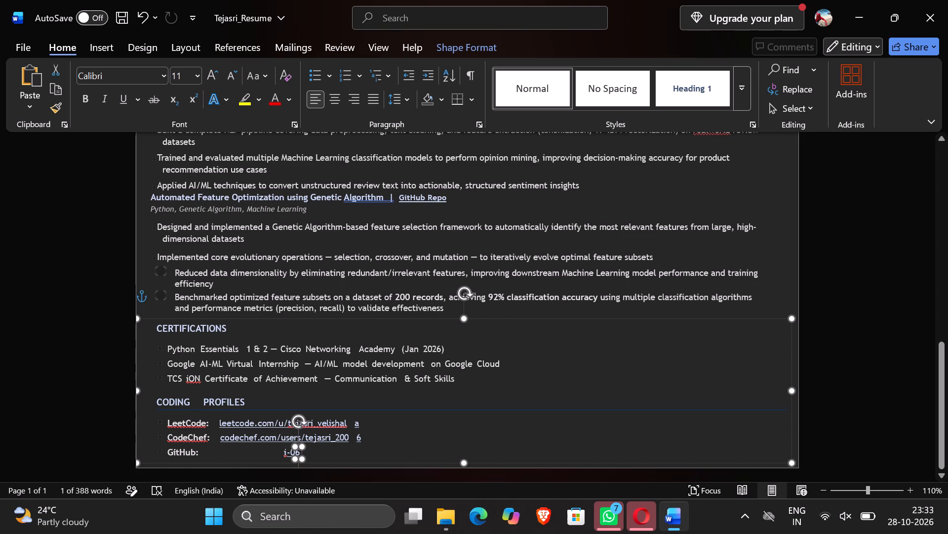
{"action": "left_click_drag", "start_coordinate": [294, 452], "coordinate": [261, 446]}
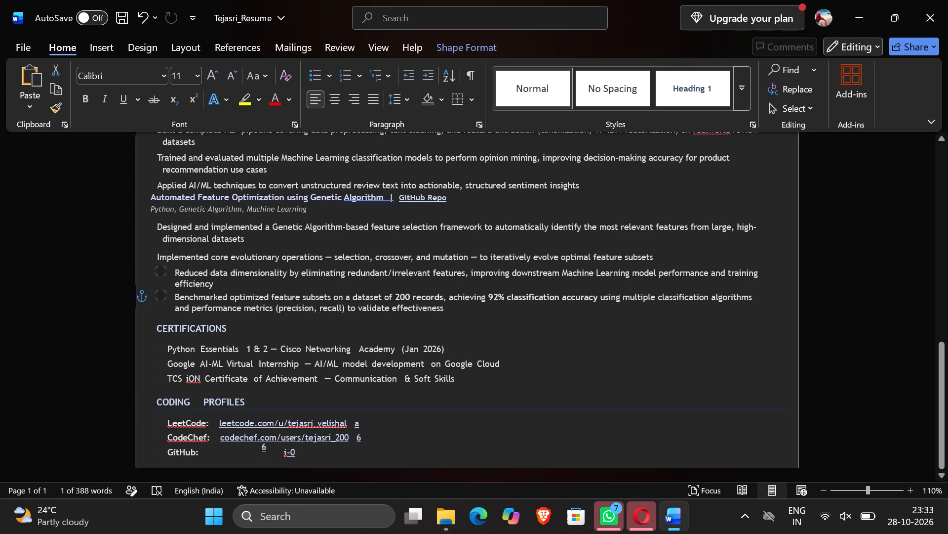
Delete the 0 from the leftover link fragment on the GitHub line.
{"action": "left_click", "coordinate": [295, 453]}
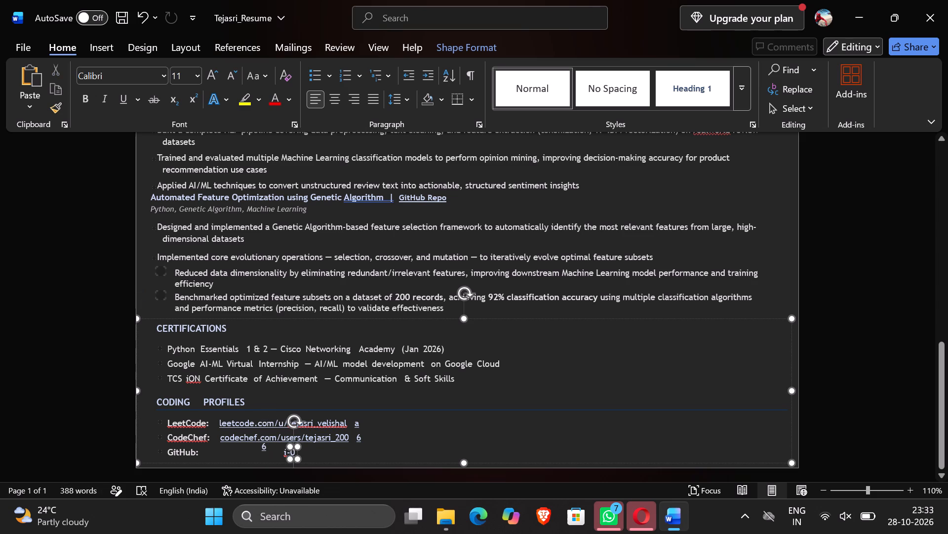
{"action": "key", "text": "BackSpace"}
{"action": "key", "text": "BackSpace"}
{"action": "key", "text": "BackSpace"}
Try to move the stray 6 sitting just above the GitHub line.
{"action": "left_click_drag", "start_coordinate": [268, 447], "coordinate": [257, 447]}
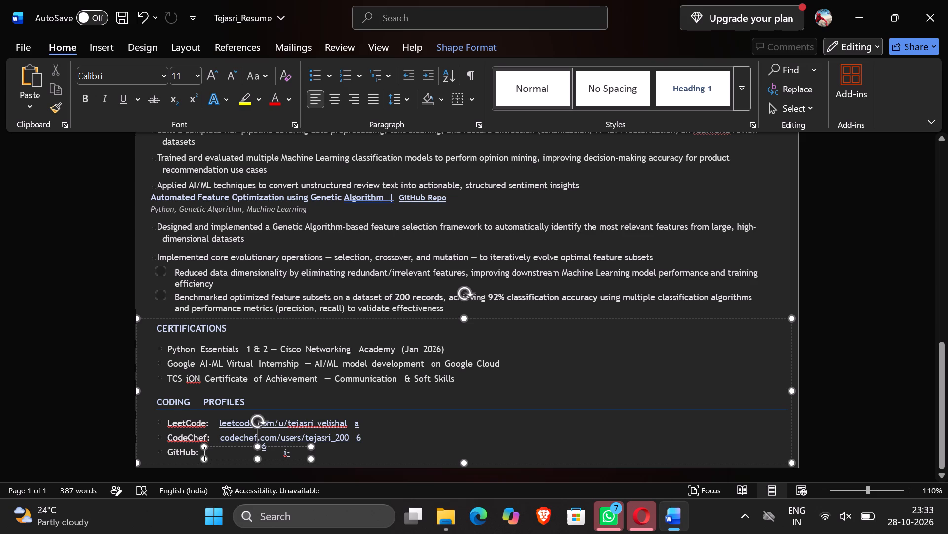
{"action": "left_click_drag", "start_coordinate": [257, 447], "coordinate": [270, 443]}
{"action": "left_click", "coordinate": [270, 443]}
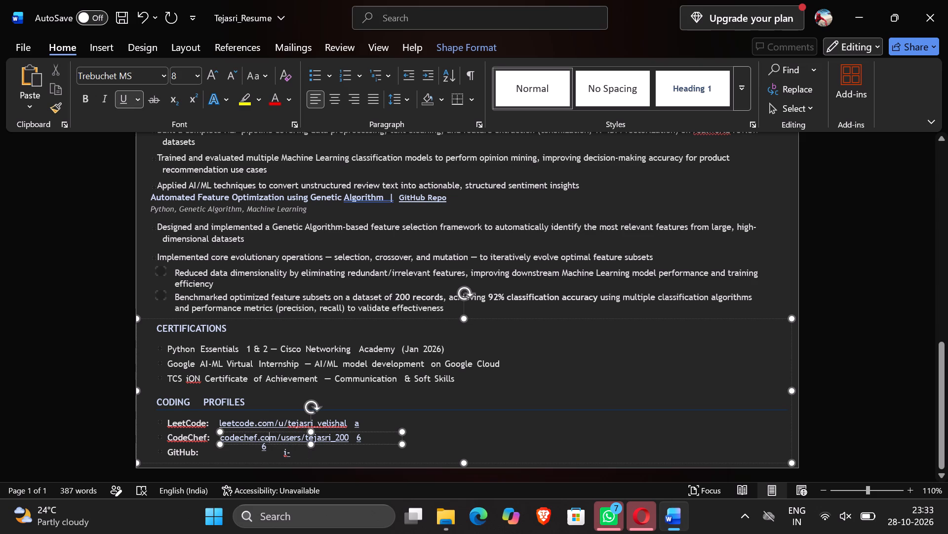
Move the emptied text box toward the GitHub label and widen it to span the space for the profile link.
{"action": "left_click", "coordinate": [293, 452]}
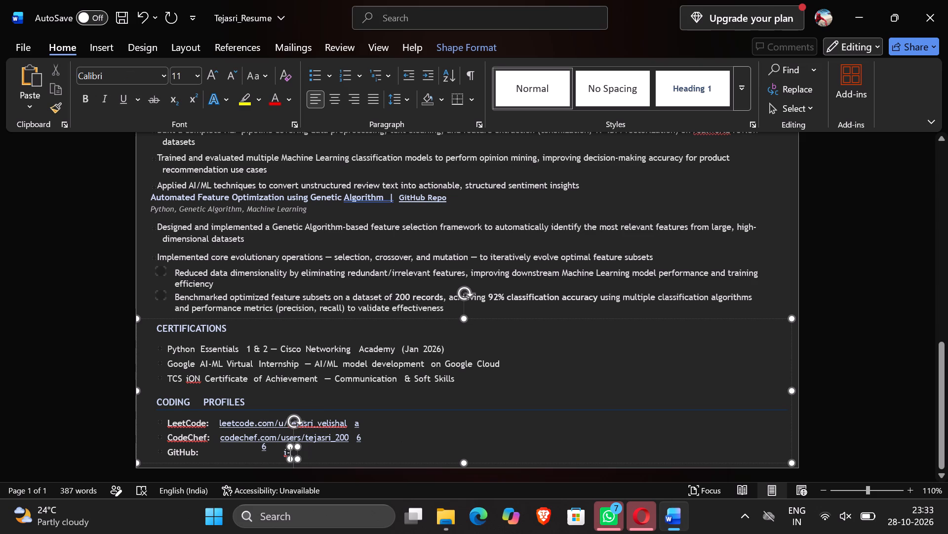
{"action": "left_click_drag", "start_coordinate": [290, 452], "coordinate": [237, 449]}
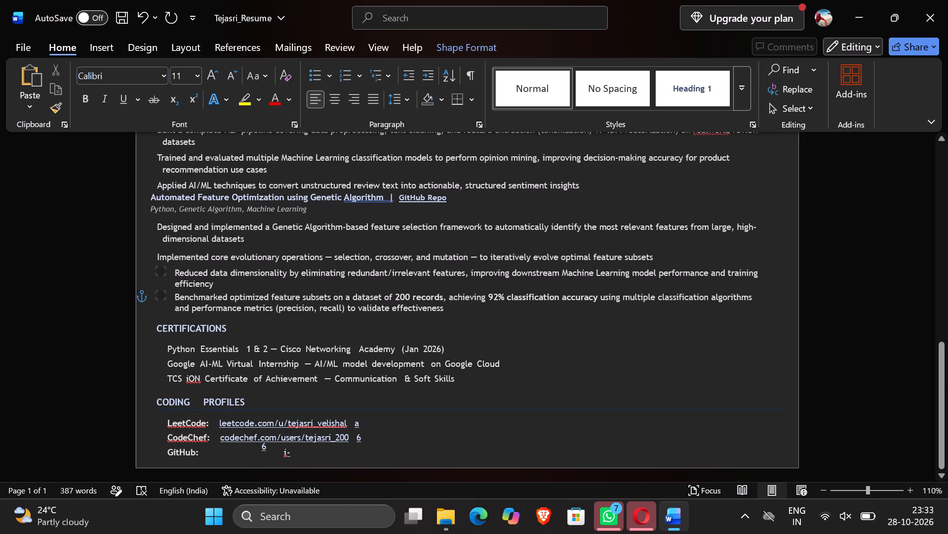
{"action": "left_click_drag", "start_coordinate": [237, 449], "coordinate": [226, 448]}
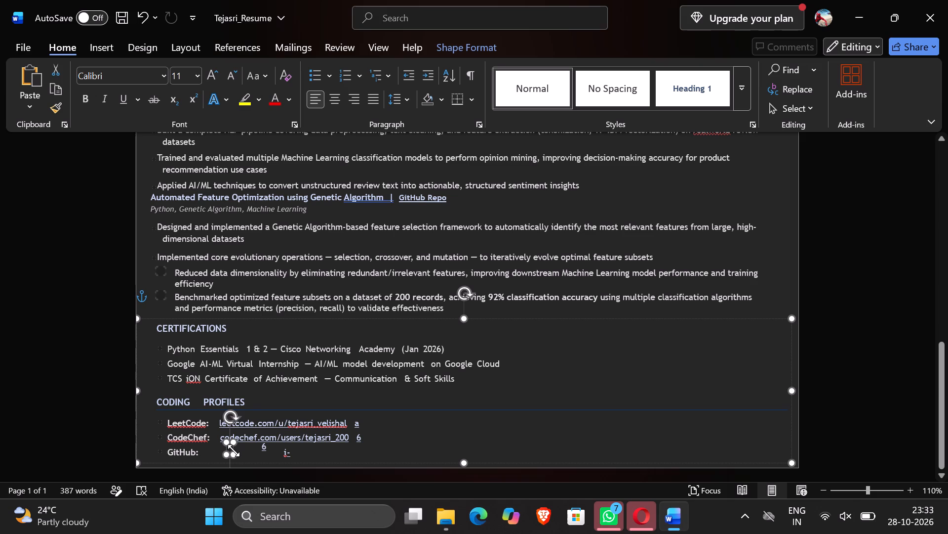
{"action": "left_click_drag", "start_coordinate": [234, 450], "coordinate": [373, 462]}
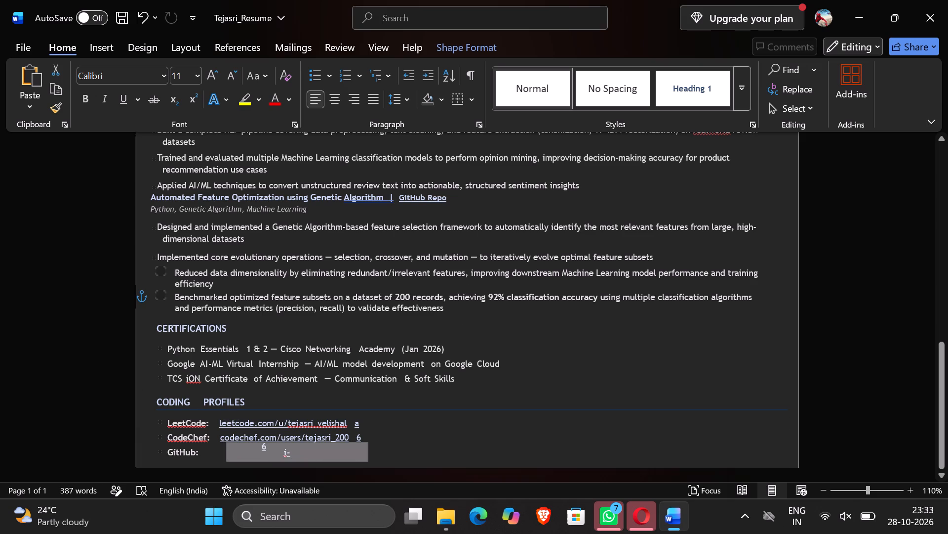
{"action": "left_click_drag", "start_coordinate": [373, 462], "coordinate": [375, 462]}
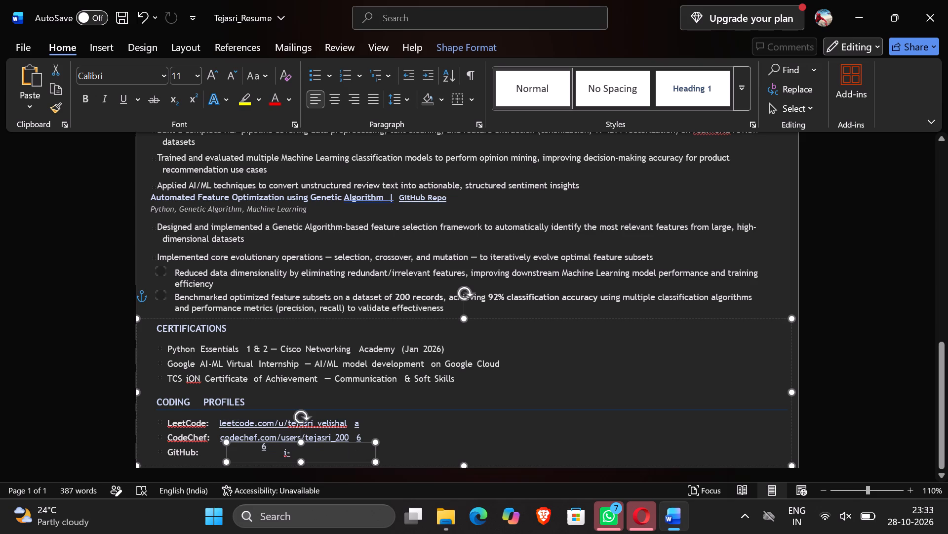
{"action": "left_click", "coordinate": [286, 449]}
{"action": "left_click", "coordinate": [296, 452]}
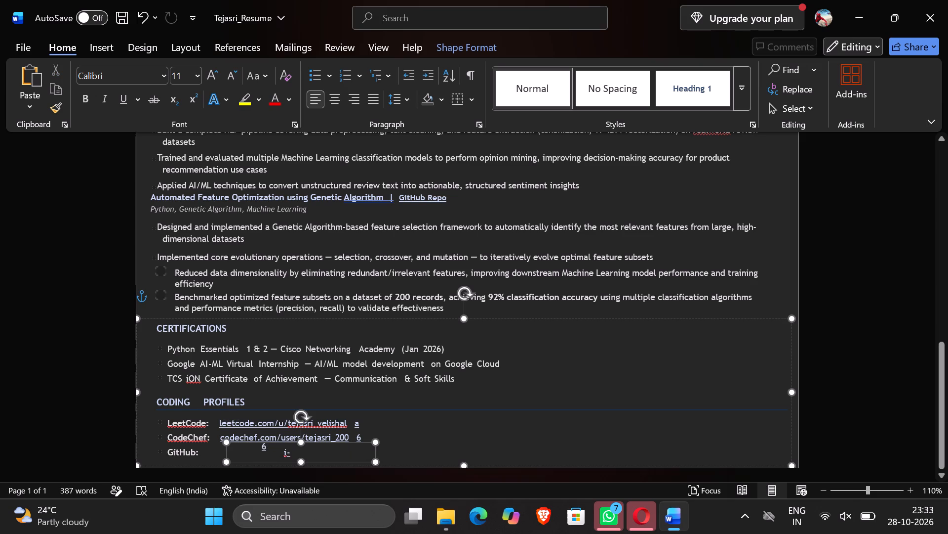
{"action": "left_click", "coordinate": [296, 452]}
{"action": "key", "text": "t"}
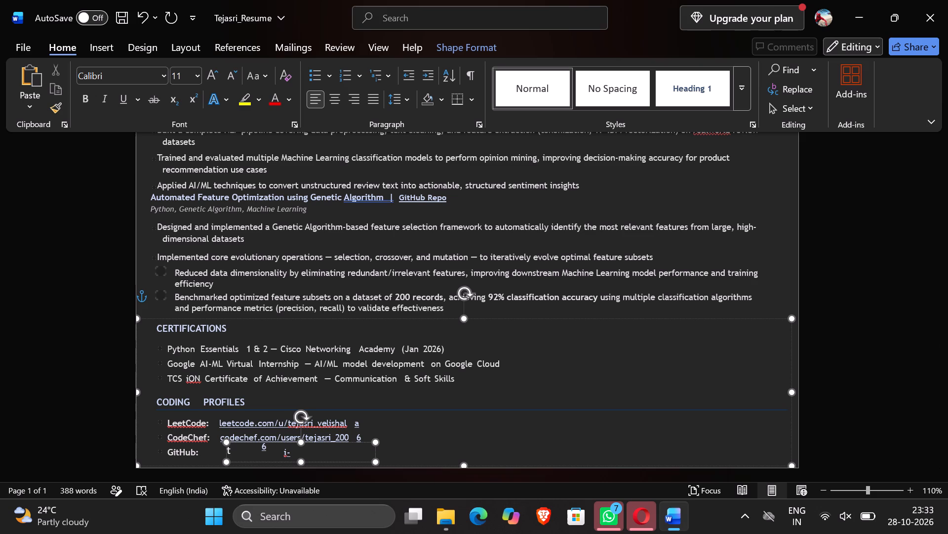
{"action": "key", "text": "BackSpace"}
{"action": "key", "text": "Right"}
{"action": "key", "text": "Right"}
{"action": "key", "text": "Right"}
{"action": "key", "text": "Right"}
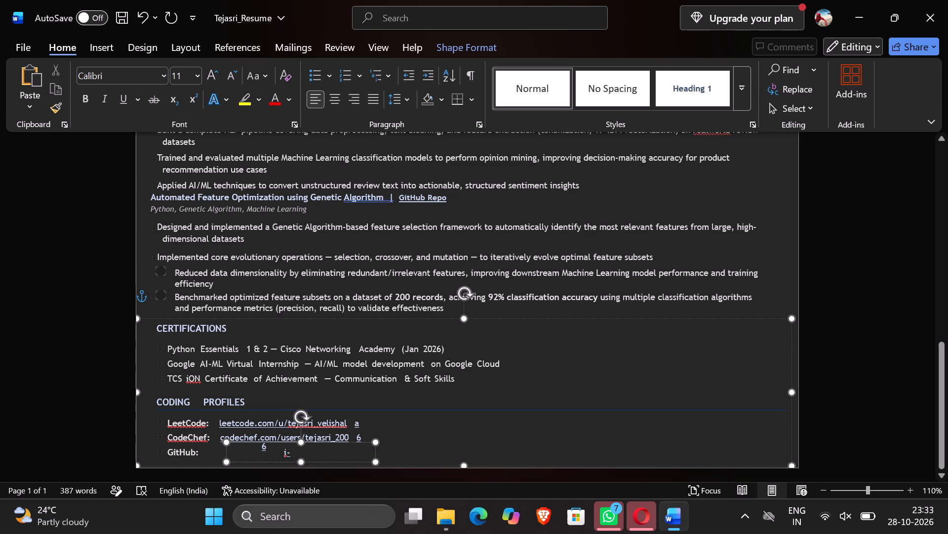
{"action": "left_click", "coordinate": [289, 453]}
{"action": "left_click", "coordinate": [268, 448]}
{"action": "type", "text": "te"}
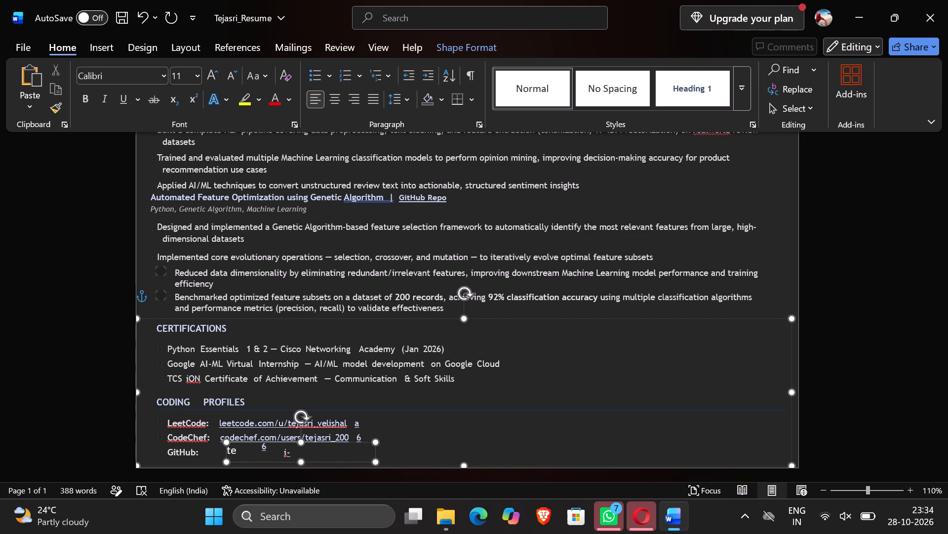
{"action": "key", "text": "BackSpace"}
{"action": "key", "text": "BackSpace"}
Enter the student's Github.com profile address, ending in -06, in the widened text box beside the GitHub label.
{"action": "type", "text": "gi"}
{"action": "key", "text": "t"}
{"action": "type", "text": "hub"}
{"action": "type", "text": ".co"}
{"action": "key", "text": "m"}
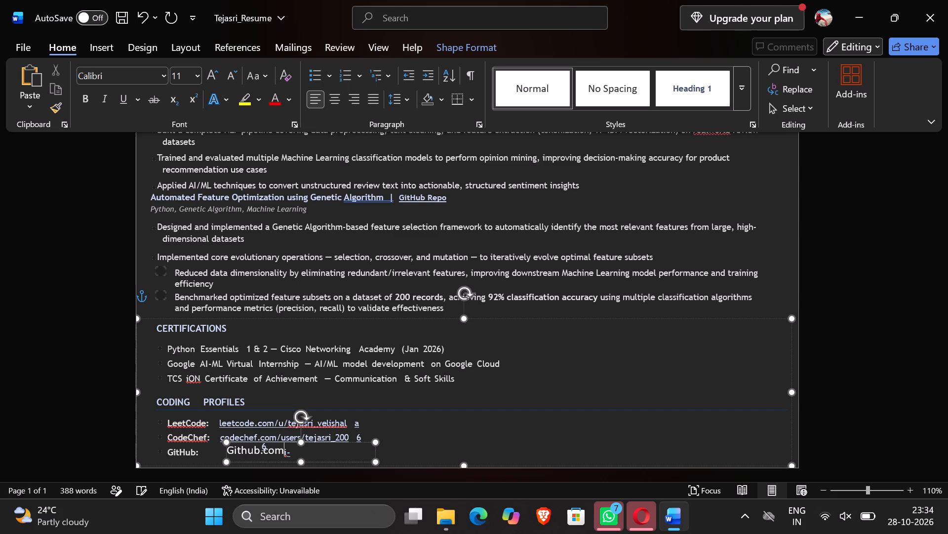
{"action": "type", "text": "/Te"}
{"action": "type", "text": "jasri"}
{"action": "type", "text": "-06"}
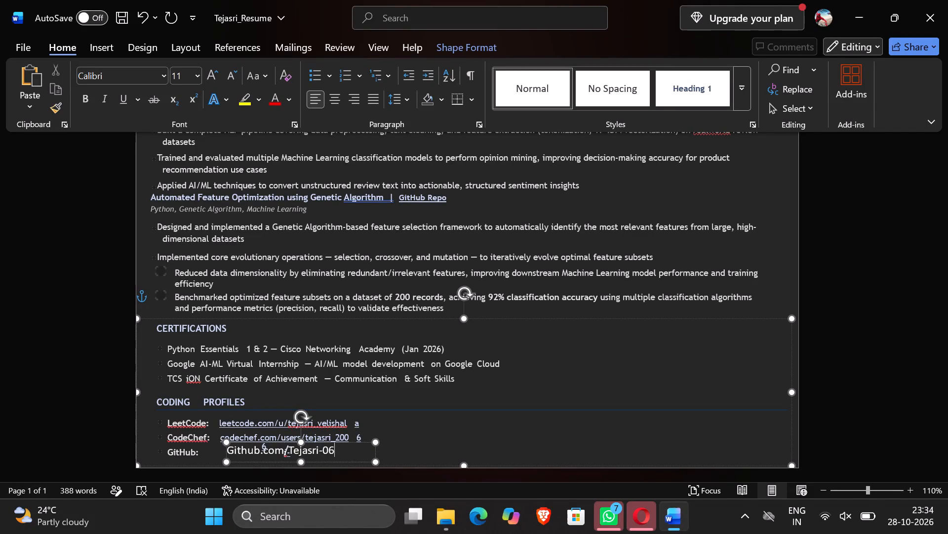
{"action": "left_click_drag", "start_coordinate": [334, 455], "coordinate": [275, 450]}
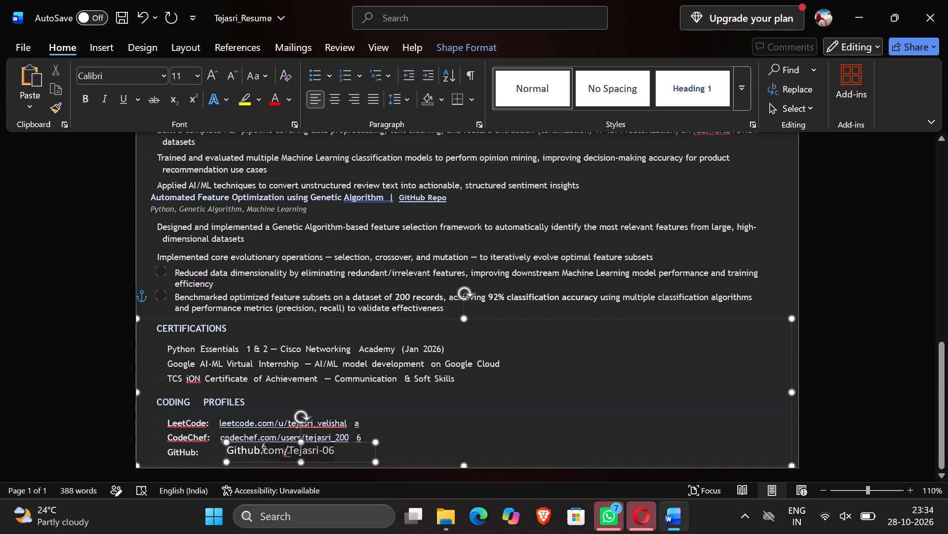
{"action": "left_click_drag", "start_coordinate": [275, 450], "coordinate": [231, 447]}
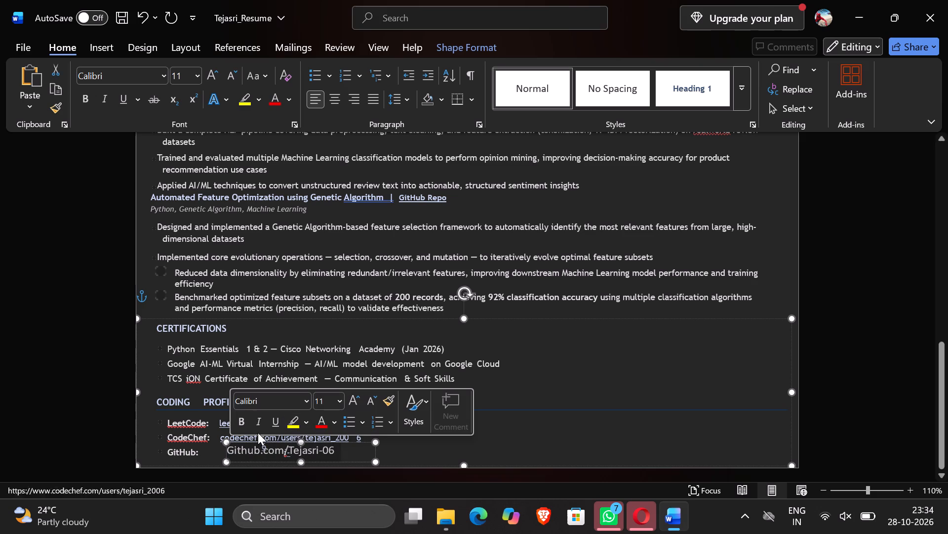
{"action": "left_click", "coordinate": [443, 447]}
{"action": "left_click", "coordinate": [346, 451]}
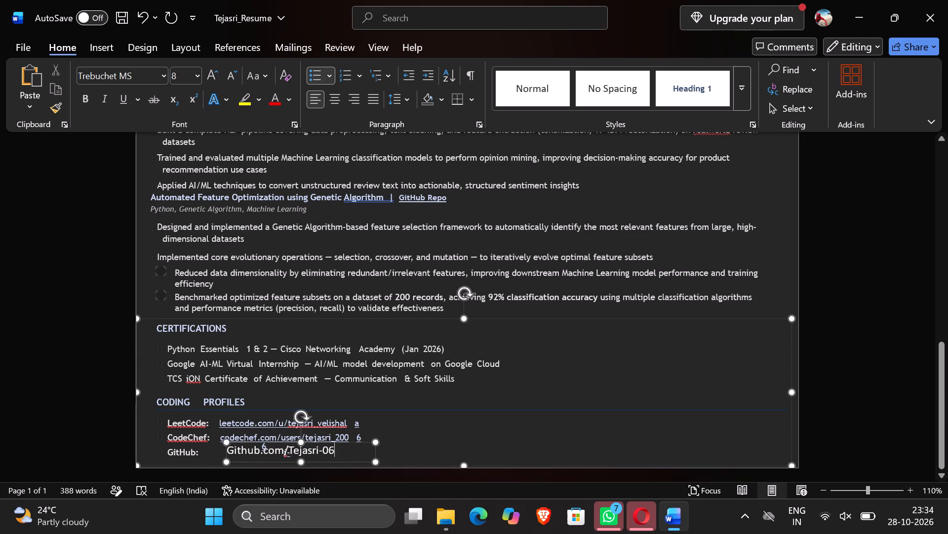
Undo the recent typing, deletions and text box changes on the GitHub line, back to the original profile link.
{"action": "left_click", "coordinate": [146, 17]}
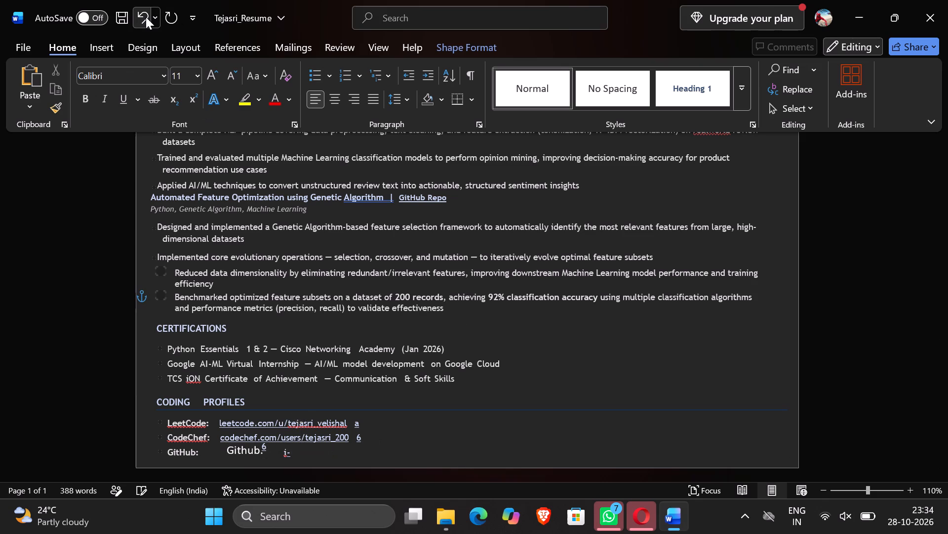
{"action": "left_click", "coordinate": [146, 17]}
{"action": "left_click", "coordinate": [146, 17]}
{"action": "left_click", "coordinate": [146, 17]}
{"action": "left_click", "coordinate": [146, 17]}
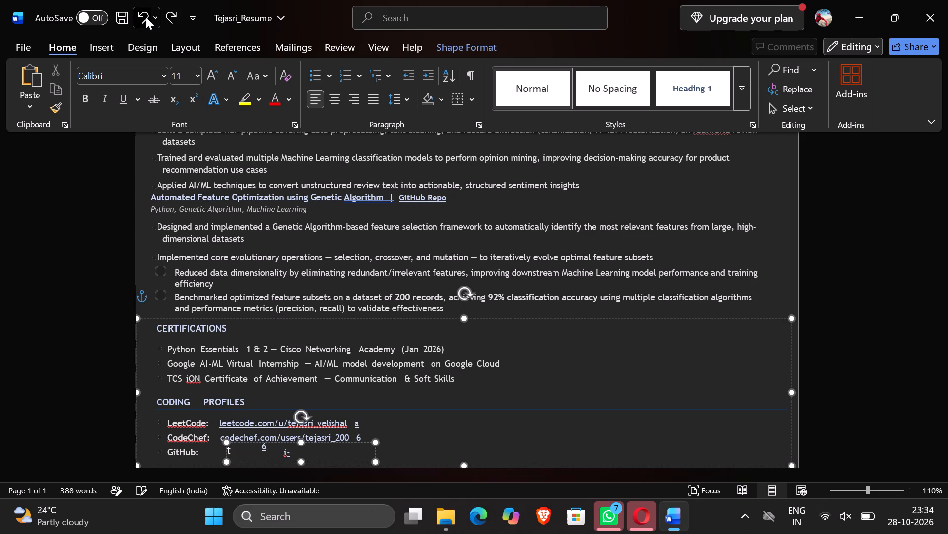
{"action": "left_click", "coordinate": [146, 17]}
{"action": "left_click", "coordinate": [146, 17]}
{"action": "triple_click", "coordinate": [146, 17]}
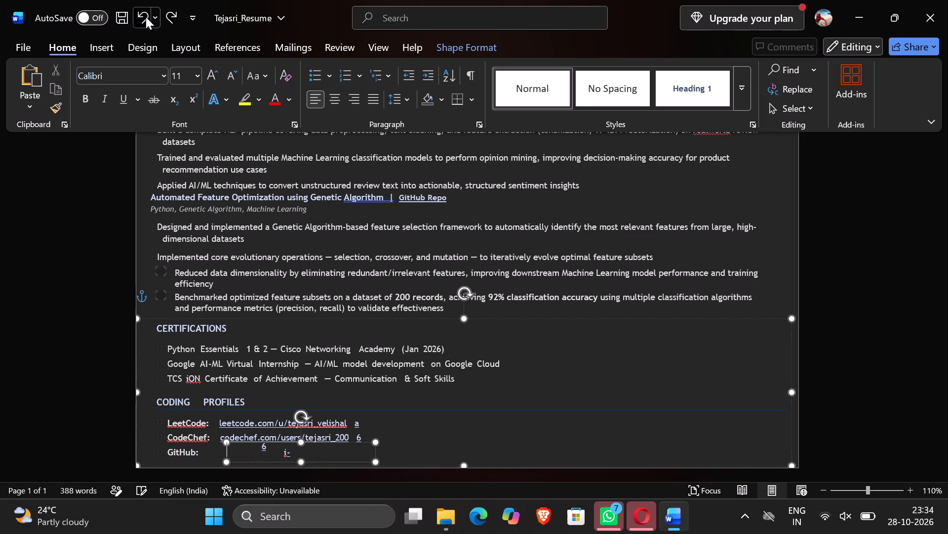
{"action": "triple_click", "coordinate": [146, 17]}
{"action": "double_click", "coordinate": [146, 17]}
{"action": "left_click", "coordinate": [146, 17]}
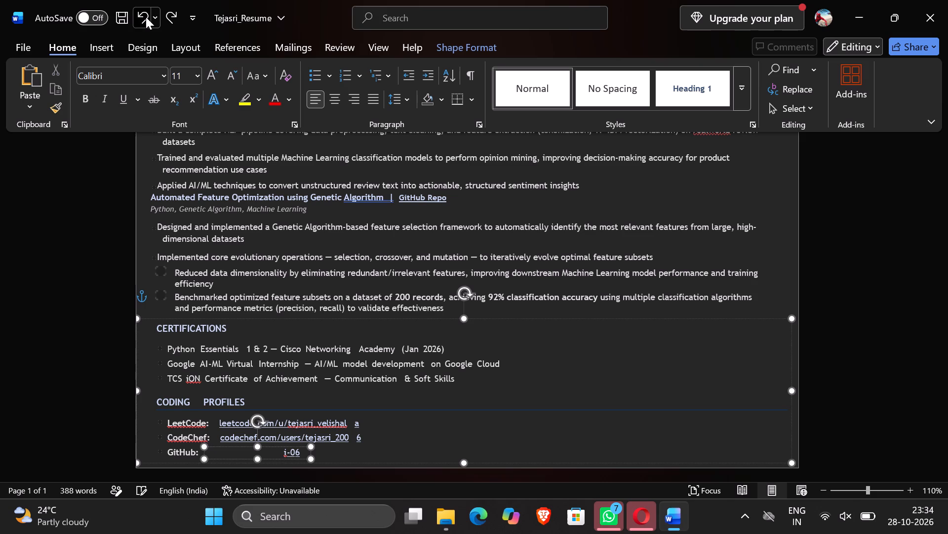
{"action": "left_click", "coordinate": [147, 7]}
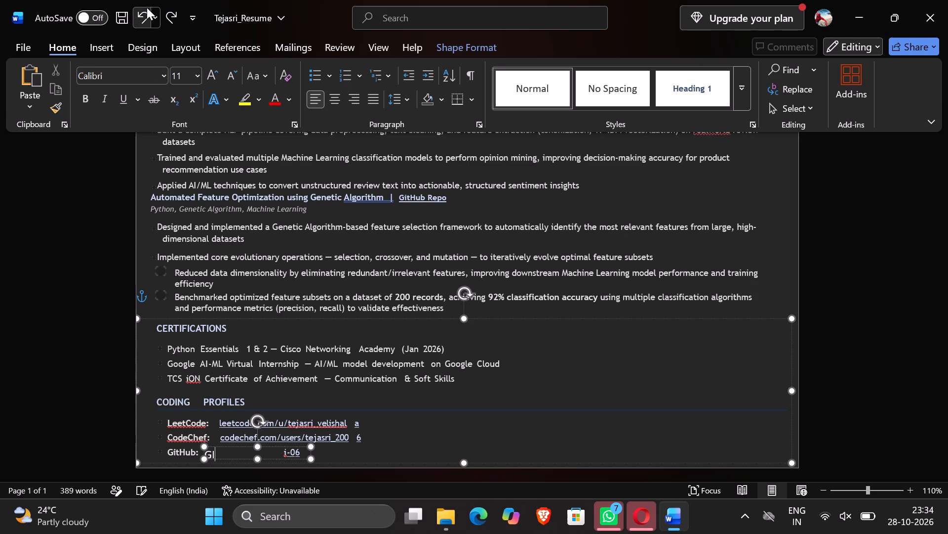
{"action": "left_click", "coordinate": [147, 7]}
{"action": "left_click", "coordinate": [147, 7]}
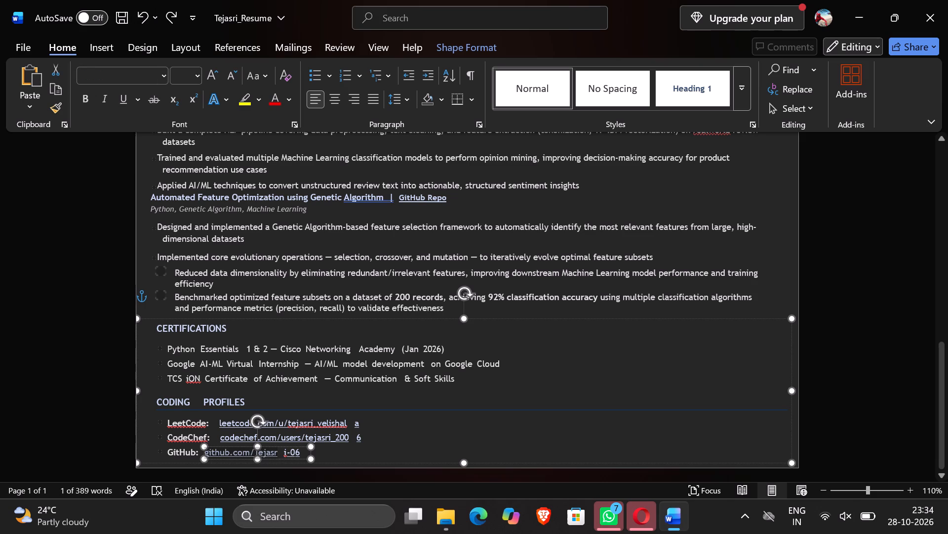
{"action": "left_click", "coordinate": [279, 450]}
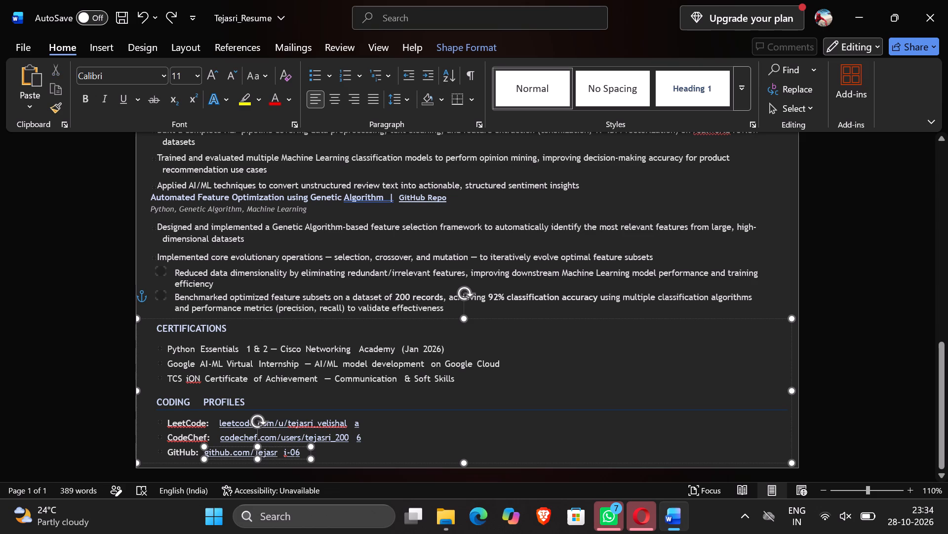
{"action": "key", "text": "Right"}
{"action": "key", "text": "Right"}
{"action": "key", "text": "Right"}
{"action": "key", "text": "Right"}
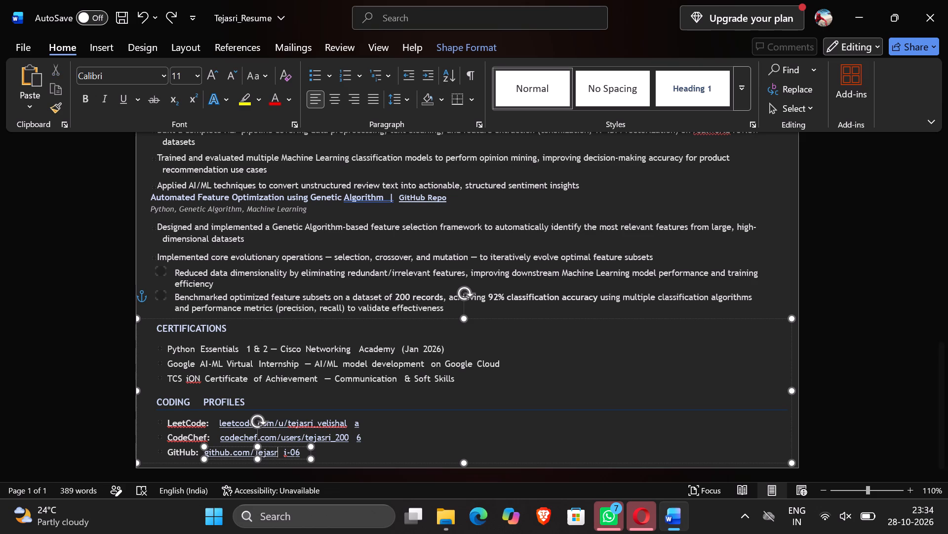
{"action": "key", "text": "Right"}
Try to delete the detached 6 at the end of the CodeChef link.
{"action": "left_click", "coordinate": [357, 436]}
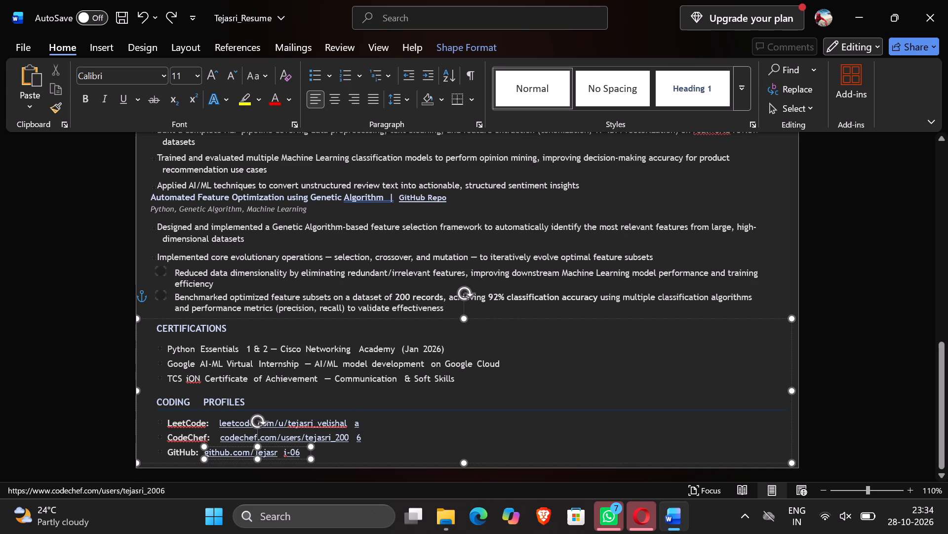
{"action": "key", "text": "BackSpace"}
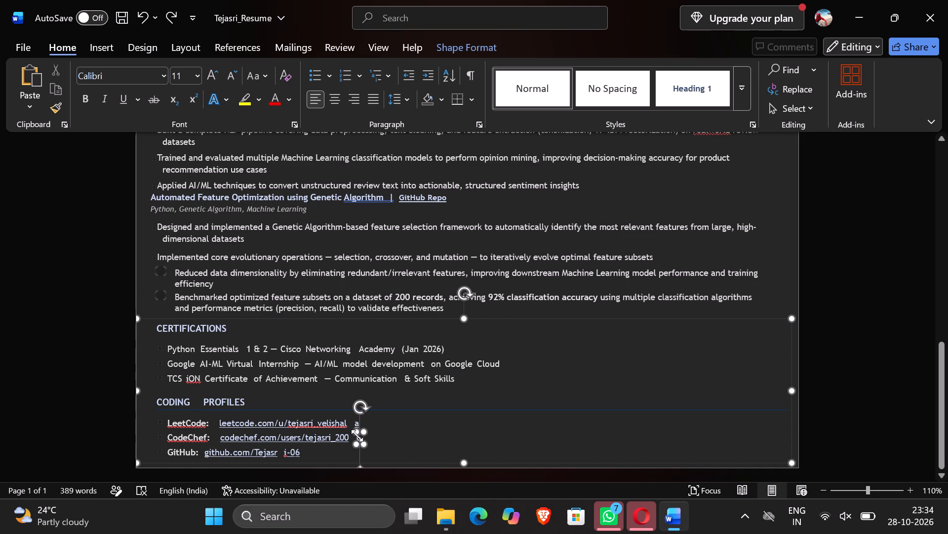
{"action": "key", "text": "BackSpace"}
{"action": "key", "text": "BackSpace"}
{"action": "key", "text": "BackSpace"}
Move the divider line from beneath the Coding Profiles heading to just beneath the Certifications heading.
{"action": "left_click", "coordinate": [250, 334]}
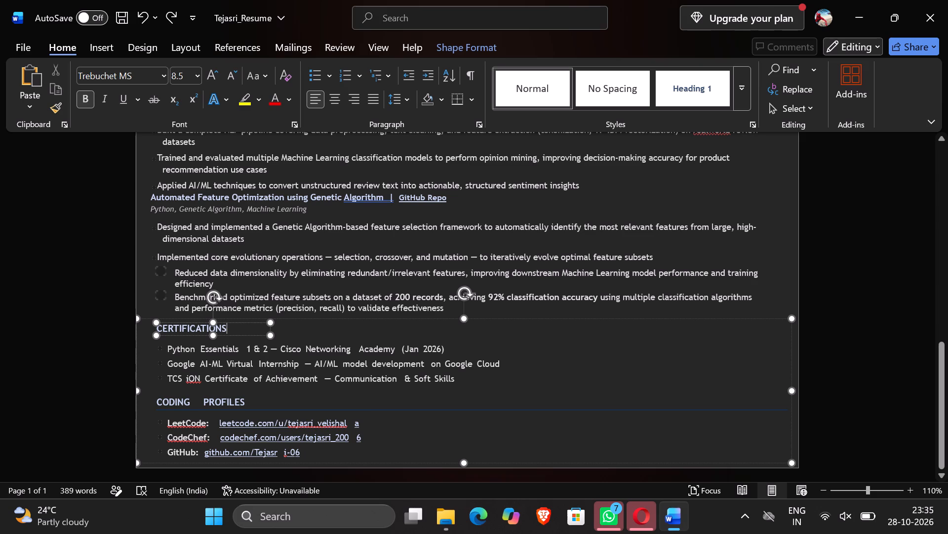
{"action": "left_click_drag", "start_coordinate": [287, 408], "coordinate": [280, 343]}
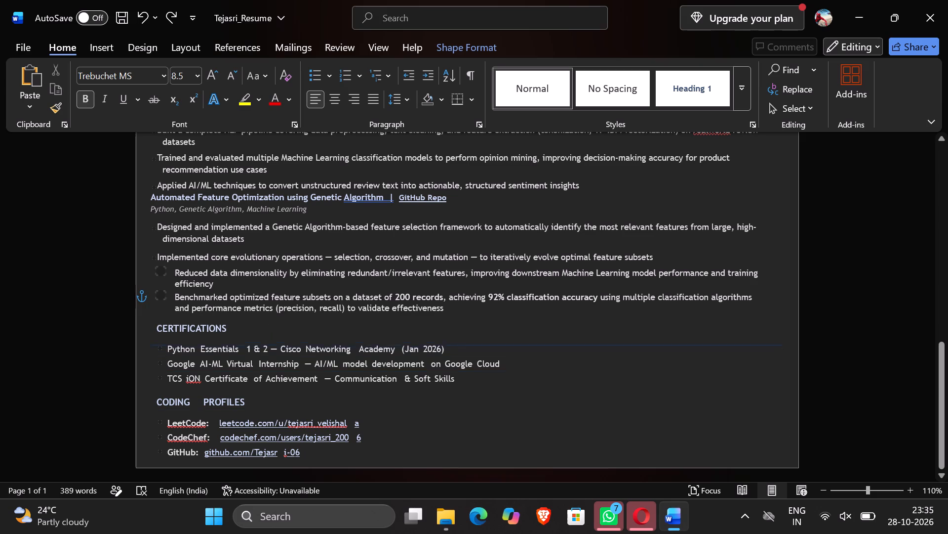
{"action": "left_click_drag", "start_coordinate": [280, 343], "coordinate": [278, 334]}
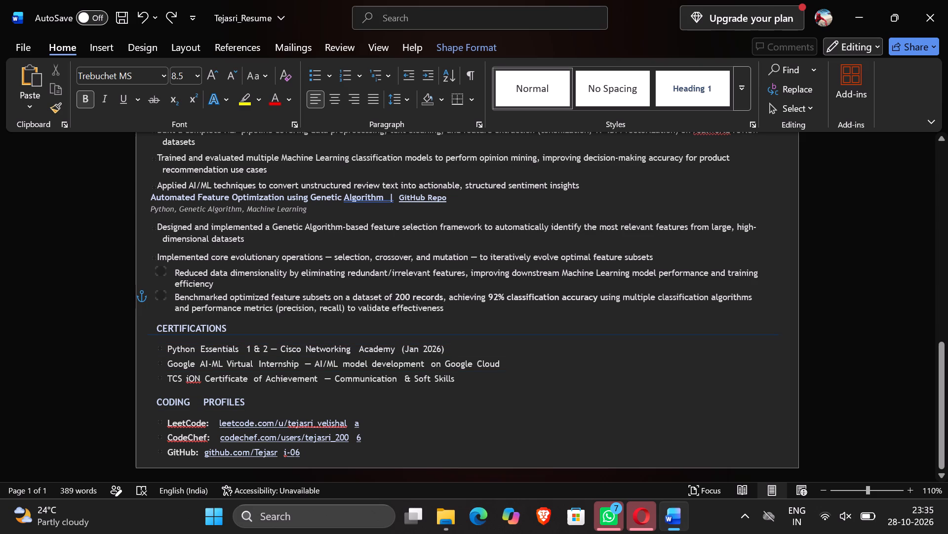
{"action": "left_click_drag", "start_coordinate": [278, 334], "coordinate": [278, 334]}
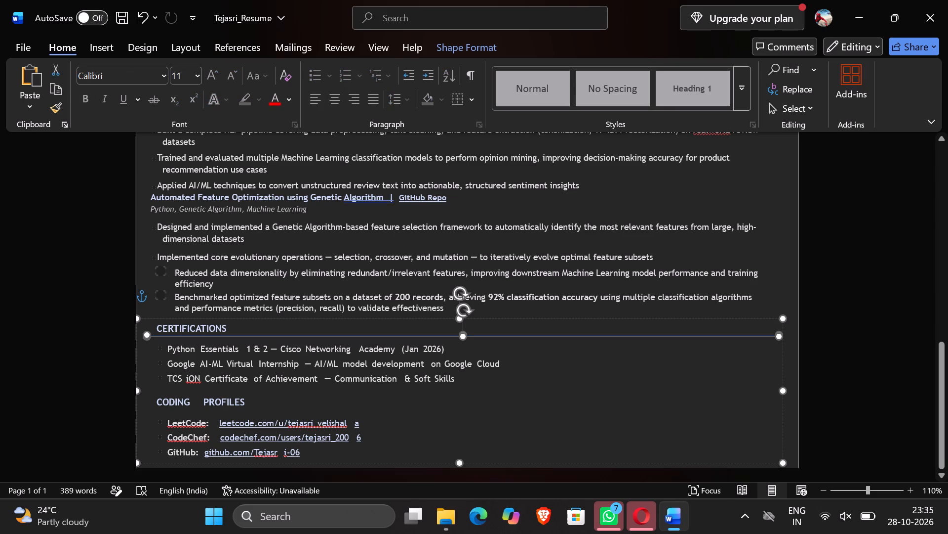
{"action": "left_click", "coordinate": [448, 385]}
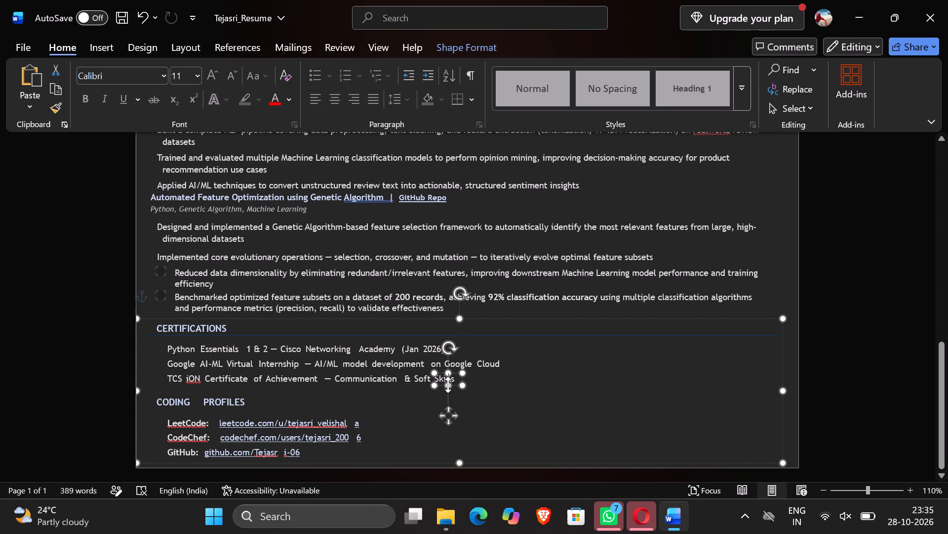
{"action": "left_click", "coordinate": [226, 410]}
{"action": "left_click", "coordinate": [292, 405]}
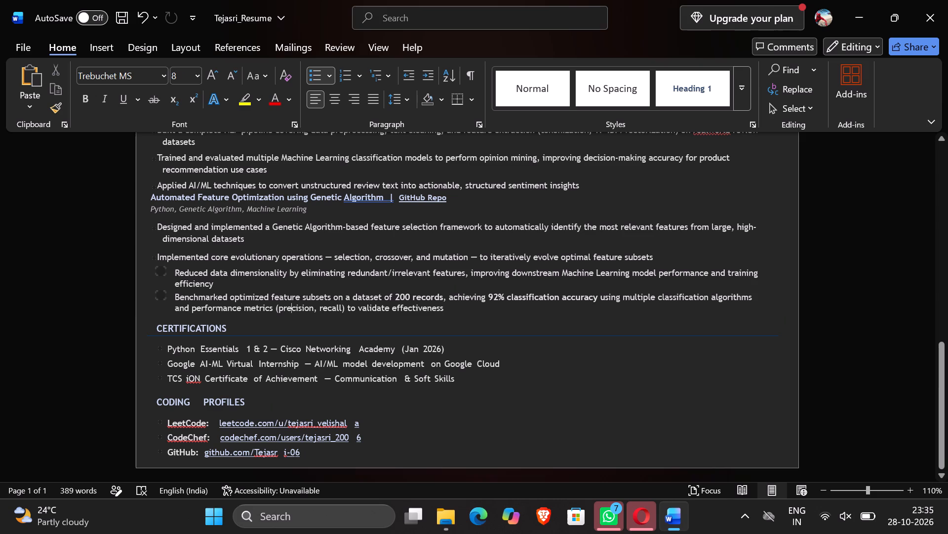
Shift the grouped certifications and coding profiles block slightly down the page and away from the left margin.
{"action": "scroll", "coordinate": [305, 339], "scroll_direction": "down", "scroll_amount": 2}
{"action": "left_click", "coordinate": [293, 333]}
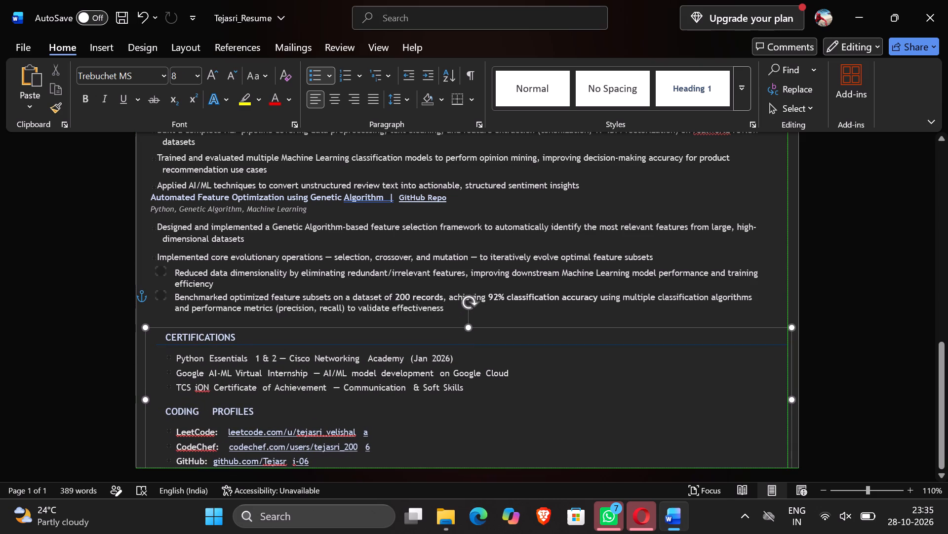
{"action": "left_click", "coordinate": [347, 464]}
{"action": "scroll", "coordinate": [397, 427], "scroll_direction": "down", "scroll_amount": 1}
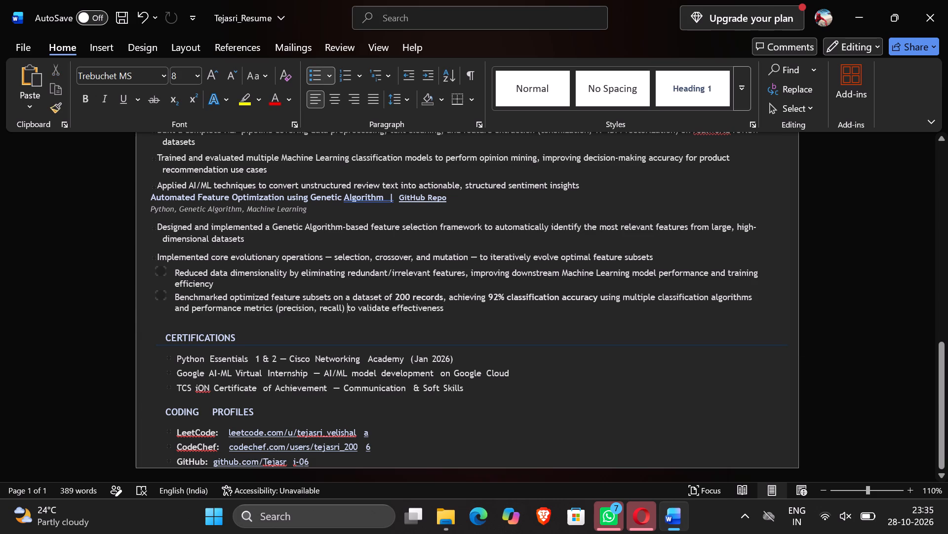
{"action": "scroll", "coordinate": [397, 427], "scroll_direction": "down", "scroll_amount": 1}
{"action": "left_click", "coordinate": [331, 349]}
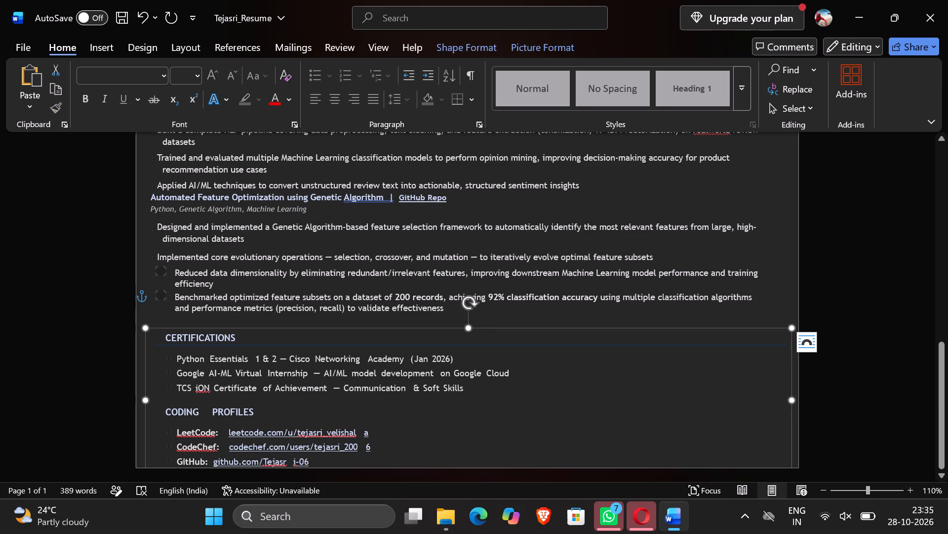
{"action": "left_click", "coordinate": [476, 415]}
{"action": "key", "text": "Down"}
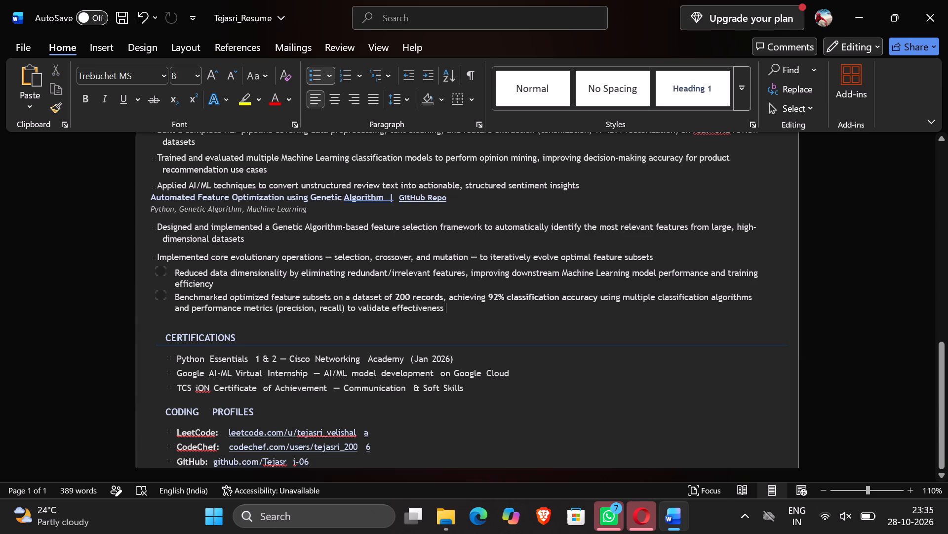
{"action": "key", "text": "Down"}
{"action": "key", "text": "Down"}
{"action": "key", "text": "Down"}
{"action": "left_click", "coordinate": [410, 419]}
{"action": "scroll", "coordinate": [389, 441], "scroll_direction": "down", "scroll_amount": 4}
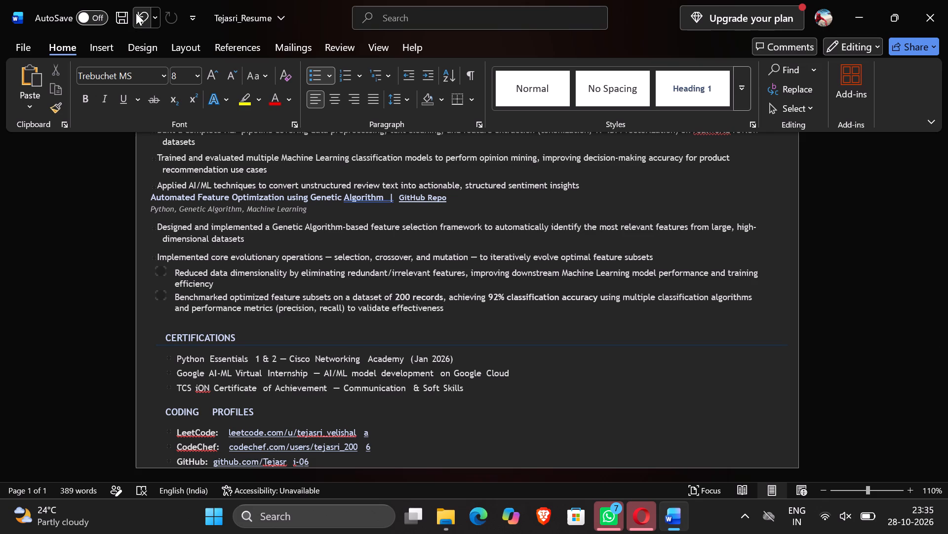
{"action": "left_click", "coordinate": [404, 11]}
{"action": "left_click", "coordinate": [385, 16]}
Insert a blank page at the text cursor, inside the word "effectiveness" in the last project bullet.
{"action": "left_click", "coordinate": [98, 47]}
{"action": "scroll", "coordinate": [173, 99], "scroll_direction": "right", "scroll_amount": 1}
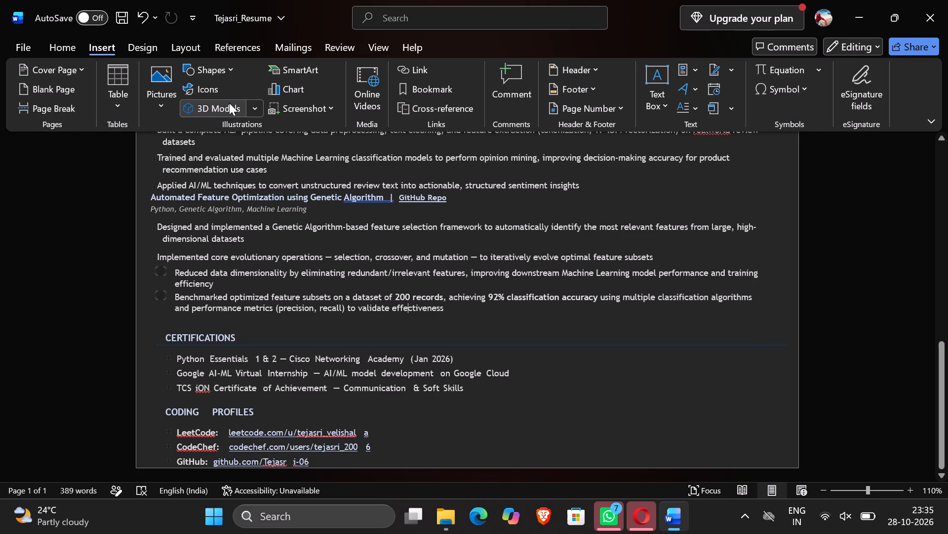
{"action": "left_click", "coordinate": [583, 77]}
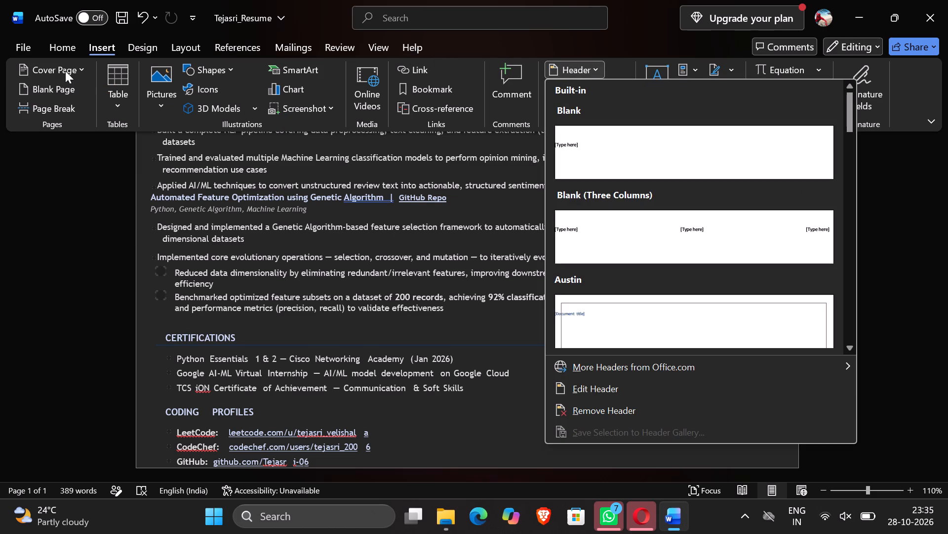
{"action": "left_click", "coordinate": [54, 72]}
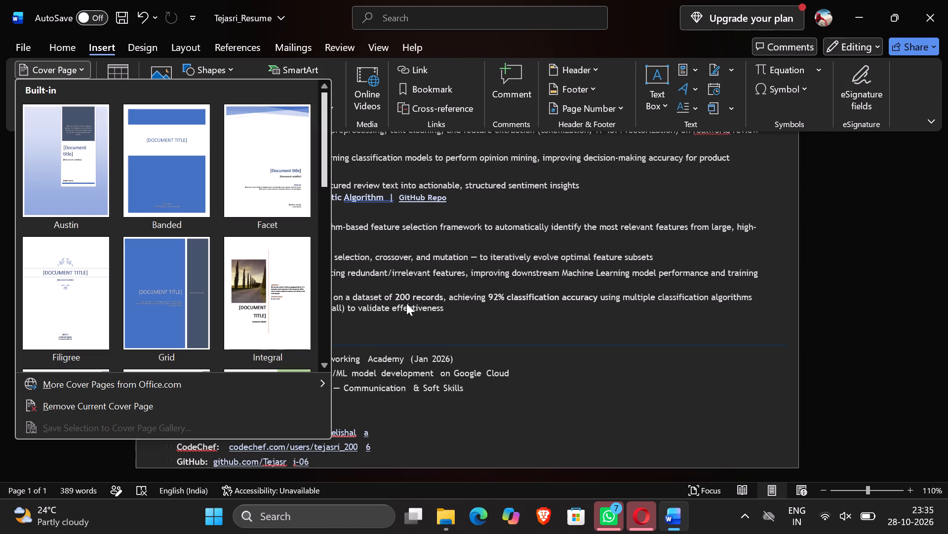
{"action": "left_click", "coordinate": [440, 337]}
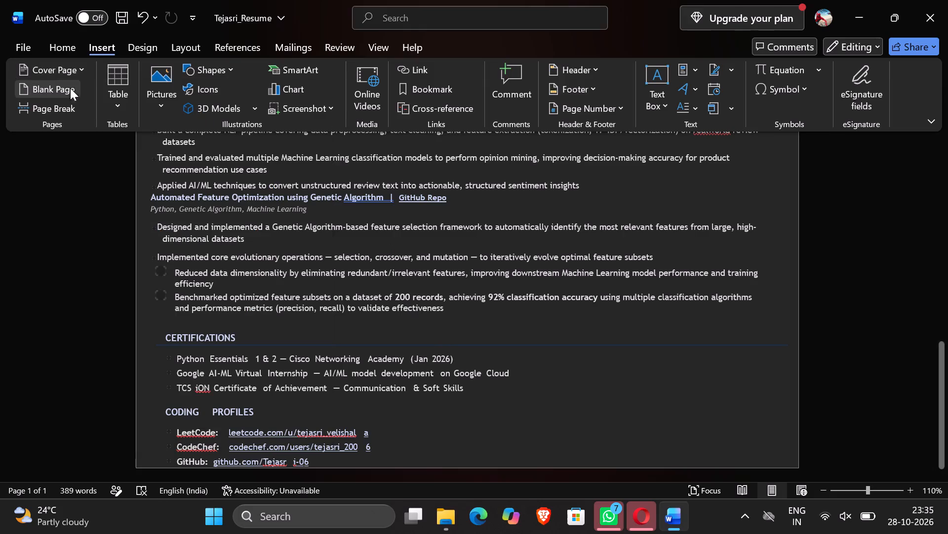
{"action": "left_click", "coordinate": [68, 81]}
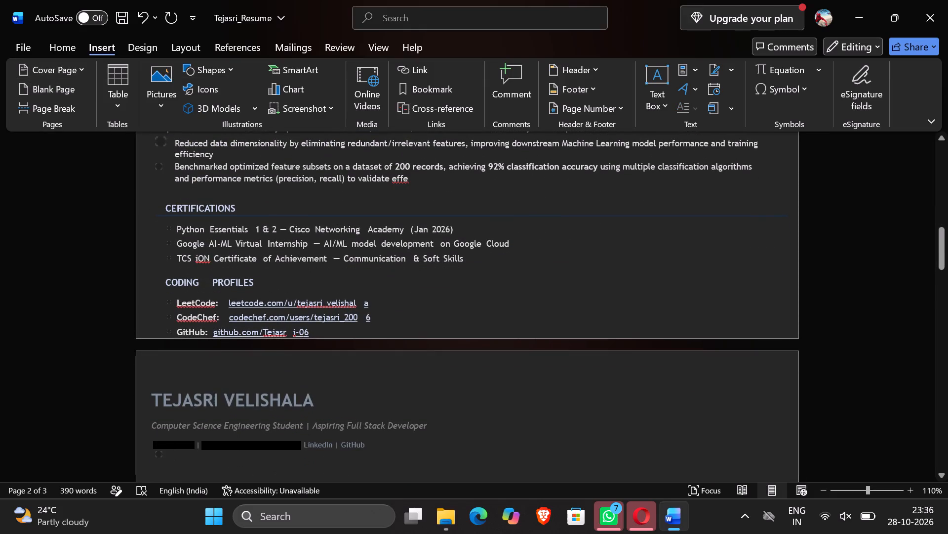
Move the grouped certifications and coding profiles block up to just beneath the last project bullet, within the first page.
{"action": "left_click_drag", "start_coordinate": [340, 213], "coordinate": [357, 221]}
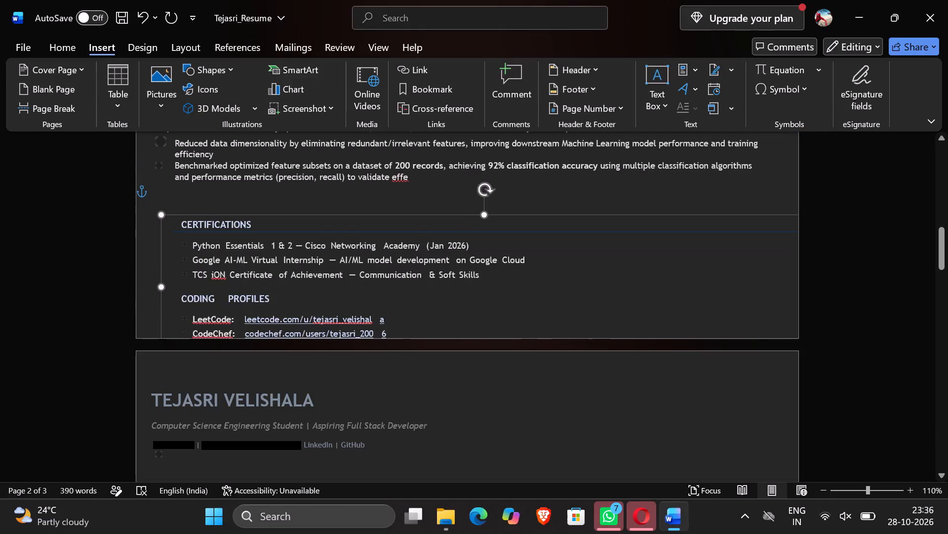
{"action": "left_click_drag", "start_coordinate": [357, 221], "coordinate": [286, 194]}
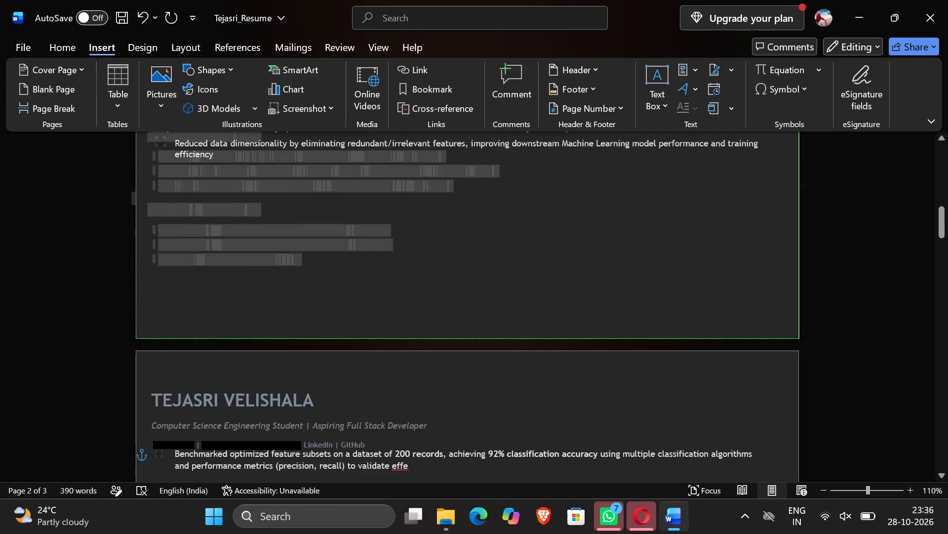
{"action": "left_click_drag", "start_coordinate": [286, 194], "coordinate": [336, 205]}
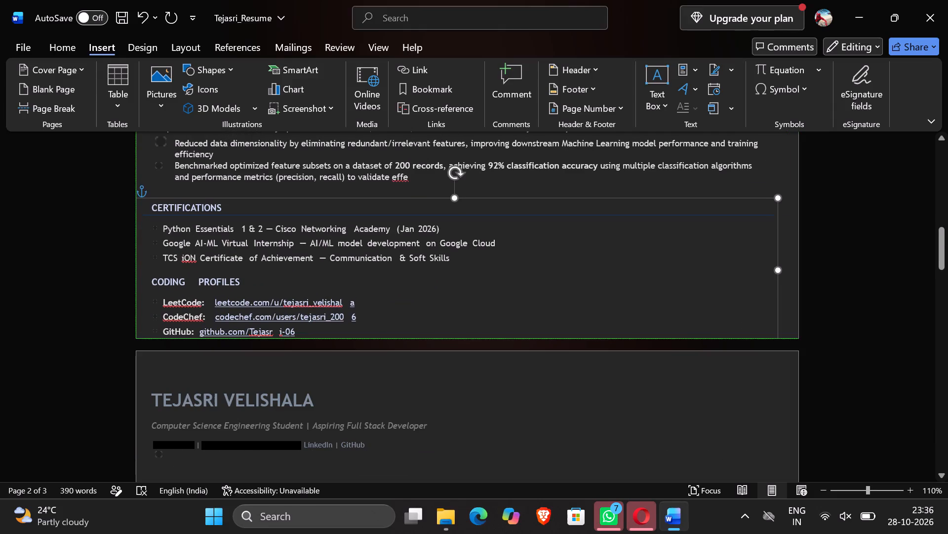
{"action": "left_click_drag", "start_coordinate": [336, 205], "coordinate": [345, 195]}
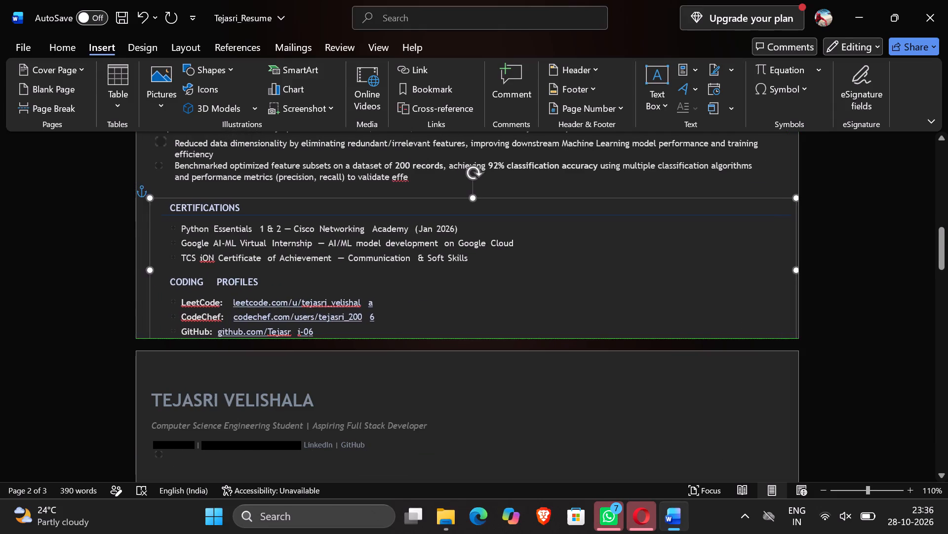
{"action": "left_click_drag", "start_coordinate": [345, 195], "coordinate": [338, 191]}
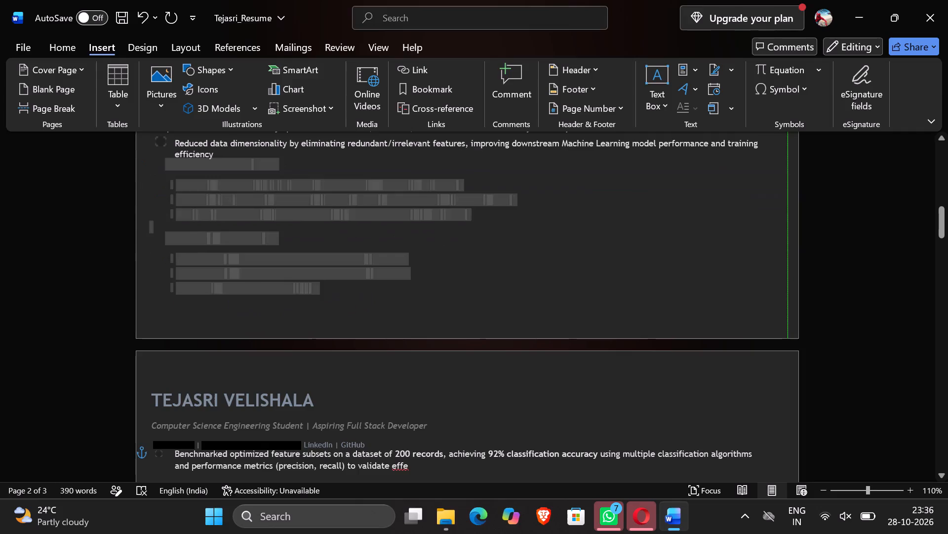
{"action": "left_click_drag", "start_coordinate": [338, 191], "coordinate": [337, 200]}
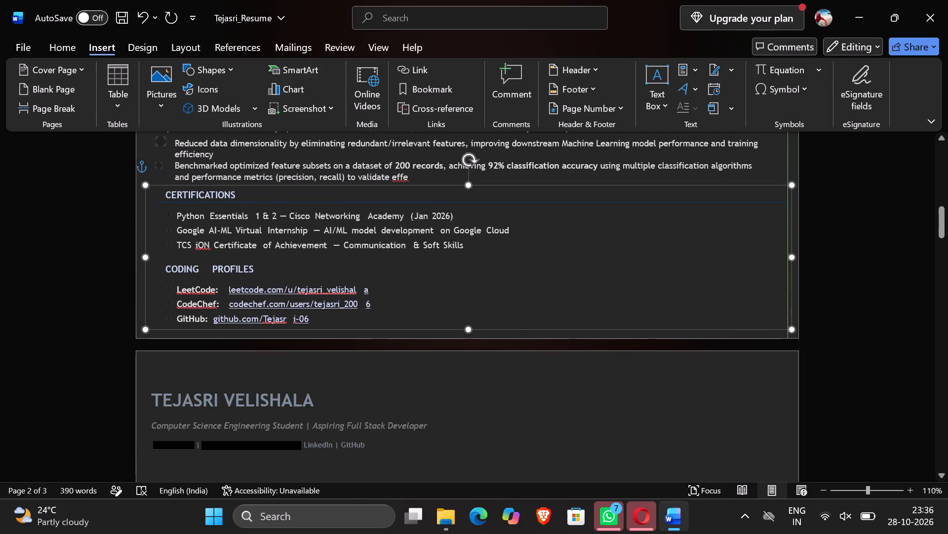
{"action": "left_click", "coordinate": [414, 375]}
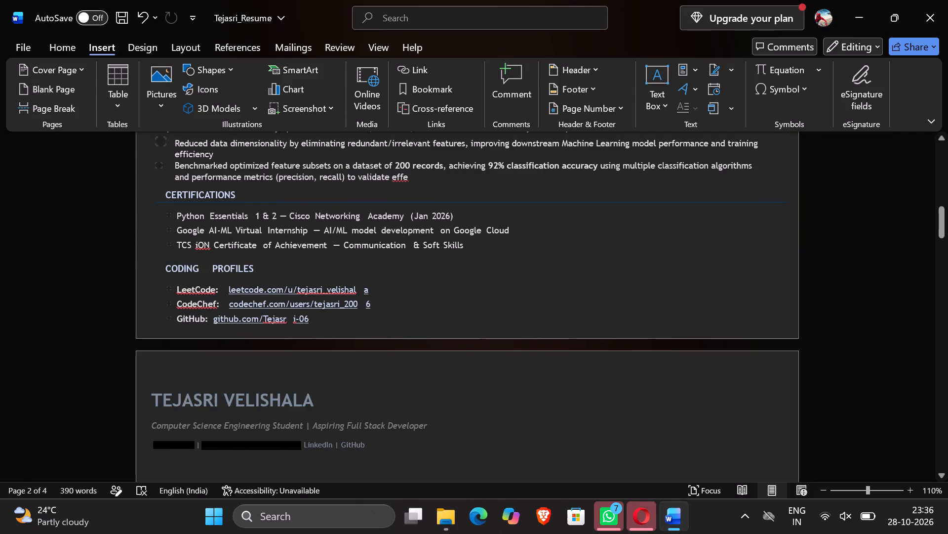
{"action": "left_click_drag", "start_coordinate": [493, 199], "coordinate": [495, 231]}
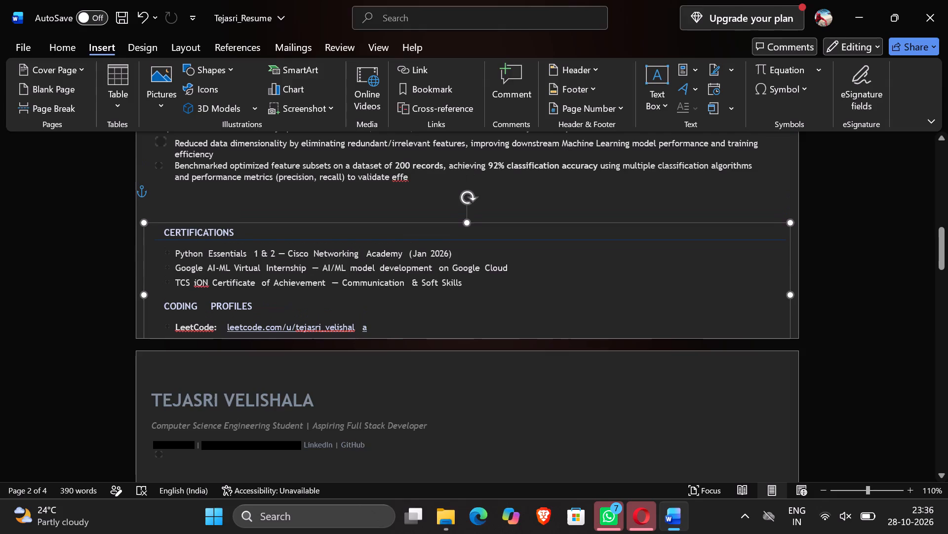
{"action": "left_click_drag", "start_coordinate": [495, 231], "coordinate": [496, 194]}
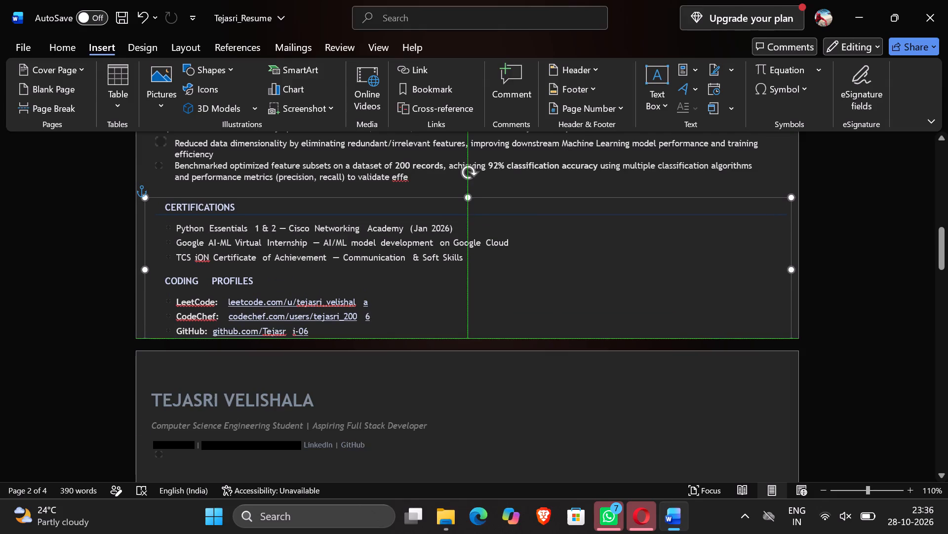
{"action": "left_click_drag", "start_coordinate": [496, 194], "coordinate": [506, 199]}
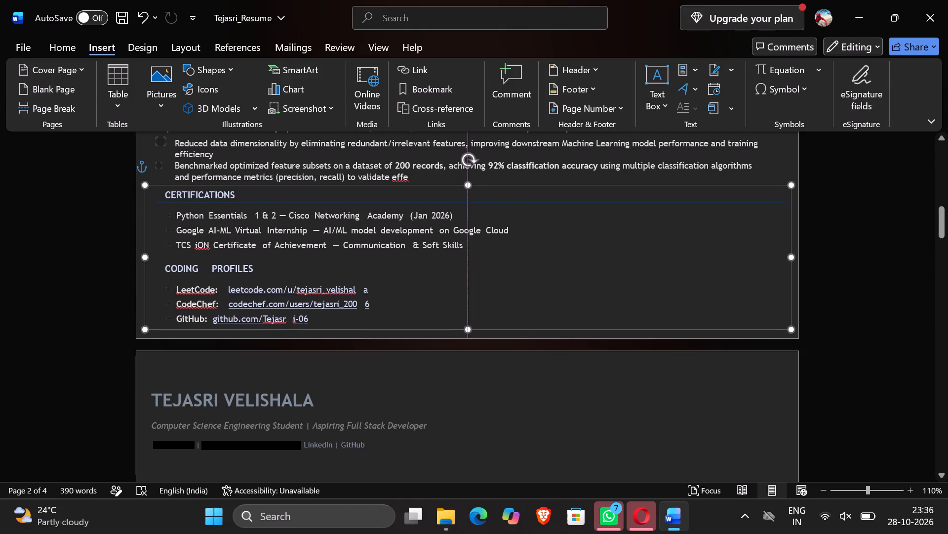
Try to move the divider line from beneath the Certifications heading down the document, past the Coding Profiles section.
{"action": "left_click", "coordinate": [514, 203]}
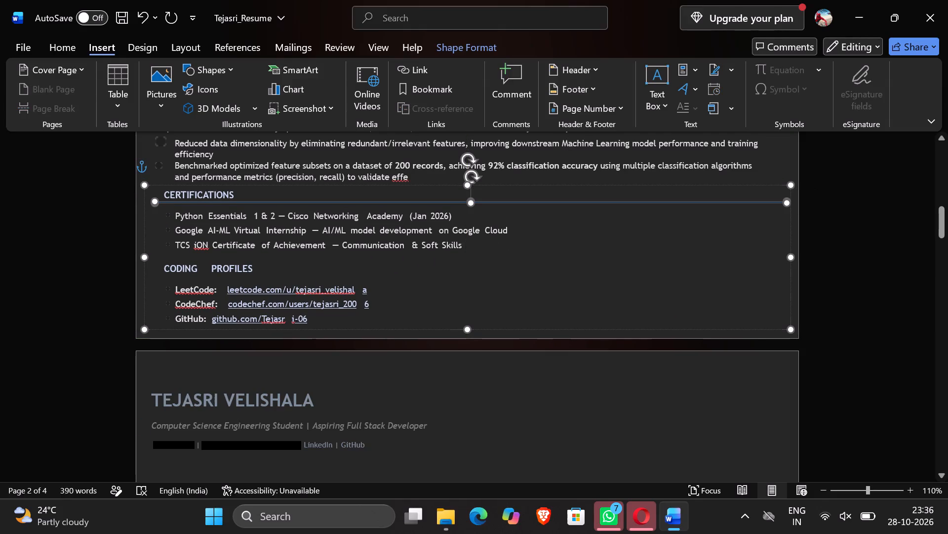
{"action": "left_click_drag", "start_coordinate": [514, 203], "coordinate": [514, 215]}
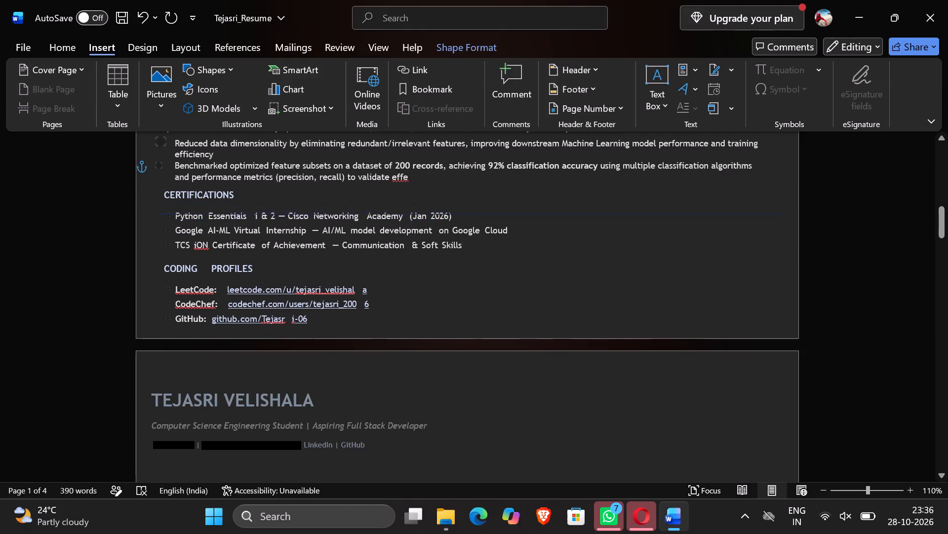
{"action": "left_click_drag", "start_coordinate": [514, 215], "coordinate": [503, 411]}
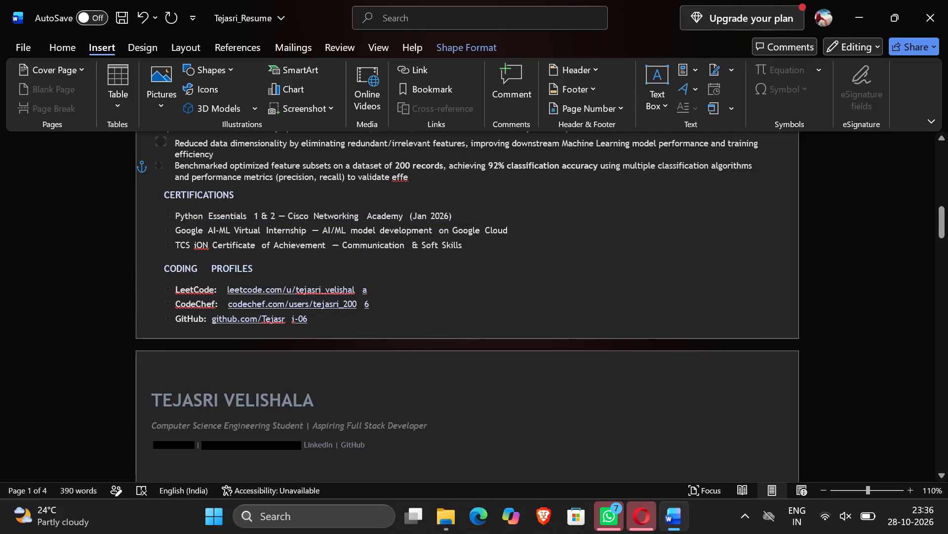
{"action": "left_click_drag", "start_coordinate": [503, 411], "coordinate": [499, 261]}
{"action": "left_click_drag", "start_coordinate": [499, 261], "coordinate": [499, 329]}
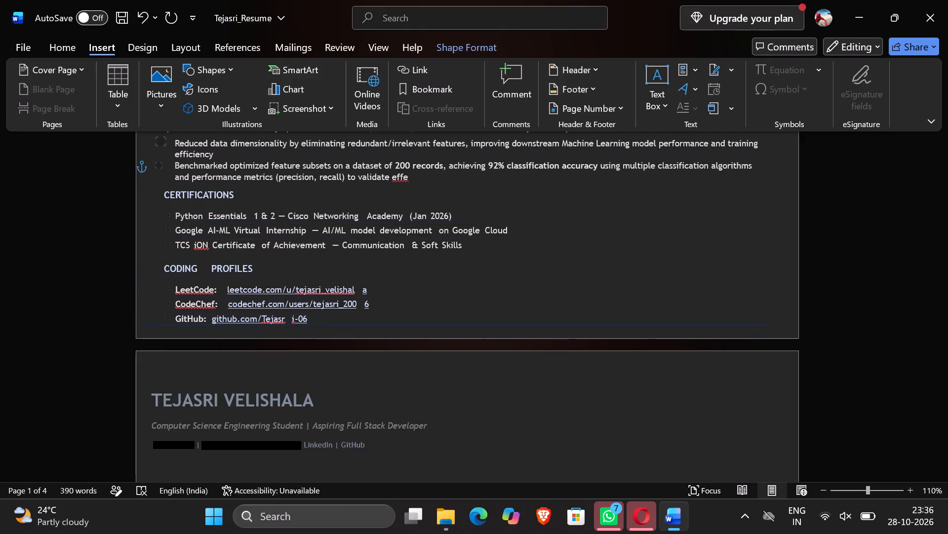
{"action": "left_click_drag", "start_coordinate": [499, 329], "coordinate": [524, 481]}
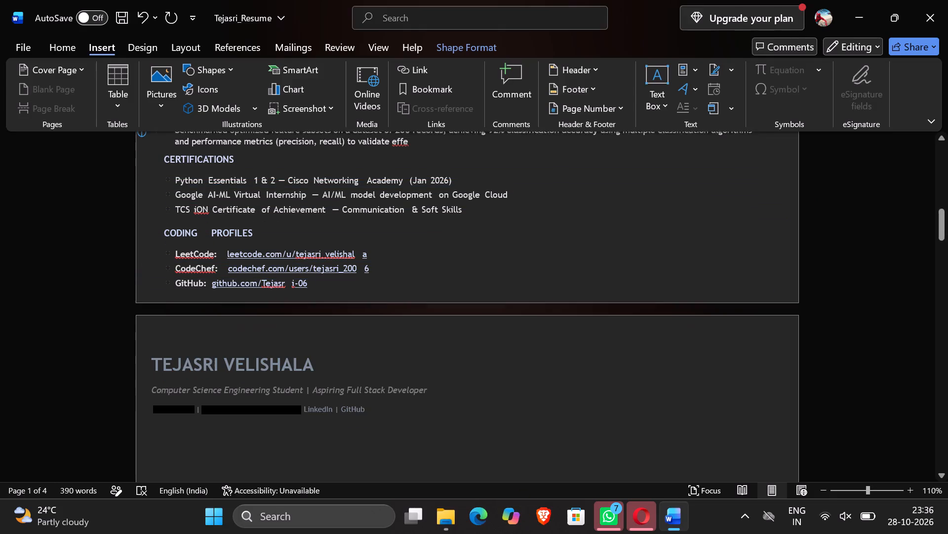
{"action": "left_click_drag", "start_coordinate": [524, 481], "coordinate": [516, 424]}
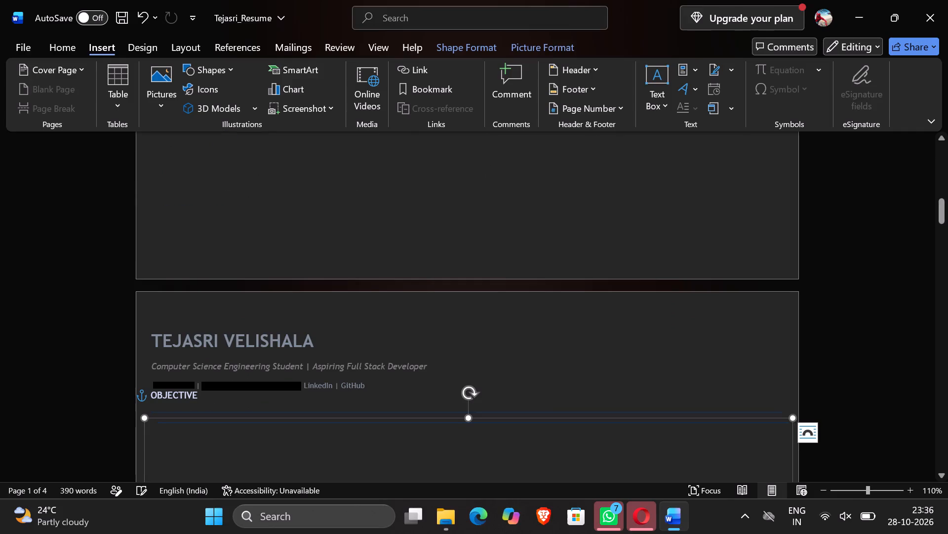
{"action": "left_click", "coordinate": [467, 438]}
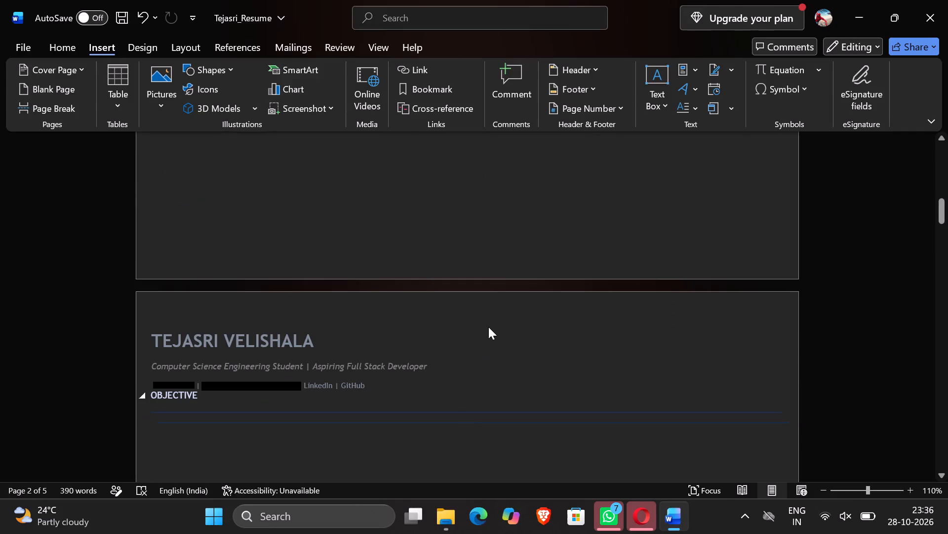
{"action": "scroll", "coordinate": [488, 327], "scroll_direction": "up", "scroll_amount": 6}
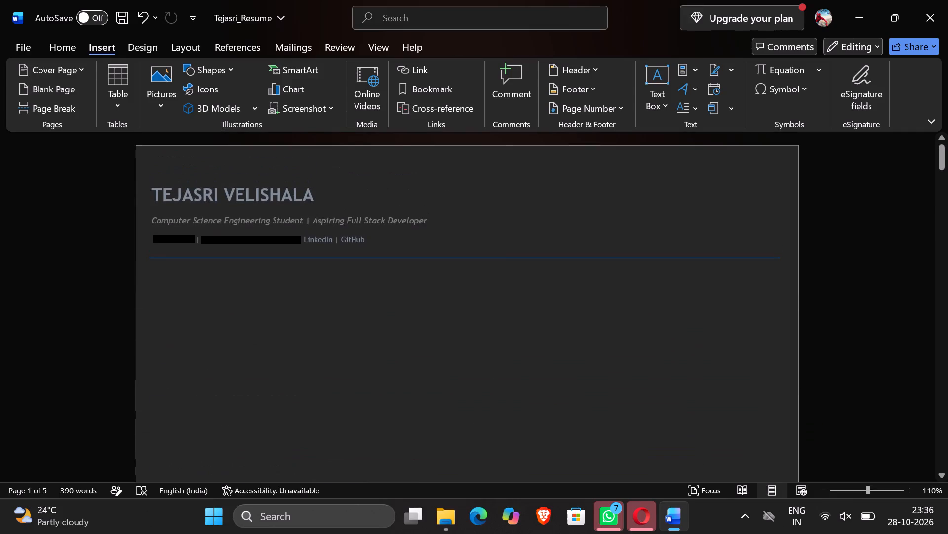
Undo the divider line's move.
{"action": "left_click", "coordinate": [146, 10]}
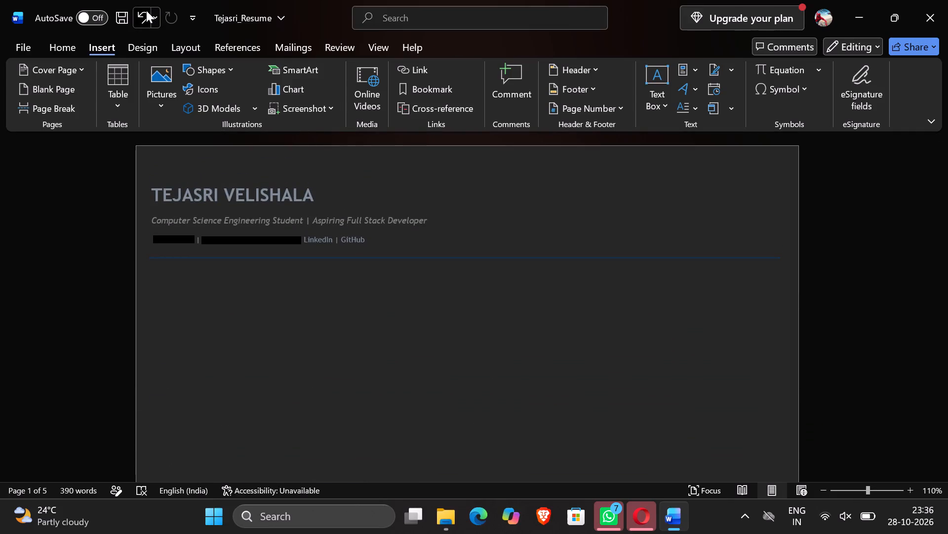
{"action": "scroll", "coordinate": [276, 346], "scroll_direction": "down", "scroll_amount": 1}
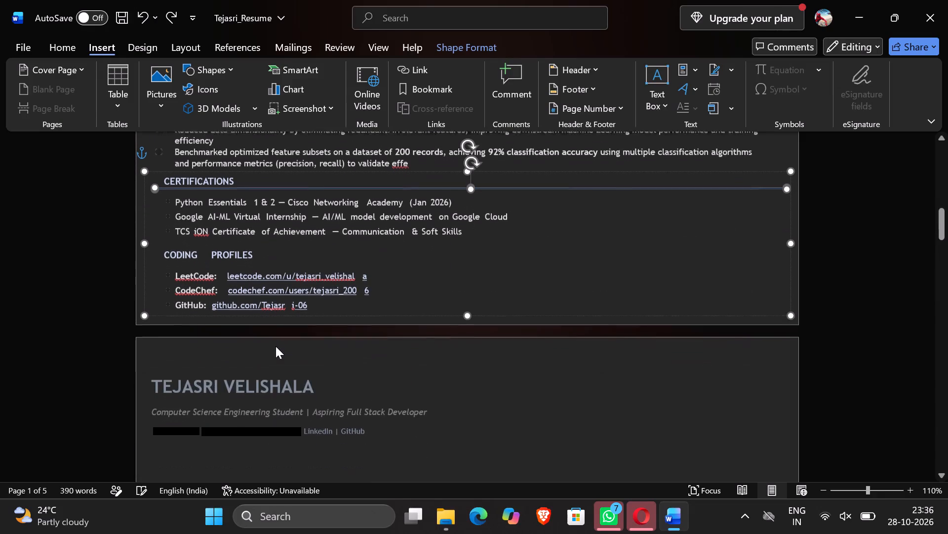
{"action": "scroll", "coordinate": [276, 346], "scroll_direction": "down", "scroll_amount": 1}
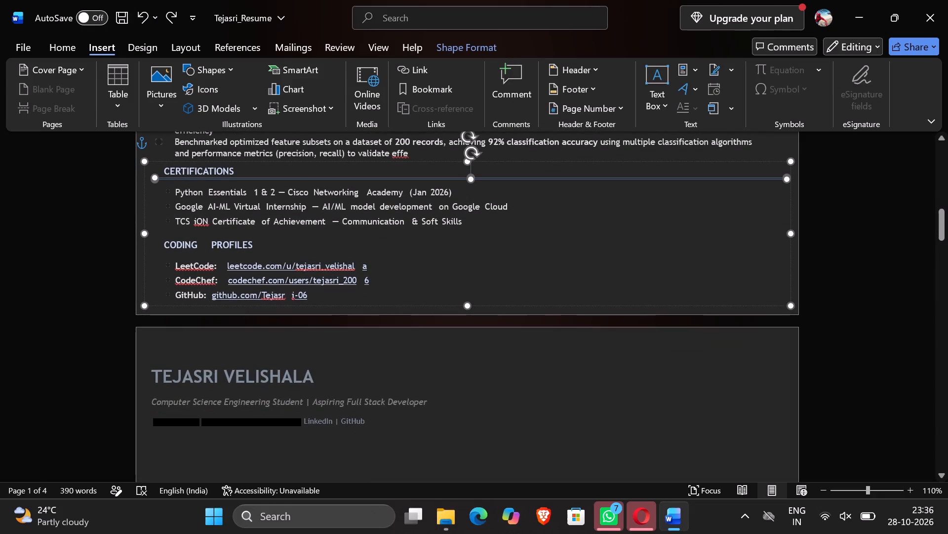
Copy the divider line beneath the Certifications heading and paste it on the blank second page.
{"action": "left_click", "coordinate": [411, 180]}
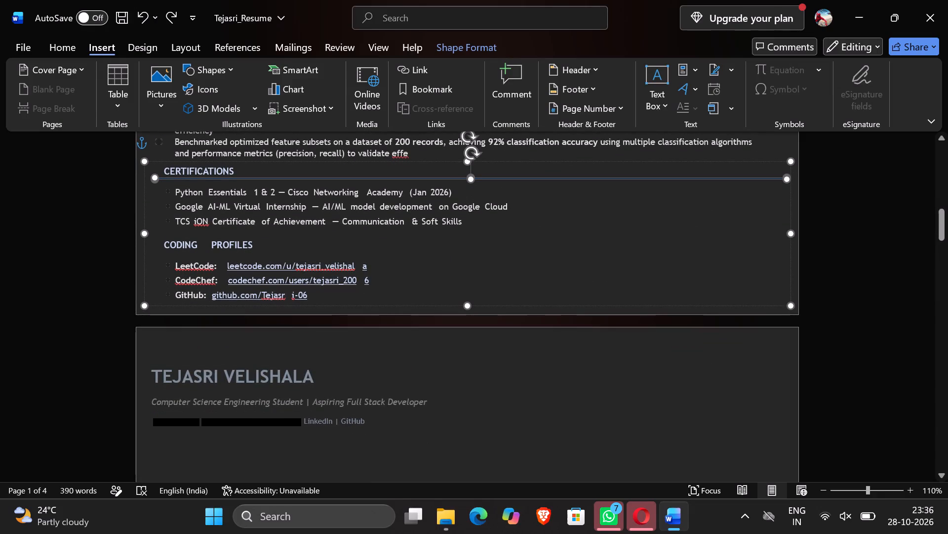
{"action": "left_click", "coordinate": [413, 176]}
{"action": "right_click", "coordinate": [413, 176]}
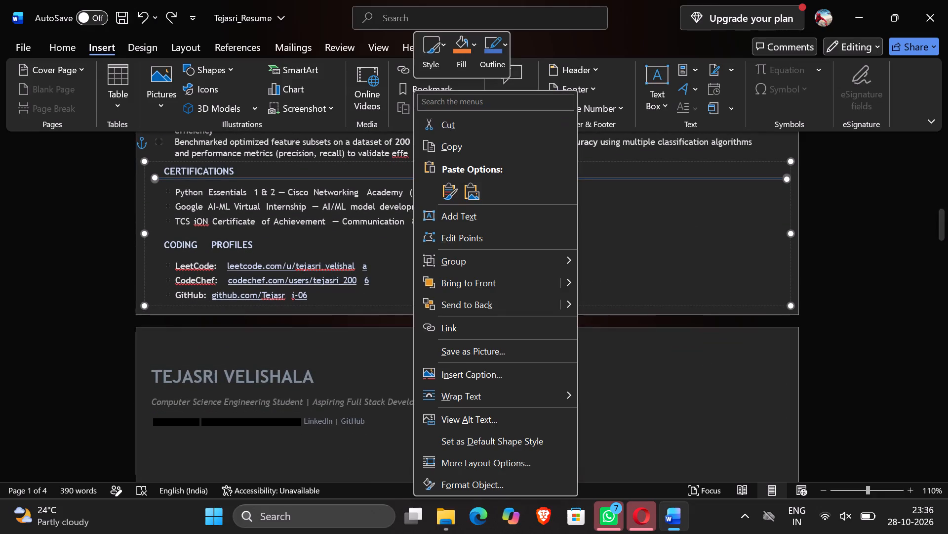
{"action": "left_click", "coordinate": [457, 152]}
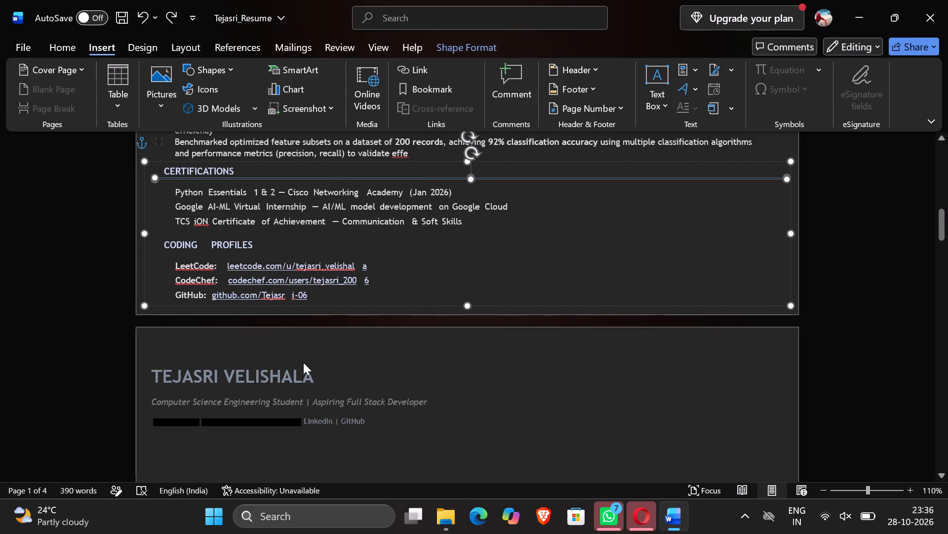
{"action": "scroll", "coordinate": [303, 362], "scroll_direction": "down", "scroll_amount": 2}
{"action": "left_click", "coordinate": [335, 356]}
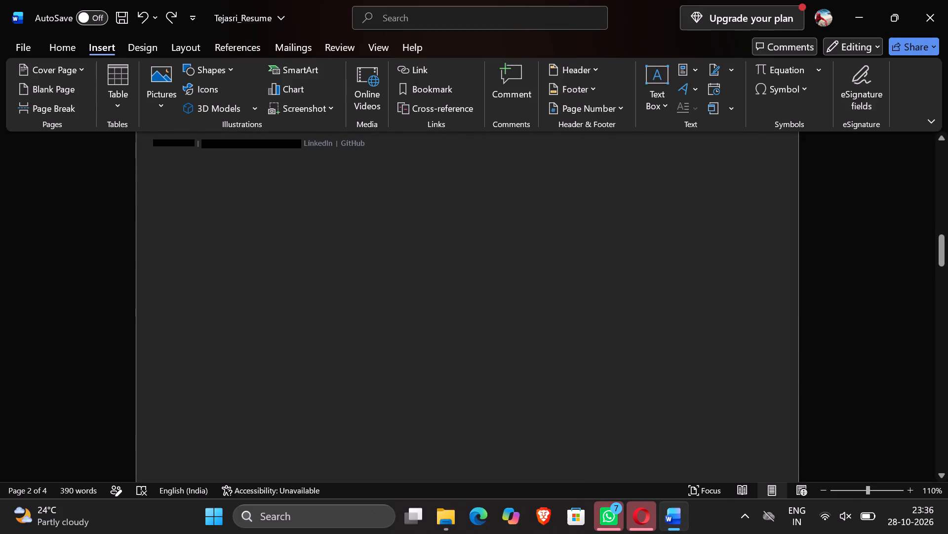
{"action": "key", "text": "ctrl+v"}
{"action": "scroll", "coordinate": [335, 356], "scroll_direction": "up", "scroll_amount": 3}
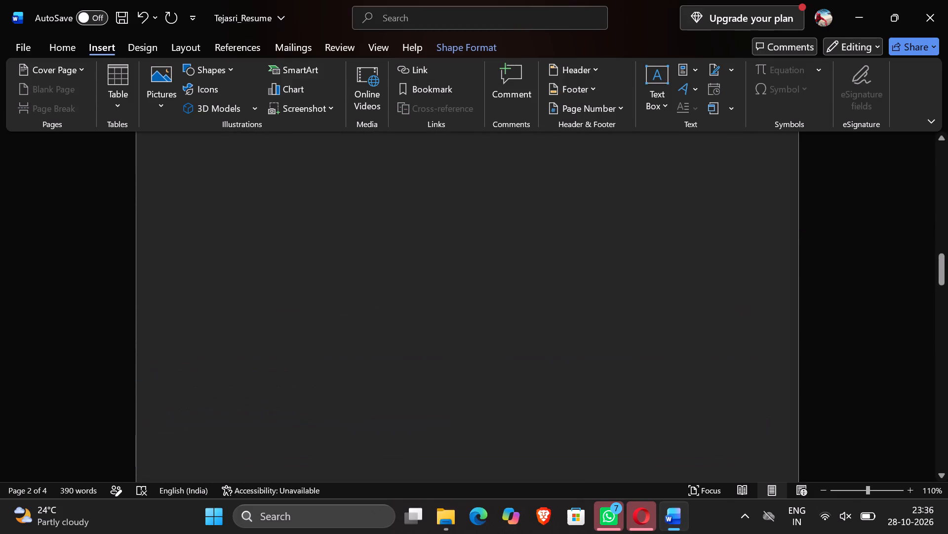
Move the pasted divider line from beneath the header on page three up onto the bottom of page two.
{"action": "scroll", "coordinate": [335, 356], "scroll_direction": "up", "scroll_amount": 5}
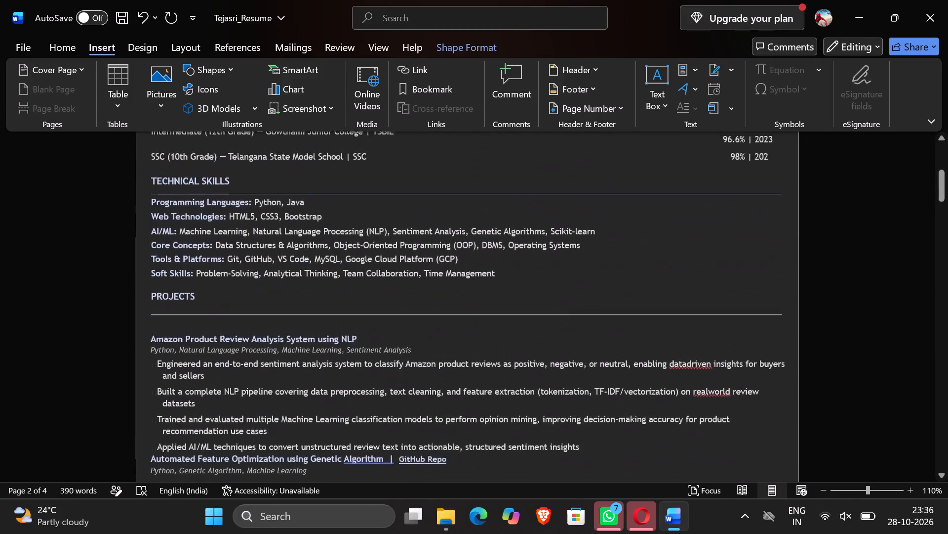
{"action": "scroll", "coordinate": [335, 356], "scroll_direction": "down", "scroll_amount": 5}
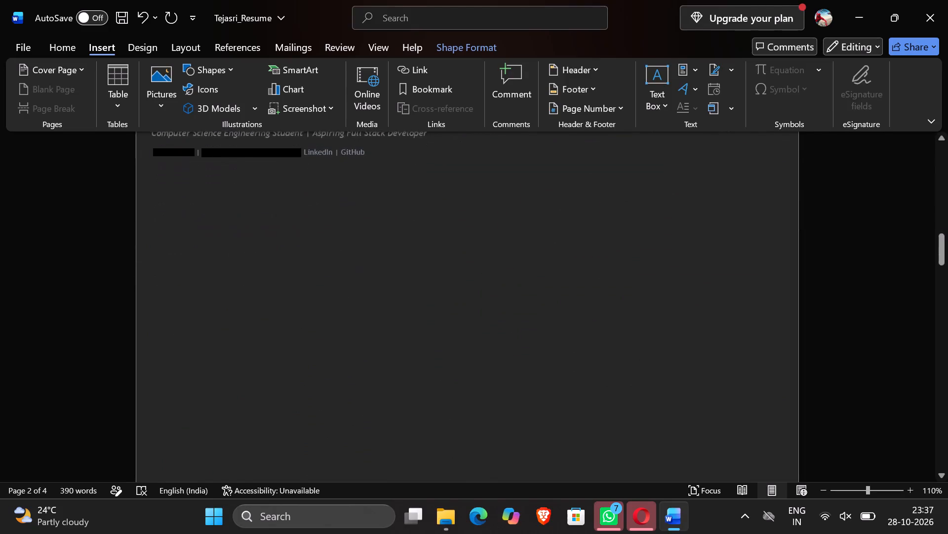
{"action": "scroll", "coordinate": [353, 318], "scroll_direction": "down", "scroll_amount": 4}
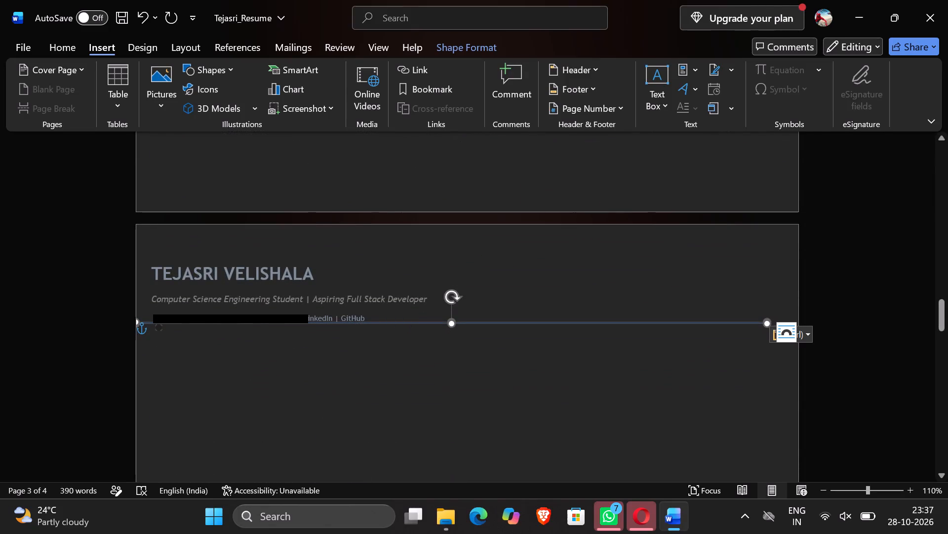
{"action": "left_click_drag", "start_coordinate": [413, 321], "coordinate": [422, 210]}
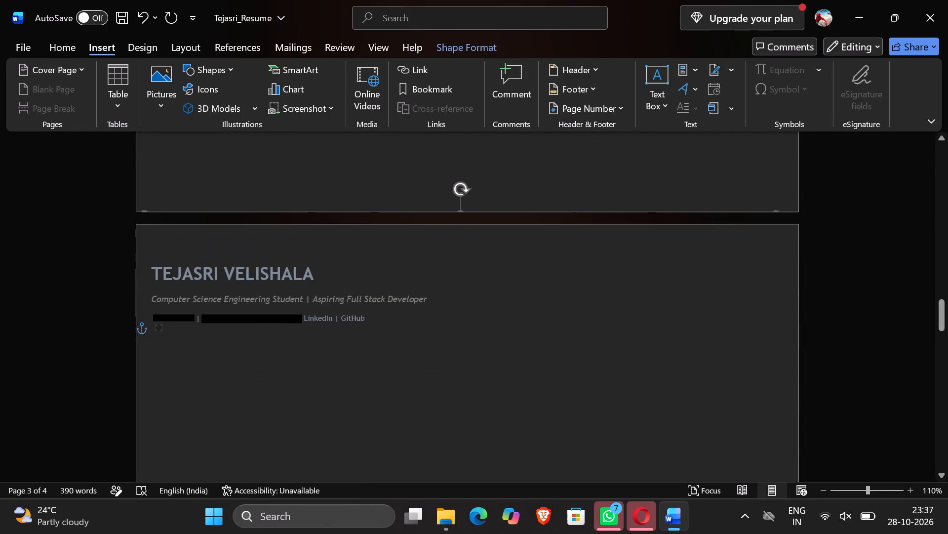
{"action": "left_click_drag", "start_coordinate": [422, 210], "coordinate": [422, 103]}
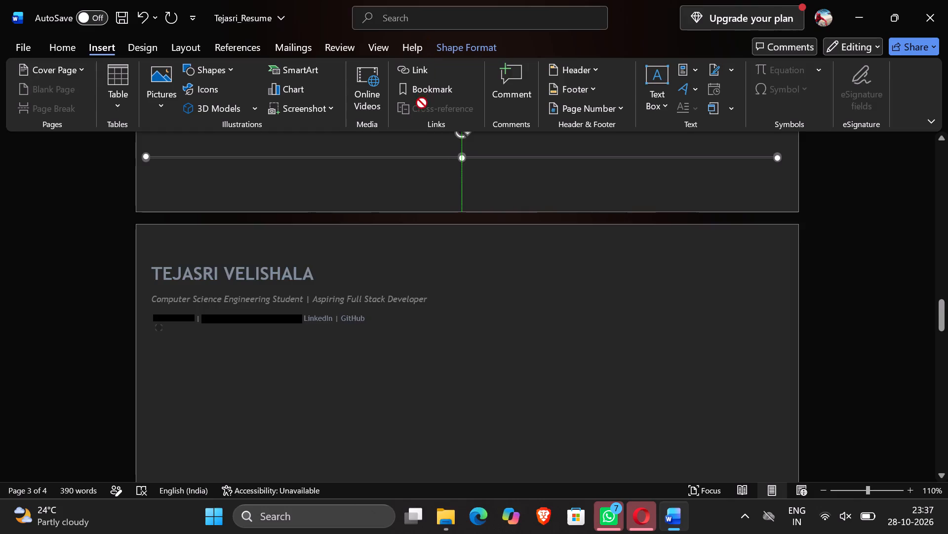
{"action": "left_click_drag", "start_coordinate": [422, 103], "coordinate": [419, 112]}
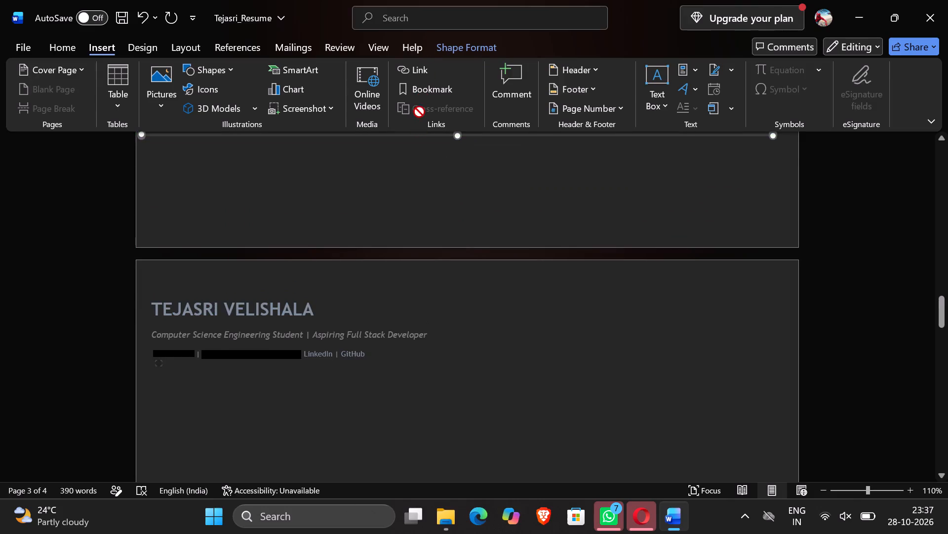
{"action": "left_click_drag", "start_coordinate": [419, 112], "coordinate": [396, 143]}
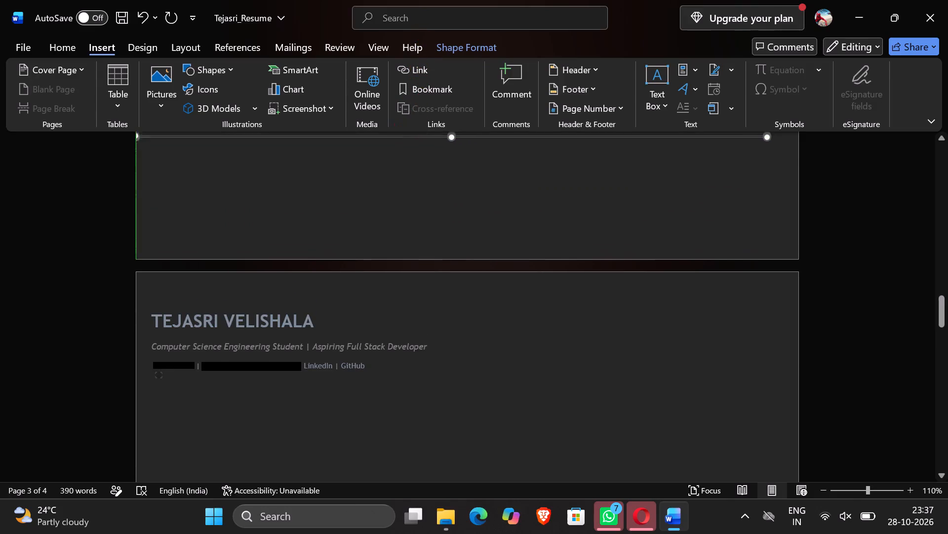
{"action": "left_click_drag", "start_coordinate": [396, 143], "coordinate": [396, 153]}
Move the divider line up through the blank second page to a short distance beneath its header.
{"action": "scroll", "coordinate": [396, 153], "scroll_direction": "up", "scroll_amount": 2}
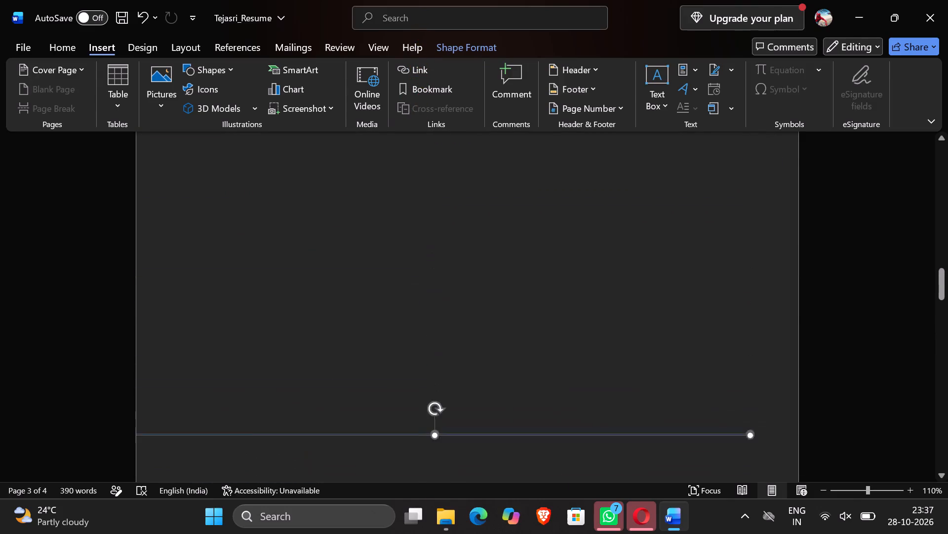
{"action": "scroll", "coordinate": [396, 153], "scroll_direction": "up", "scroll_amount": 1}
{"action": "scroll", "coordinate": [459, 330], "scroll_direction": "down", "scroll_amount": 1}
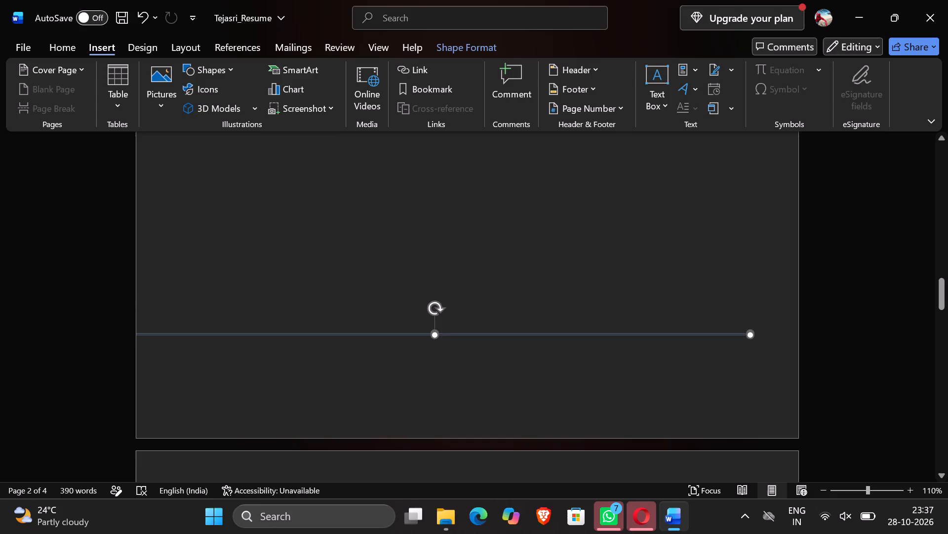
{"action": "left_click_drag", "start_coordinate": [464, 333], "coordinate": [480, 177]}
{"action": "scroll", "coordinate": [480, 177], "scroll_direction": "up", "scroll_amount": 1}
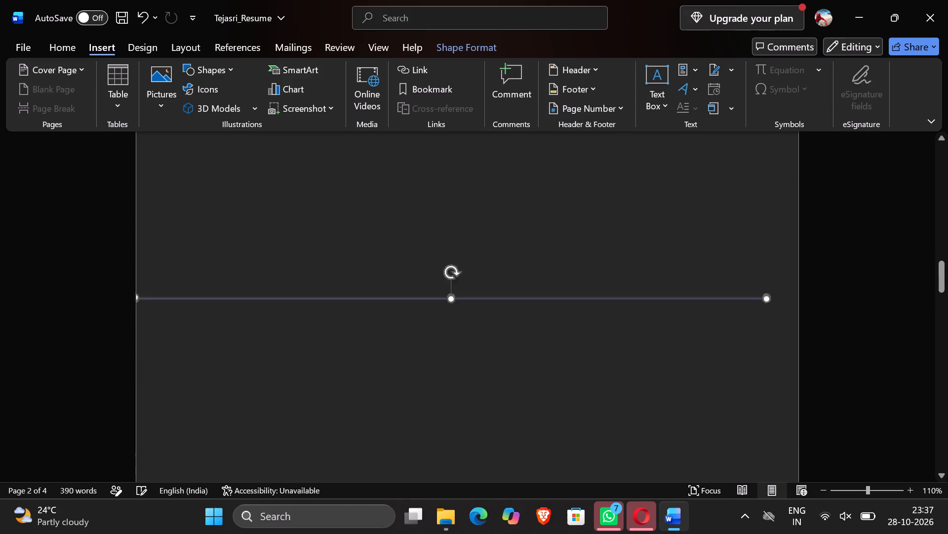
{"action": "scroll", "coordinate": [480, 177], "scroll_direction": "up", "scroll_amount": 2}
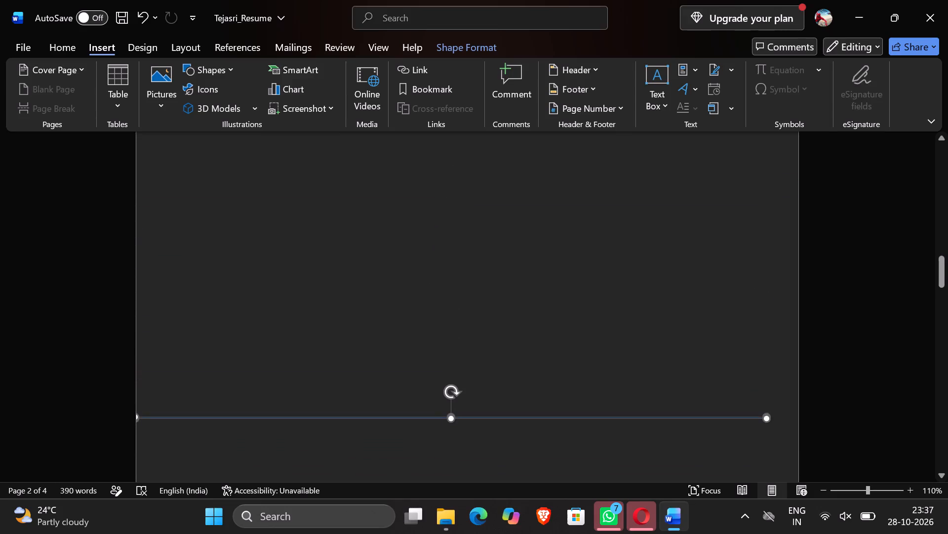
{"action": "left_click_drag", "start_coordinate": [425, 417], "coordinate": [456, 178]}
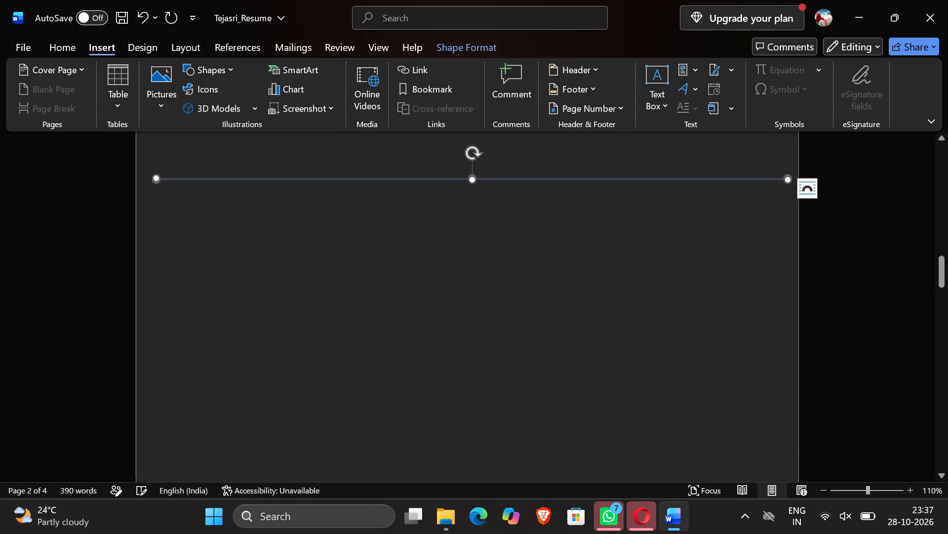
{"action": "scroll", "coordinate": [489, 289], "scroll_direction": "up", "scroll_amount": 2}
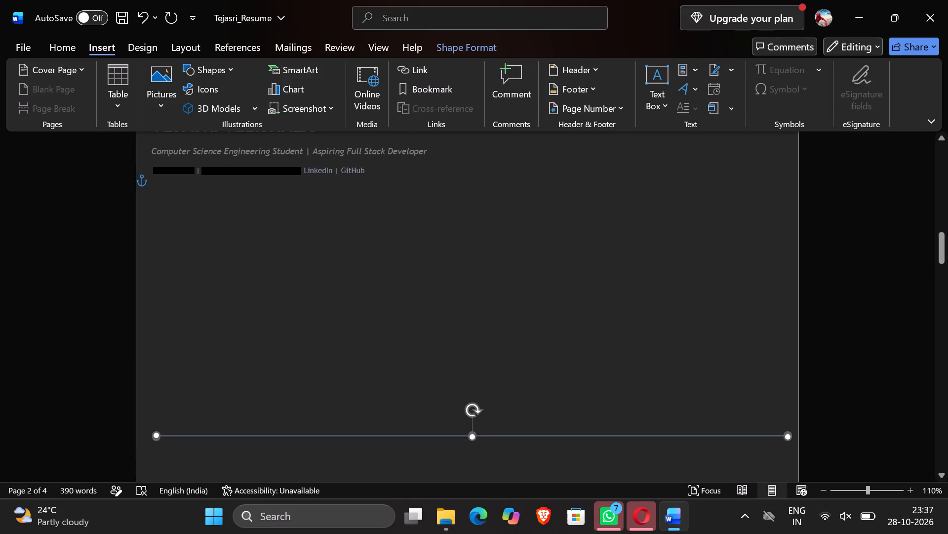
{"action": "left_click_drag", "start_coordinate": [492, 436], "coordinate": [486, 259]}
Move the divider line onto page one, directly beneath the Coding Profiles heading and horizontally within the page margins.
{"action": "scroll", "coordinate": [486, 259], "scroll_direction": "up", "scroll_amount": 1}
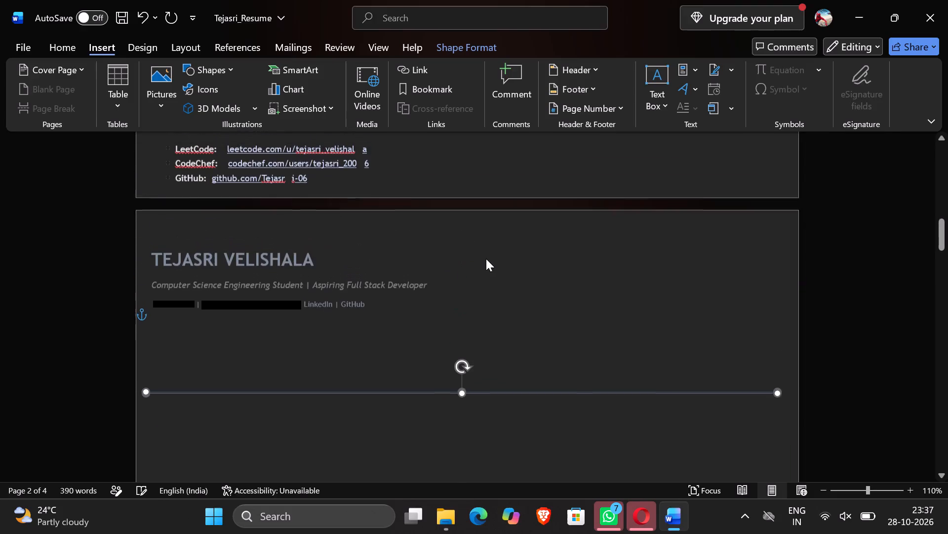
{"action": "scroll", "coordinate": [486, 259], "scroll_direction": "up", "scroll_amount": 1}
{"action": "scroll", "coordinate": [492, 324], "scroll_direction": "up", "scroll_amount": 1}
{"action": "scroll", "coordinate": [512, 392], "scroll_direction": "down", "scroll_amount": 1}
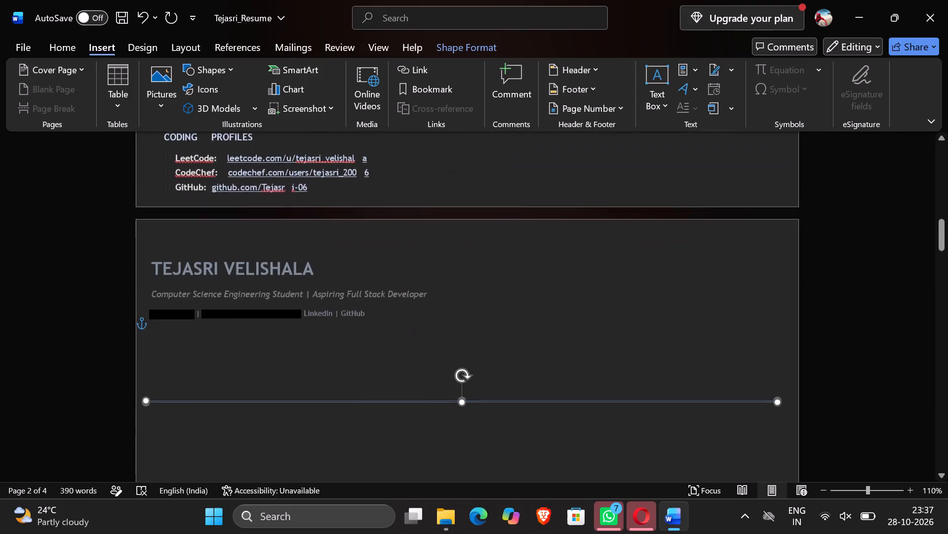
{"action": "left_click_drag", "start_coordinate": [508, 396], "coordinate": [522, 216]}
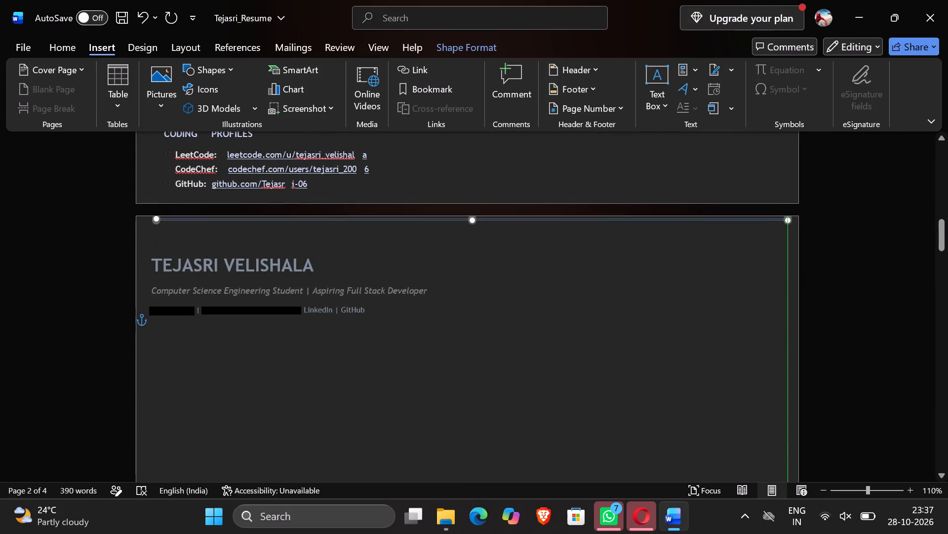
{"action": "left_click_drag", "start_coordinate": [522, 216], "coordinate": [500, 103]}
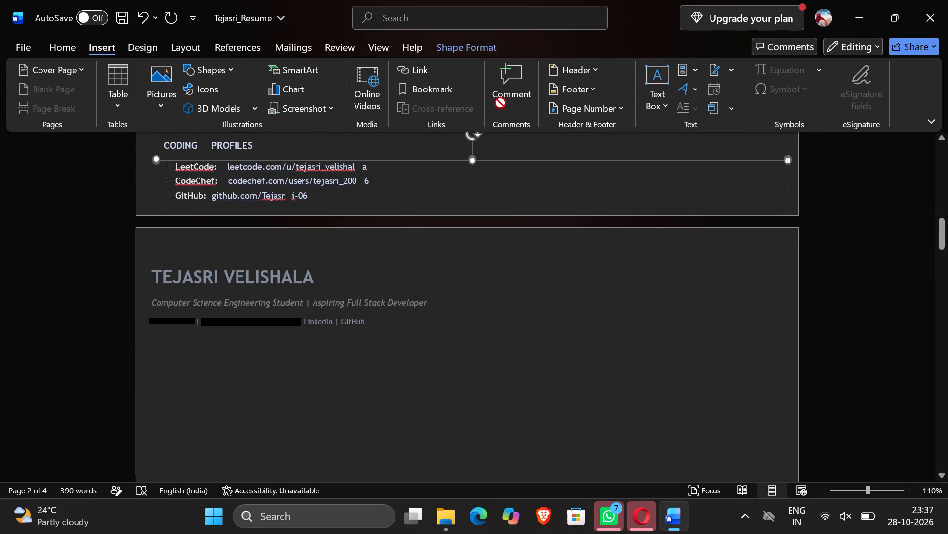
{"action": "left_click_drag", "start_coordinate": [500, 103], "coordinate": [489, 184]}
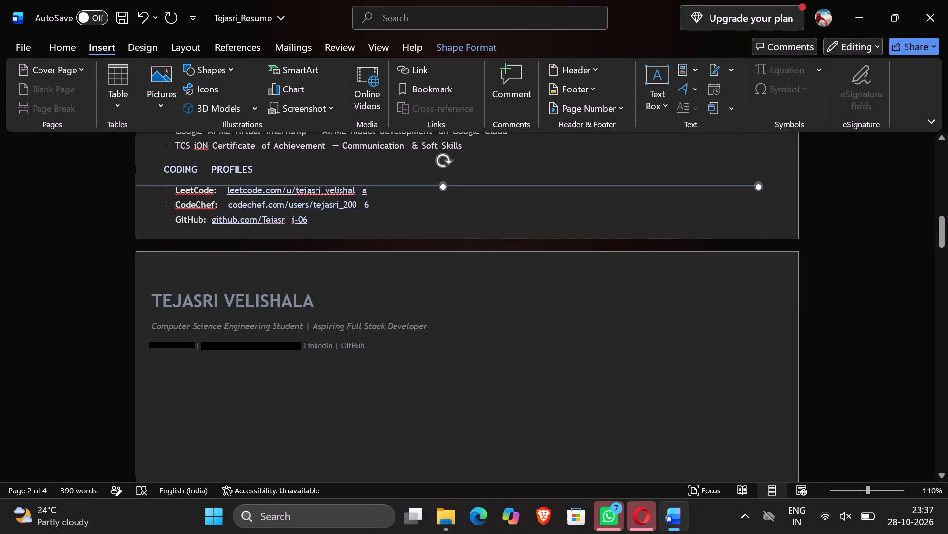
{"action": "left_click_drag", "start_coordinate": [489, 184], "coordinate": [498, 178]}
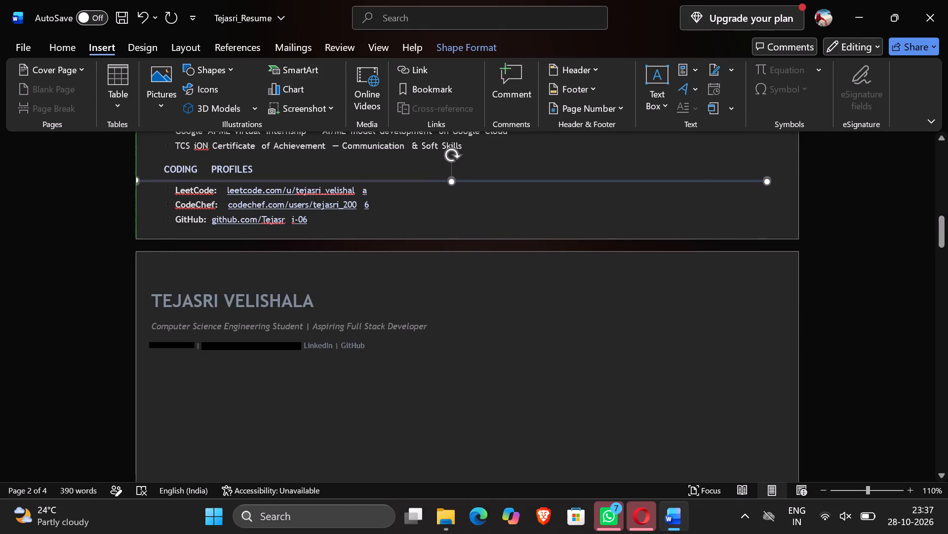
{"action": "left_click_drag", "start_coordinate": [498, 178], "coordinate": [513, 178]}
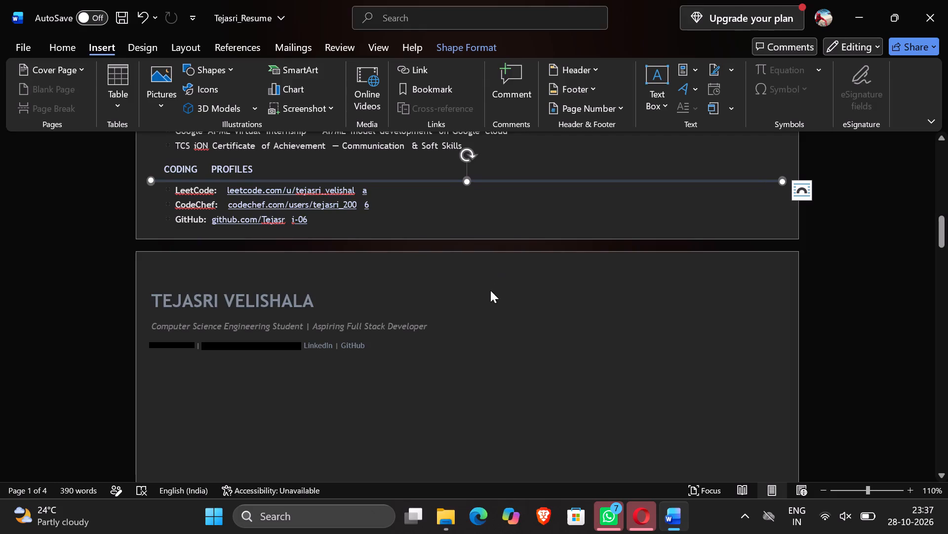
{"action": "left_click", "coordinate": [503, 306]}
{"action": "left_click", "coordinate": [456, 349]}
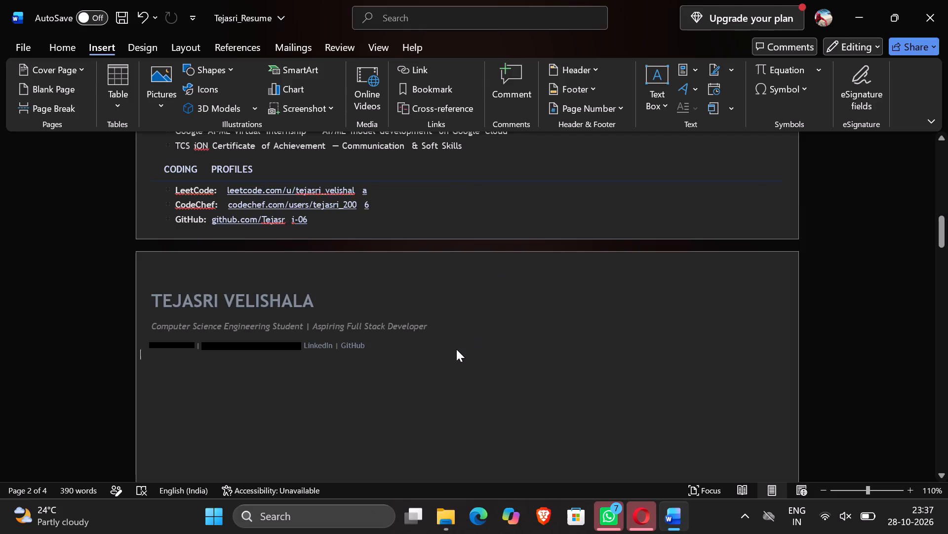
Delete "Google Cloud Platform (GCP)" and its preceding comma from Tools & Platforms, so the list ends with MySQL.
{"action": "scroll", "coordinate": [456, 349], "scroll_direction": "up", "scroll_amount": 2}
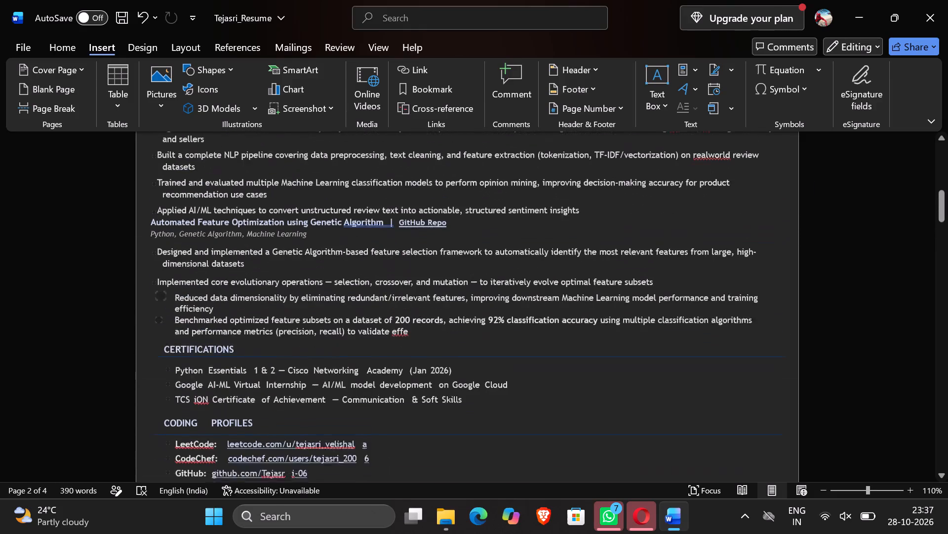
{"action": "scroll", "coordinate": [379, 281], "scroll_direction": "up", "scroll_amount": 1}
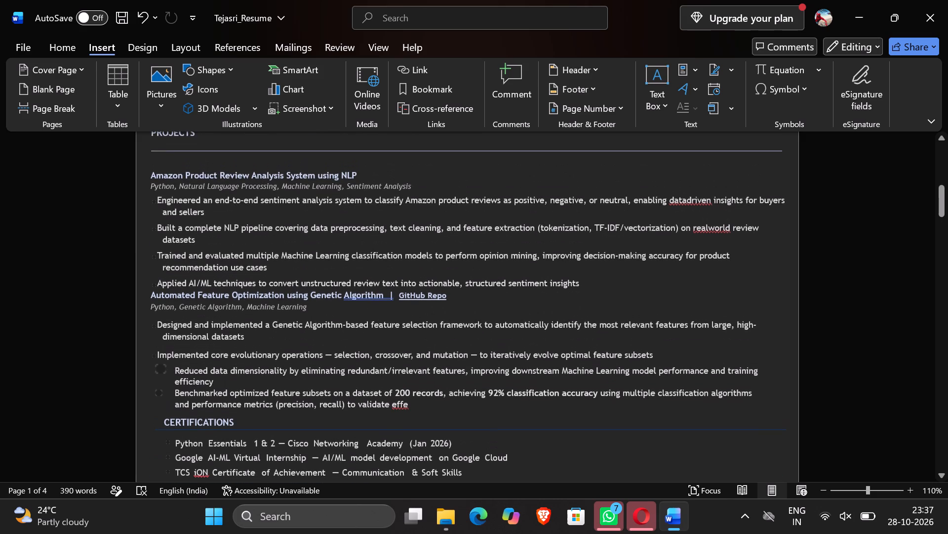
{"action": "scroll", "coordinate": [379, 281], "scroll_direction": "up", "scroll_amount": 1}
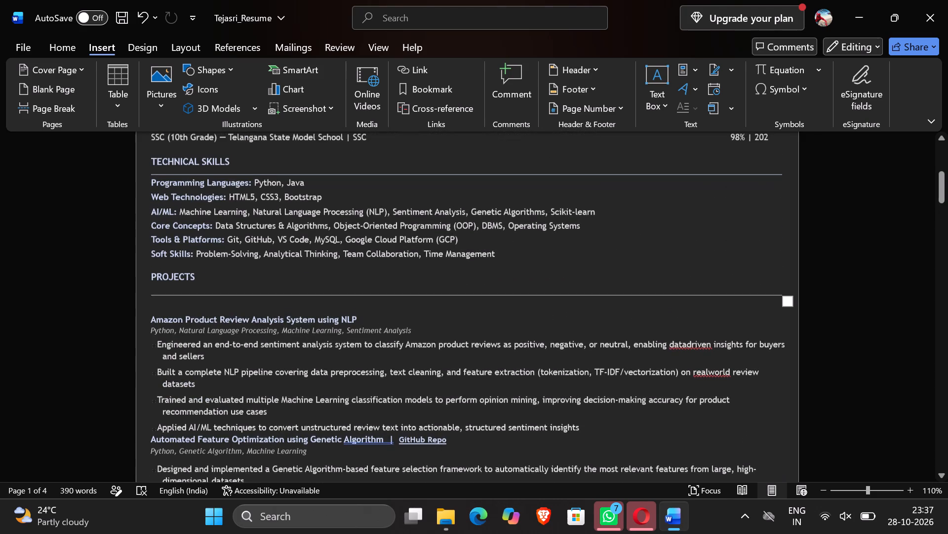
{"action": "scroll", "coordinate": [416, 270], "scroll_direction": "up", "scroll_amount": 1}
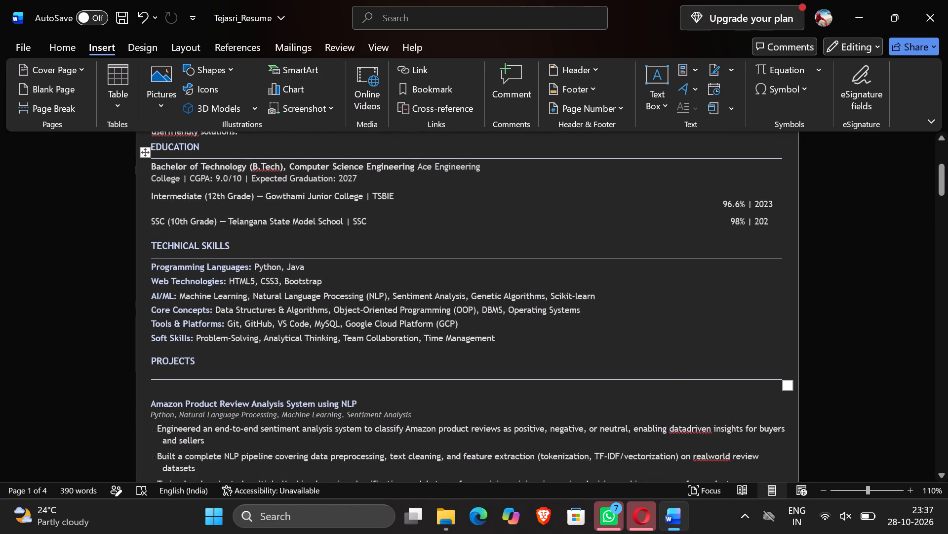
{"action": "left_click", "coordinate": [465, 320]}
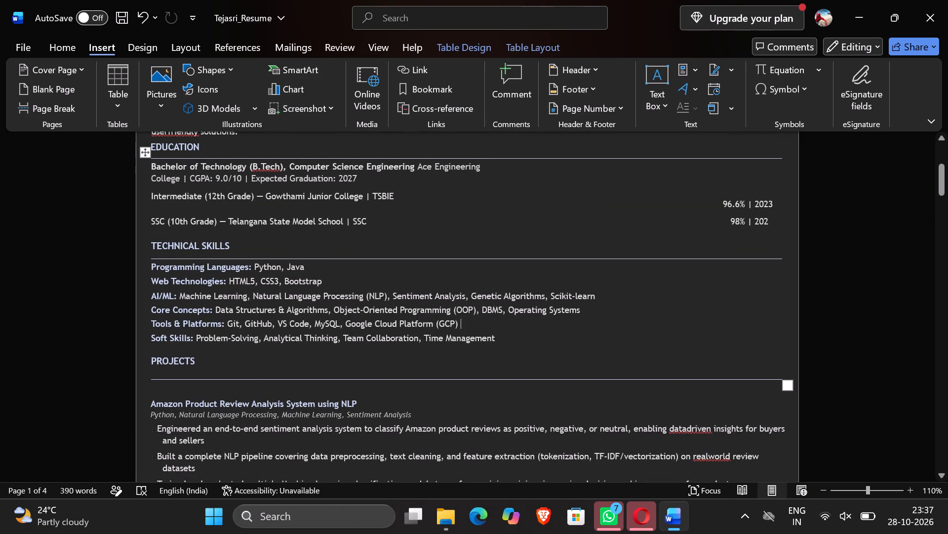
{"action": "key", "text": "BackSpace"}
{"action": "key", "text": "BackSpace"}
{"action": "key", "text": "BackSpace"}
{"action": "key", "text": "BackSpace"}
{"action": "key", "text": "BackSpace"}
{"action": "key", "text": "BackSpace"}
{"action": "key", "text": "BackSpace"}
{"action": "key", "text": "BackSpace"}
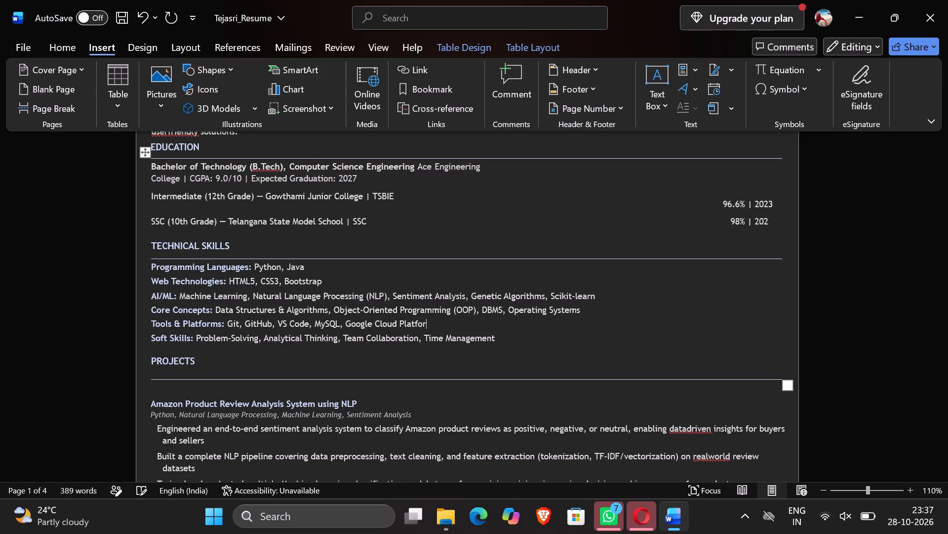
{"action": "key", "text": "BackSpace"}
{"action": "key", "text": "BackSpace"}
{"action": "key", "text": "BackSpace"}
{"action": "key", "text": "BackSpace"}
{"action": "key", "text": "BackSpace"}
{"action": "key", "text": "BackSpace"}
{"action": "key", "text": "BackSpace"}
{"action": "key", "text": "BackSpace"}
{"action": "key", "text": "BackSpace"}
{"action": "key", "text": "BackSpace"}
{"action": "key", "text": "BackSpace"}
{"action": "key", "text": "BackSpace"}
{"action": "key", "text": "BackSpace"}
{"action": "key", "text": "BackSpace"}
{"action": "key", "text": "BackSpace"}
{"action": "key", "text": "BackSpace"}
{"action": "key", "text": "BackSpace"}
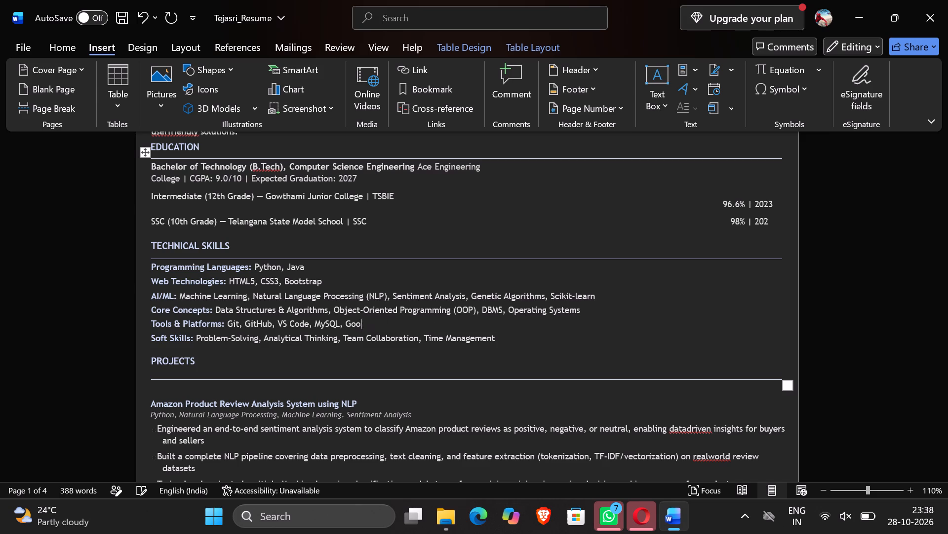
{"action": "key", "text": "BackSpace"}
{"action": "key", "text": "BackSpace"}
{"action": "key", "text": "BackSpace"}
{"action": "key", "text": "BackSpace"}
{"action": "key", "text": "BackSpace"}
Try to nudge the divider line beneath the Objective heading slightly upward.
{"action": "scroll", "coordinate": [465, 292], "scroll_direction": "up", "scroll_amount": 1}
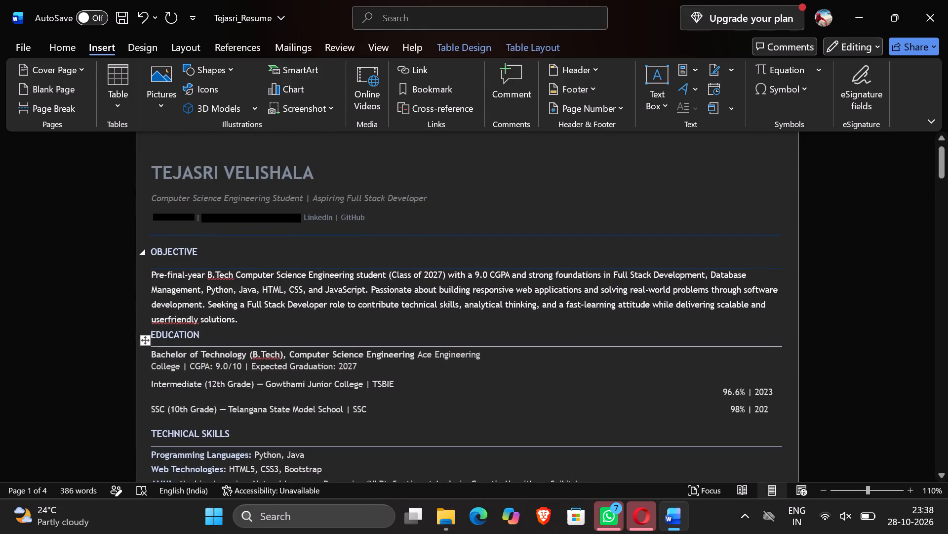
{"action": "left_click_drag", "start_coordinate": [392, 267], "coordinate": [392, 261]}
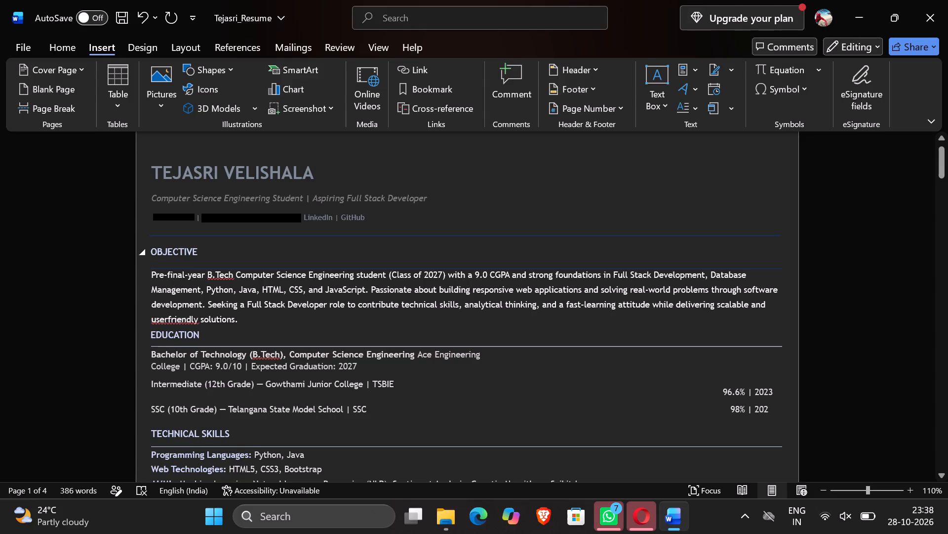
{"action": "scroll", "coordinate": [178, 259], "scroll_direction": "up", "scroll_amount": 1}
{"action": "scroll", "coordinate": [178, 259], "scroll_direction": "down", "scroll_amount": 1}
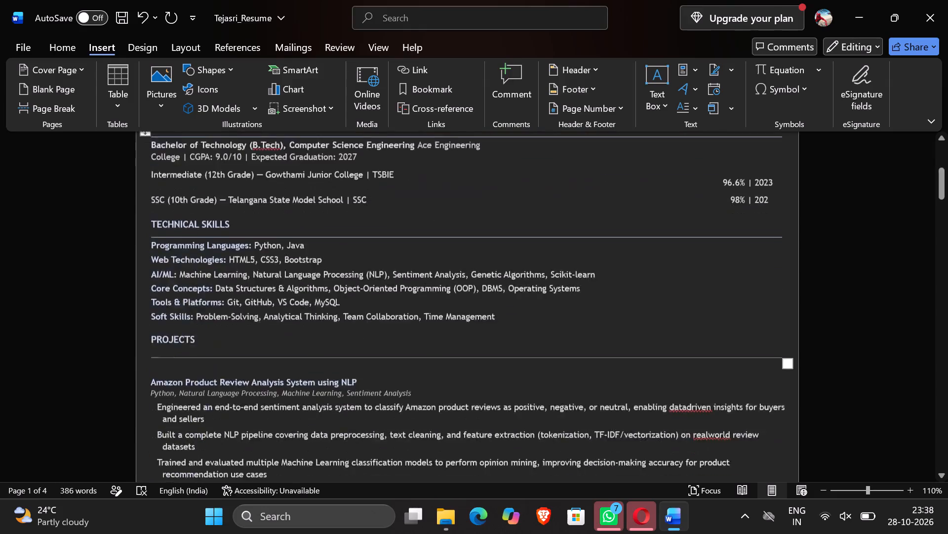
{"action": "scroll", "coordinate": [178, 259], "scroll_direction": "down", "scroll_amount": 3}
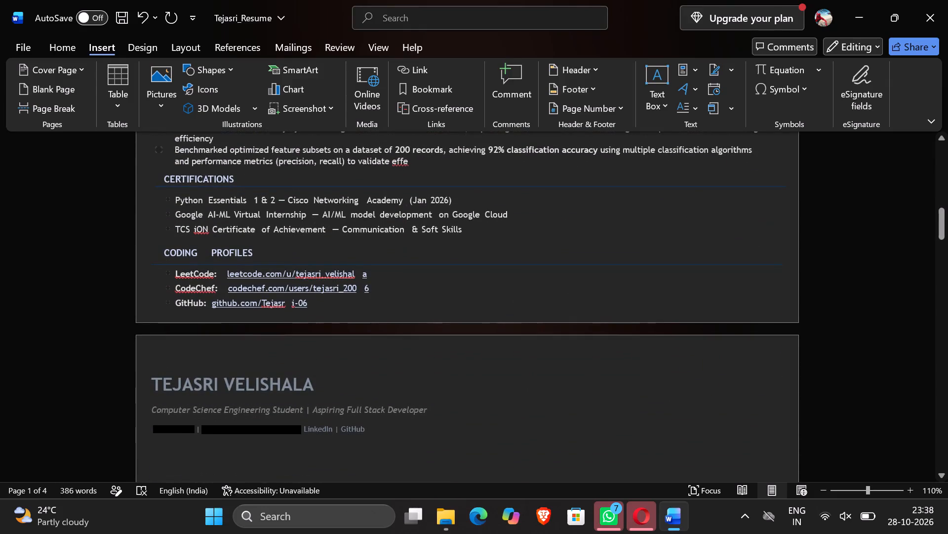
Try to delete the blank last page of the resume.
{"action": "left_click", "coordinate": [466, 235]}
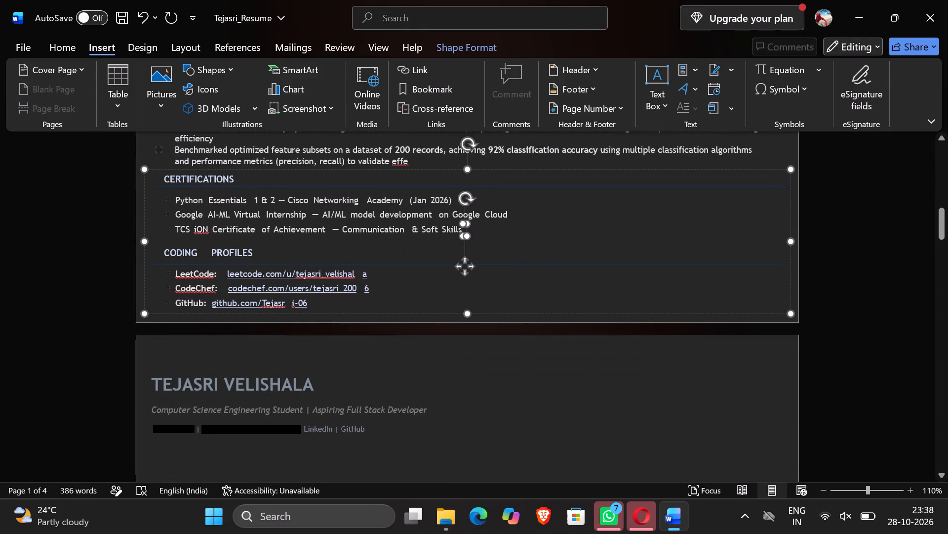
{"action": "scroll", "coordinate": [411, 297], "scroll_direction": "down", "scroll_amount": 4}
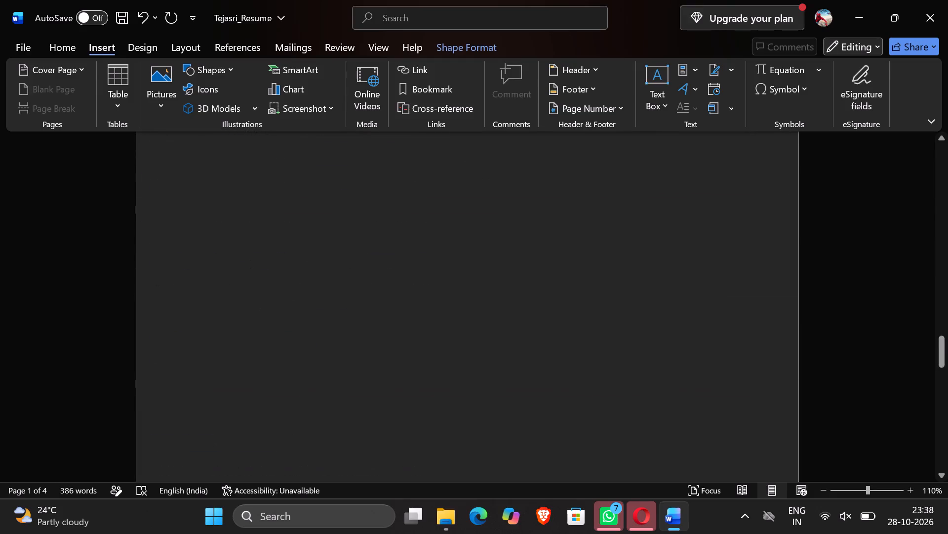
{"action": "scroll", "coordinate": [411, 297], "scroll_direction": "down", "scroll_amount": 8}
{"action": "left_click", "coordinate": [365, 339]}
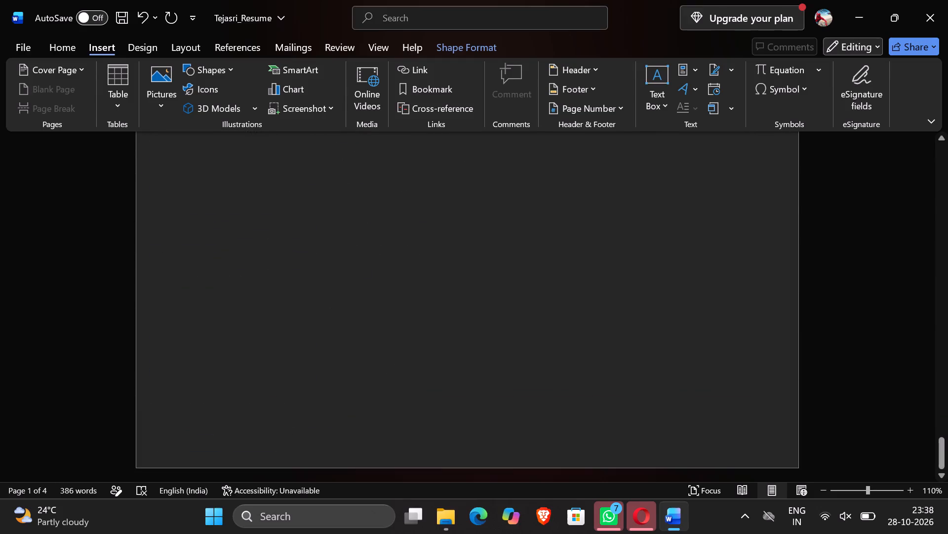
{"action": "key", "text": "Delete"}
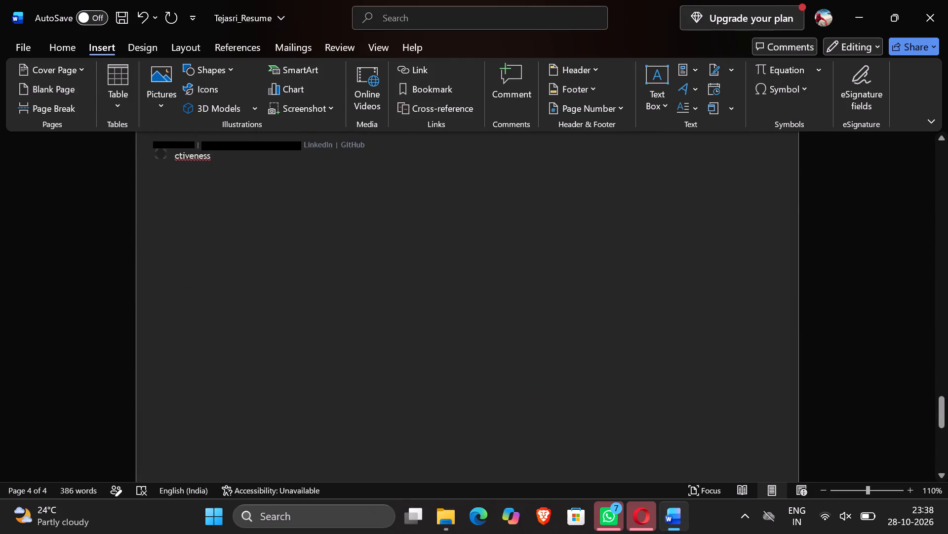
Complete the cut-off word "effe" as "effectiveness" at the end of the project bullet above Certifications.
{"action": "scroll", "coordinate": [365, 339], "scroll_direction": "up", "scroll_amount": 1}
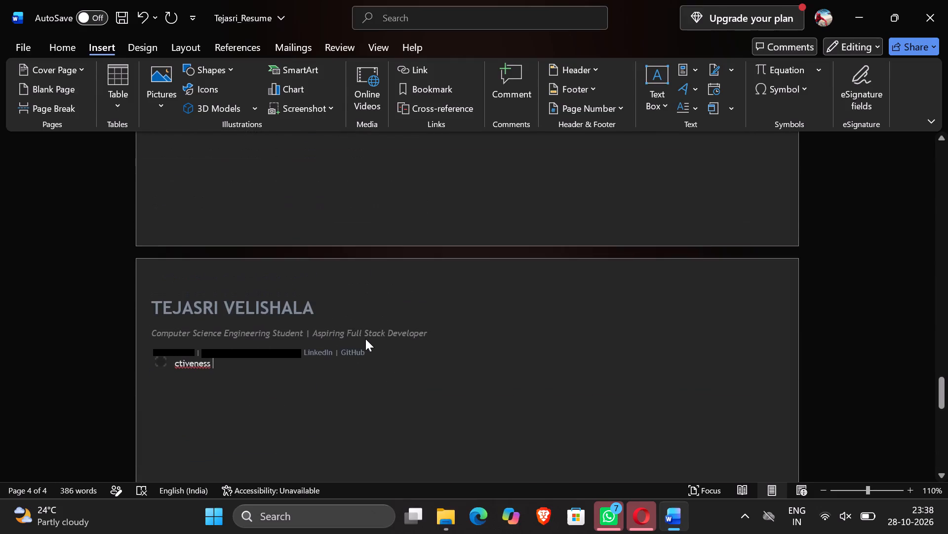
{"action": "scroll", "coordinate": [365, 339], "scroll_direction": "up", "scroll_amount": 6}
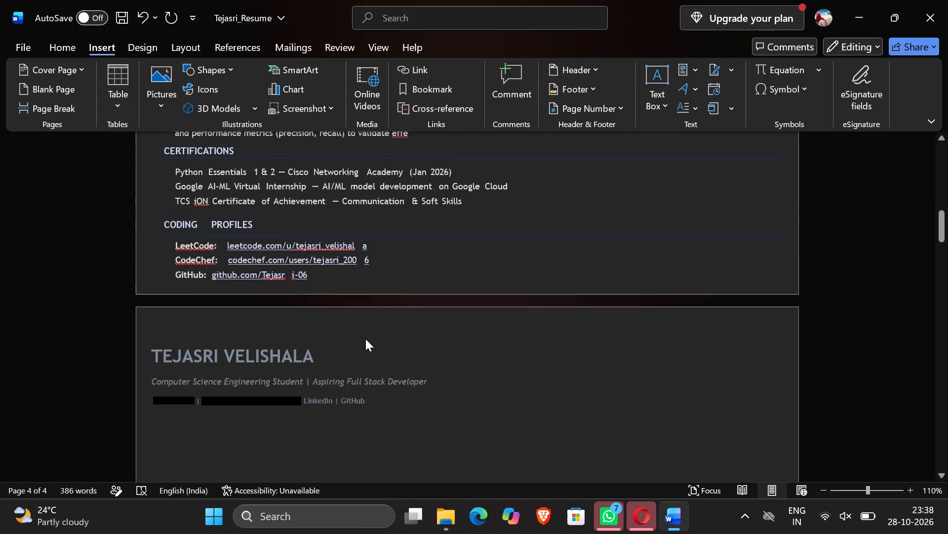
{"action": "left_click", "coordinate": [476, 204]}
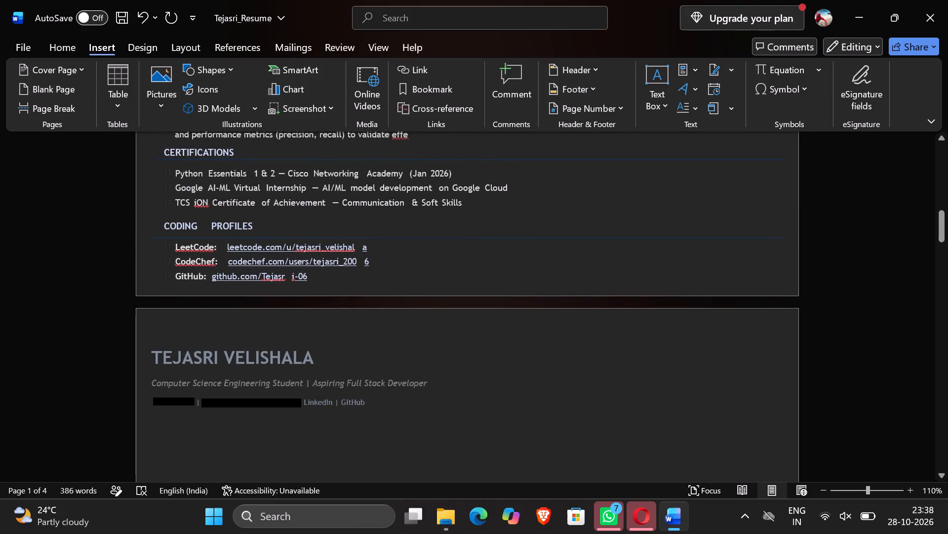
{"action": "left_click", "coordinate": [444, 200]}
{"action": "scroll", "coordinate": [444, 200], "scroll_direction": "up", "scroll_amount": 1}
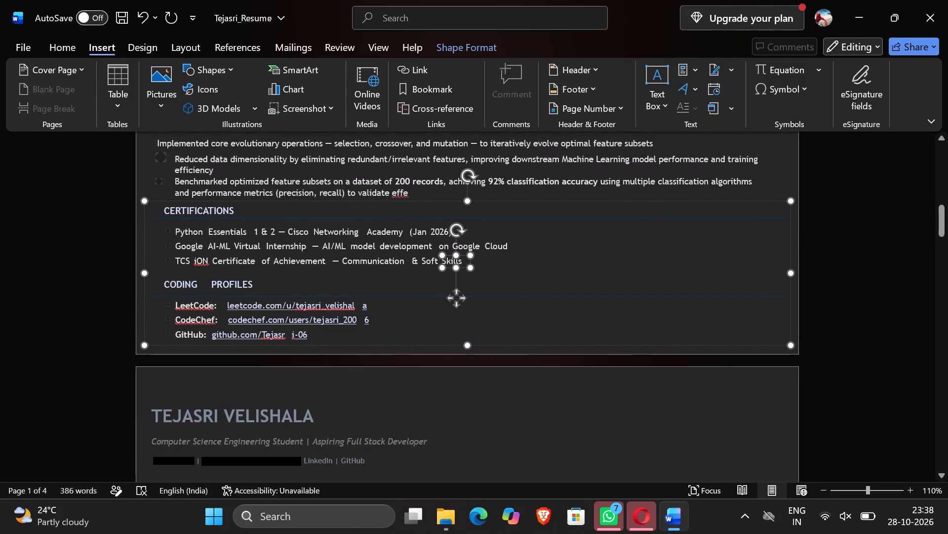
{"action": "left_click", "coordinate": [418, 189]}
{"action": "type", "text": "ctiveness"}
Examine the extra pages after page one for leftover text and blank space.
{"action": "scroll", "coordinate": [418, 189], "scroll_direction": "down", "scroll_amount": 15}
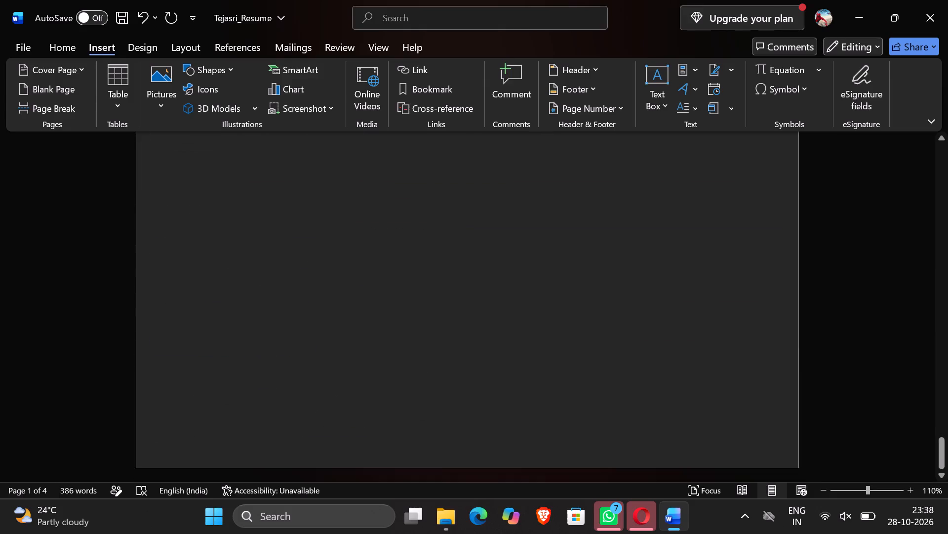
{"action": "scroll", "coordinate": [418, 189], "scroll_direction": "down", "scroll_amount": 4}
{"action": "scroll", "coordinate": [418, 189], "scroll_direction": "up", "scroll_amount": 3}
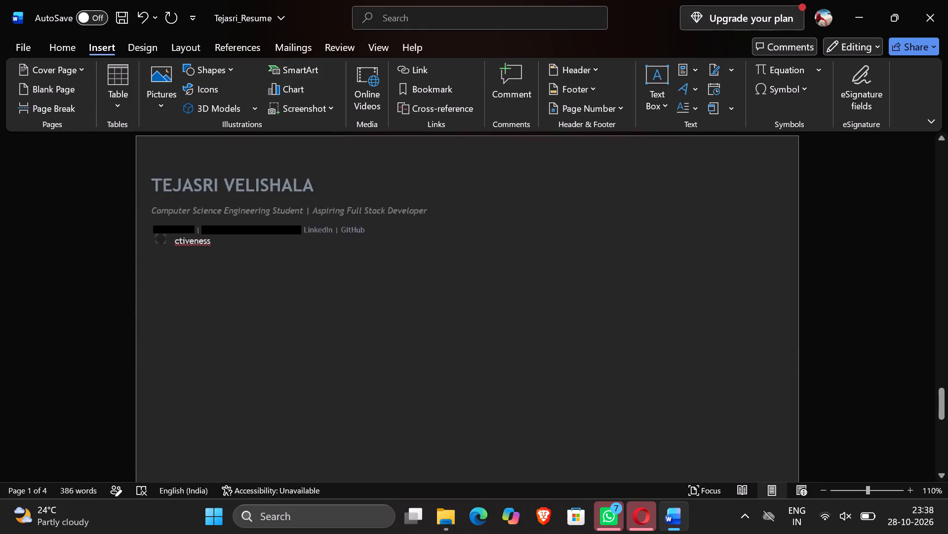
{"action": "scroll", "coordinate": [343, 187], "scroll_direction": "up", "scroll_amount": 4}
{"action": "scroll", "coordinate": [343, 187], "scroll_direction": "down", "scroll_amount": 2}
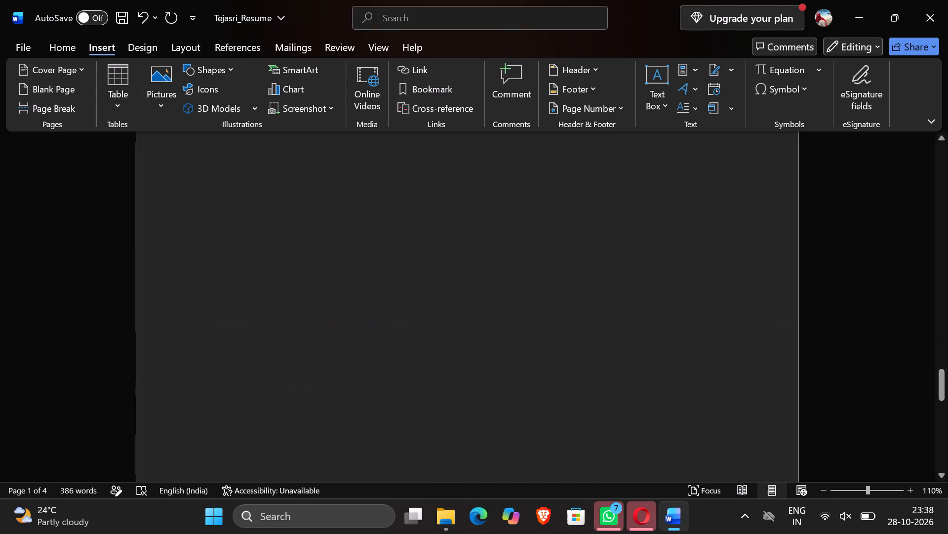
{"action": "scroll", "coordinate": [343, 187], "scroll_direction": "down", "scroll_amount": 5}
{"action": "right_click", "coordinate": [437, 244]}
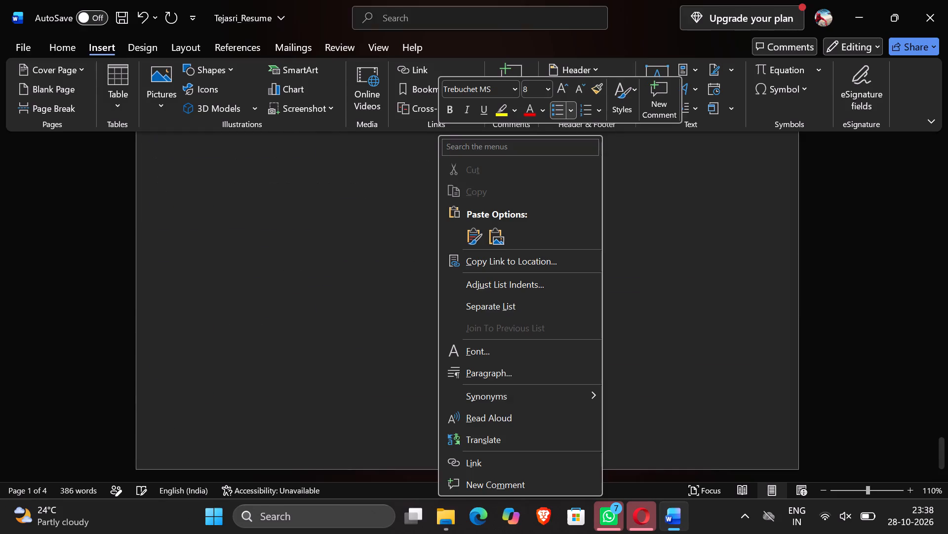
{"action": "left_click", "coordinate": [657, 329]}
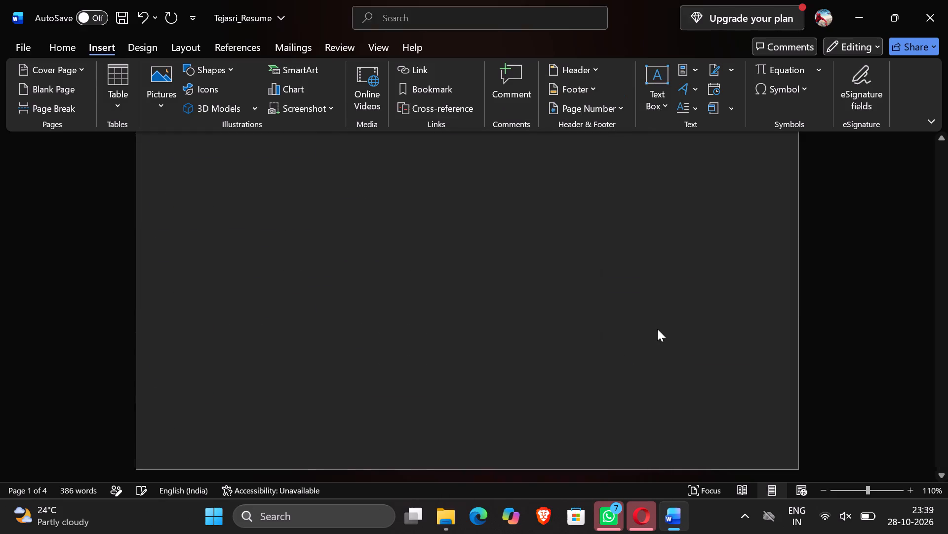
Place the text cursor at the end of the TCS iON certificate entry, after "Soft Skills".
{"action": "scroll", "coordinate": [657, 329], "scroll_direction": "up", "scroll_amount": 9}
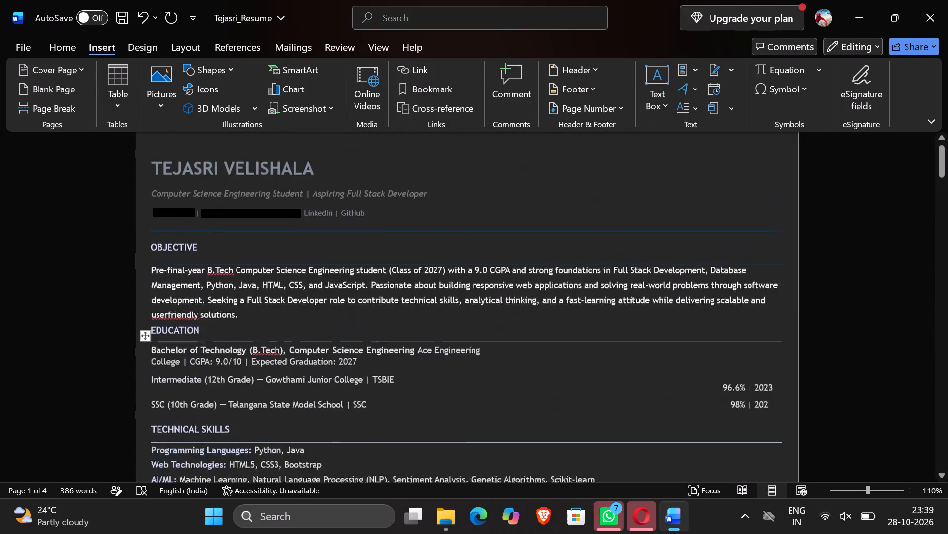
{"action": "scroll", "coordinate": [657, 329], "scroll_direction": "down", "scroll_amount": 4}
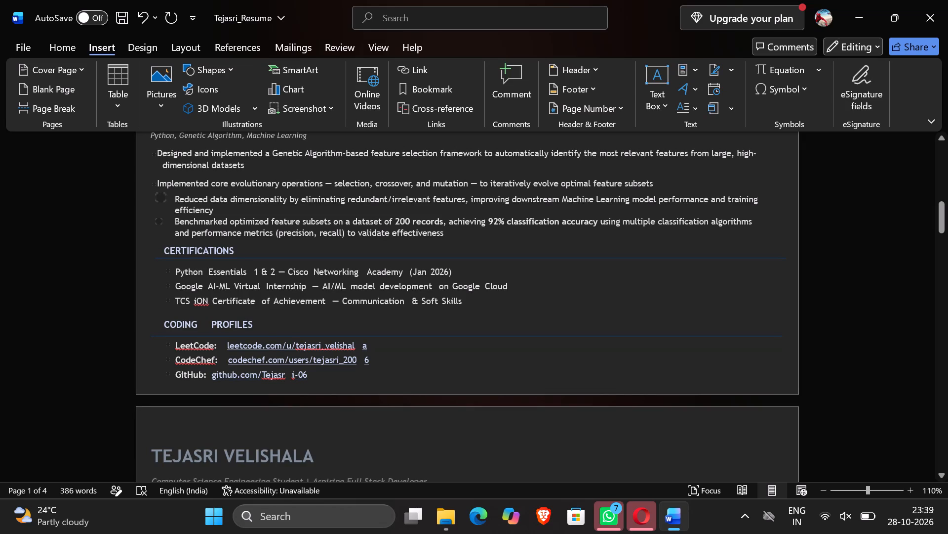
{"action": "left_click", "coordinate": [467, 302]}
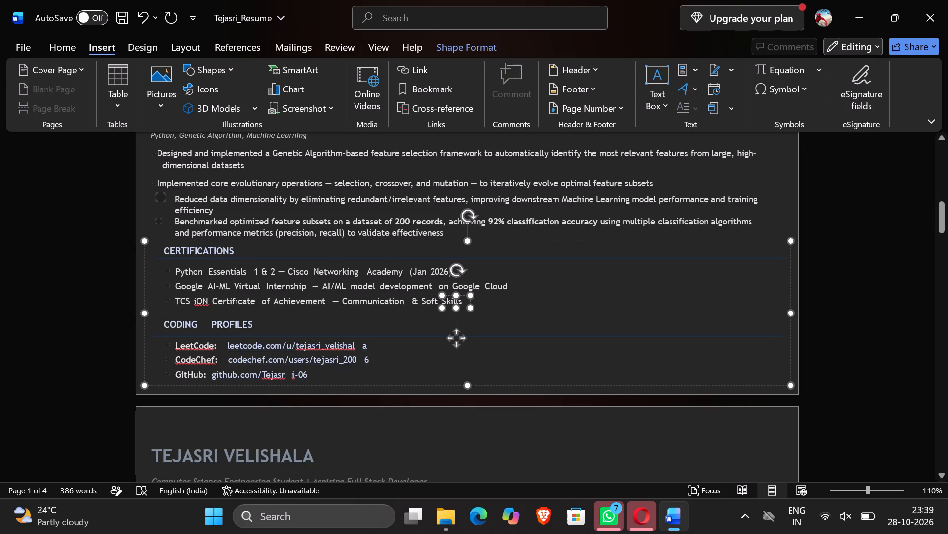
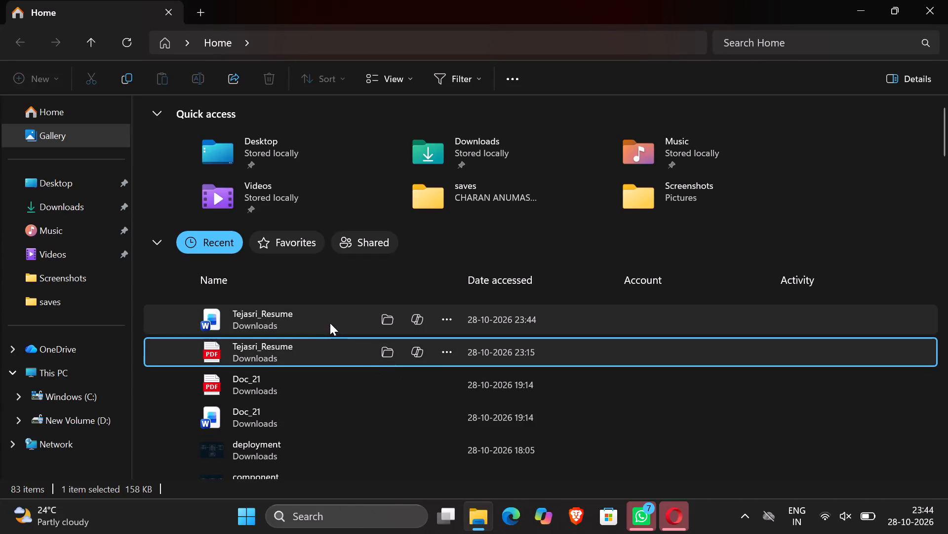
Open the PDF version of the resume from the recent files and review its layout and content as a reference.
{"action": "scroll", "coordinate": [275, 334], "scroll_direction": "down", "scroll_amount": 1}
{"action": "double_click", "coordinate": [260, 295]}
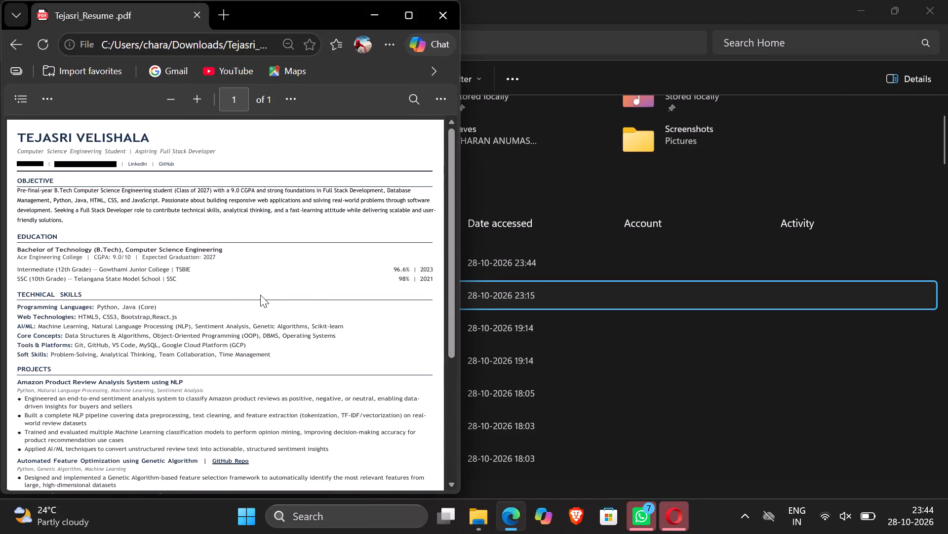
{"action": "scroll", "coordinate": [260, 295], "scroll_direction": "down", "scroll_amount": 3}
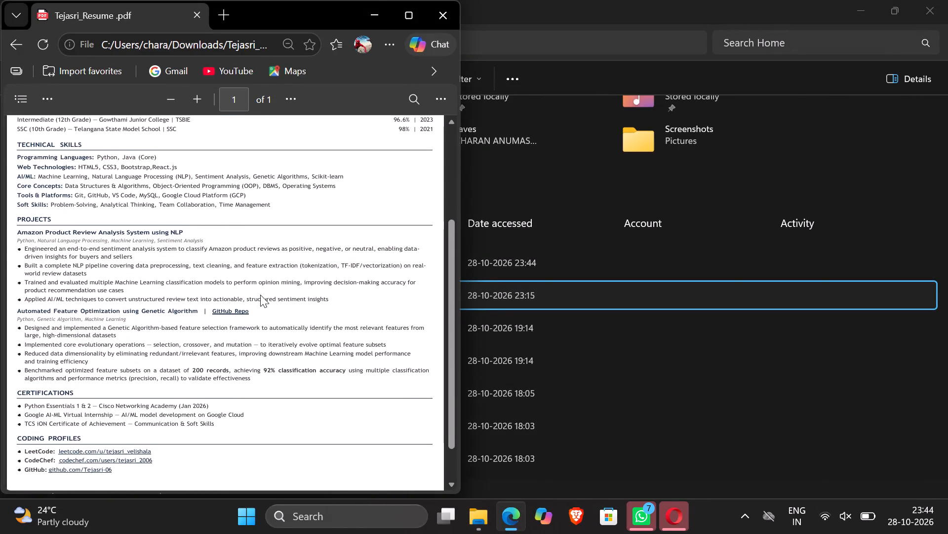
{"action": "scroll", "coordinate": [260, 295], "scroll_direction": "up", "scroll_amount": 1}
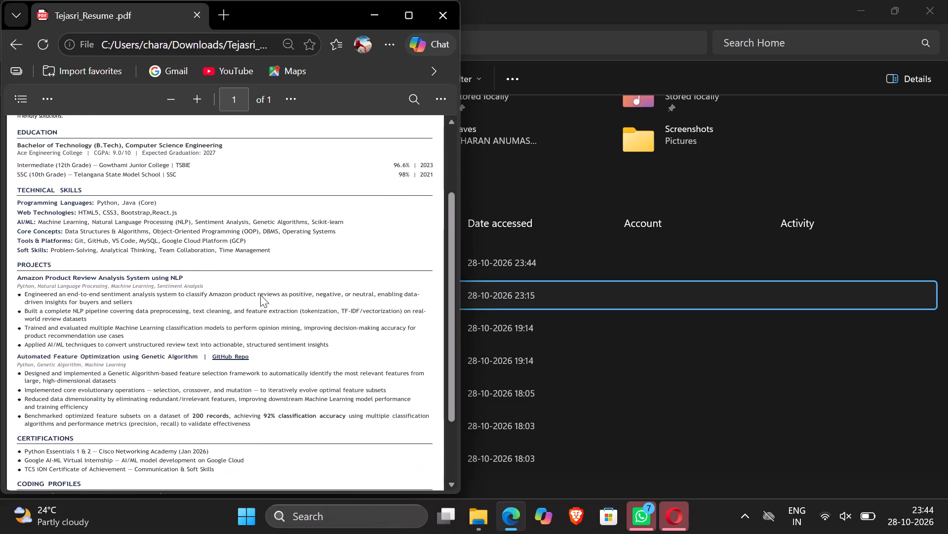
{"action": "scroll", "coordinate": [260, 295], "scroll_direction": "up", "scroll_amount": 1}
{"action": "scroll", "coordinate": [186, 232], "scroll_direction": "up", "scroll_amount": 1}
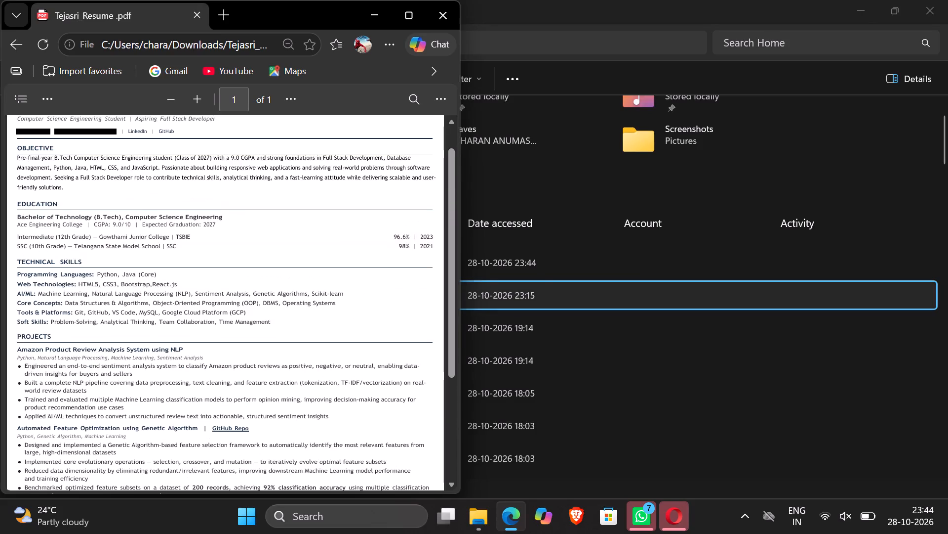
{"action": "scroll", "coordinate": [186, 232], "scroll_direction": "down", "scroll_amount": 2}
{"action": "left_click", "coordinate": [436, 1]}
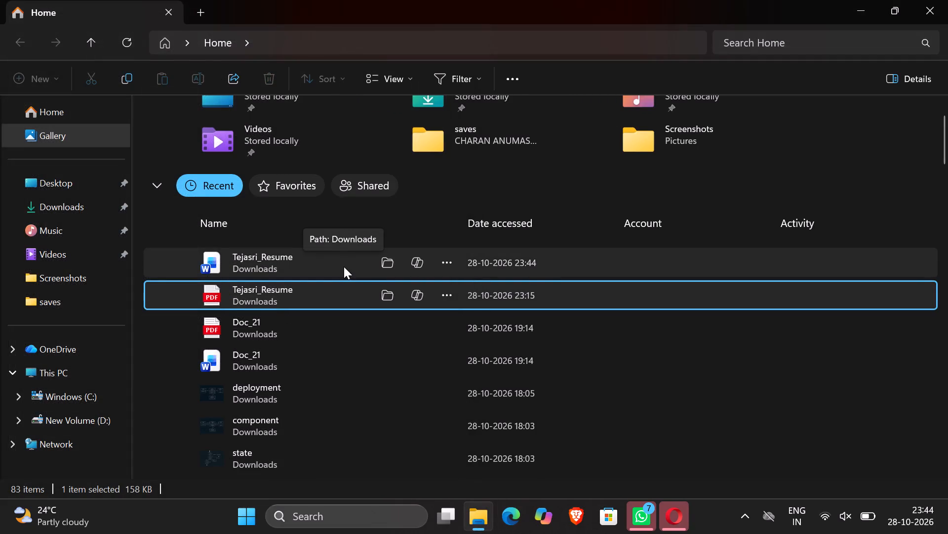
Open the Word version of the resume from the recent files.
{"action": "double_click", "coordinate": [344, 267]}
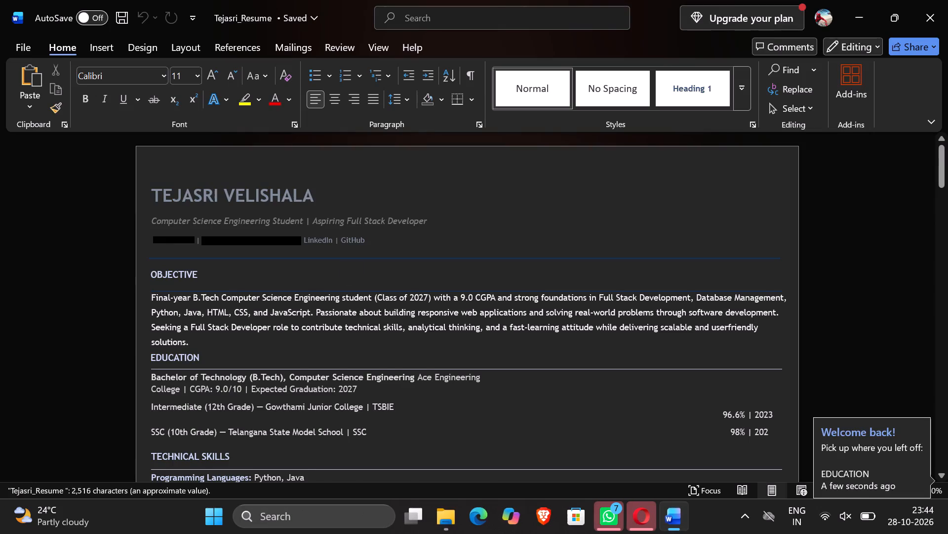
Try to delete the blank content on the last page of the resume.
{"action": "scroll", "coordinate": [344, 267], "scroll_direction": "down", "scroll_amount": 15}
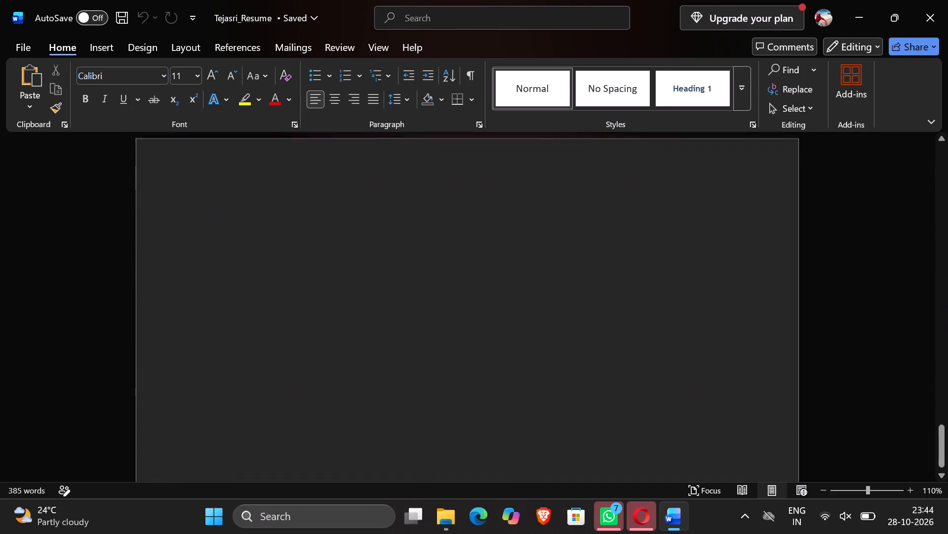
{"action": "left_click", "coordinate": [241, 331]}
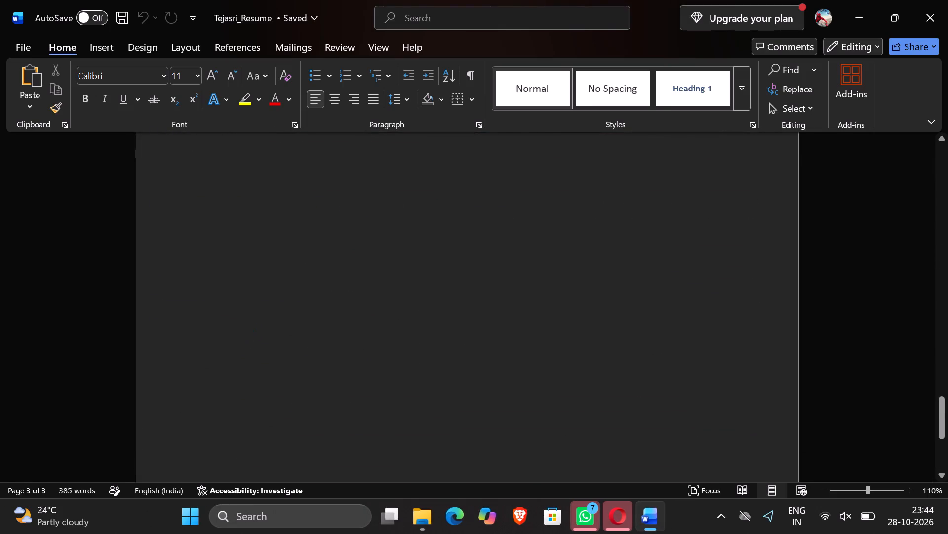
{"action": "key", "text": "Delete"}
{"action": "key", "text": "Delete"}
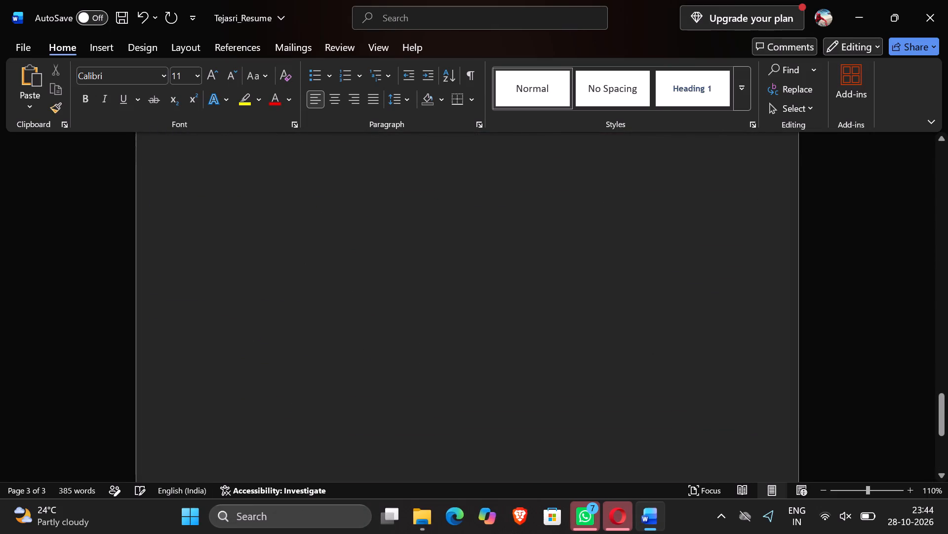
Save the resume as a PDF named Tejasri in the Downloads folder.
{"action": "scroll", "coordinate": [241, 331], "scroll_direction": "up", "scroll_amount": 8}
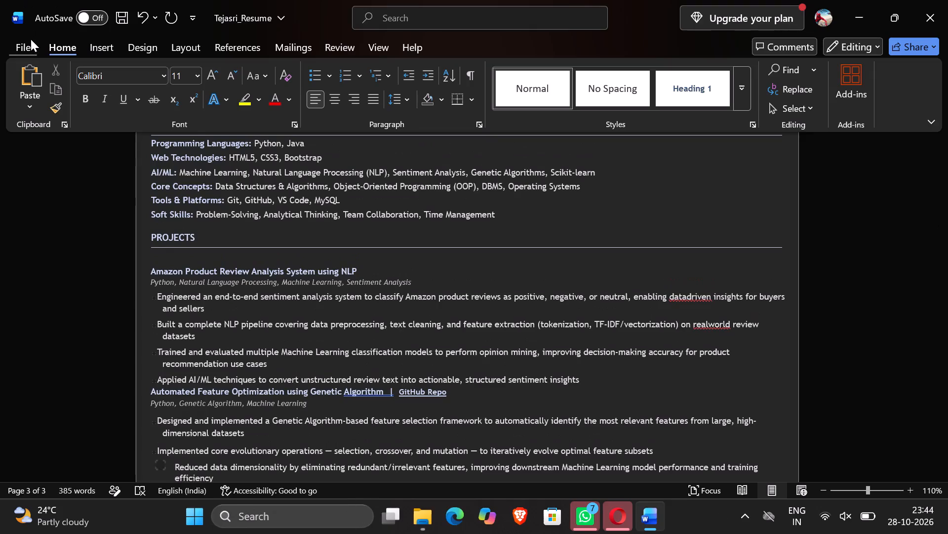
{"action": "left_click", "coordinate": [30, 39]}
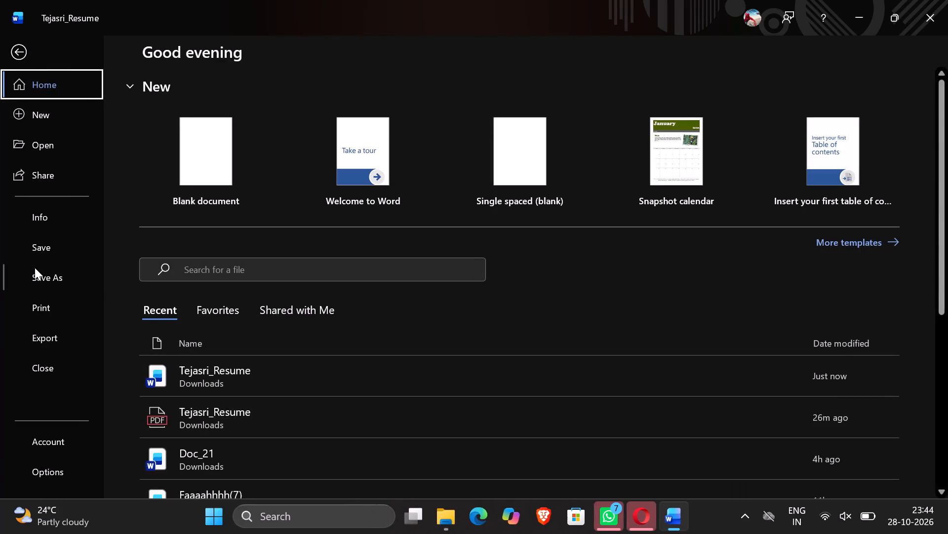
{"action": "left_click", "coordinate": [35, 267]}
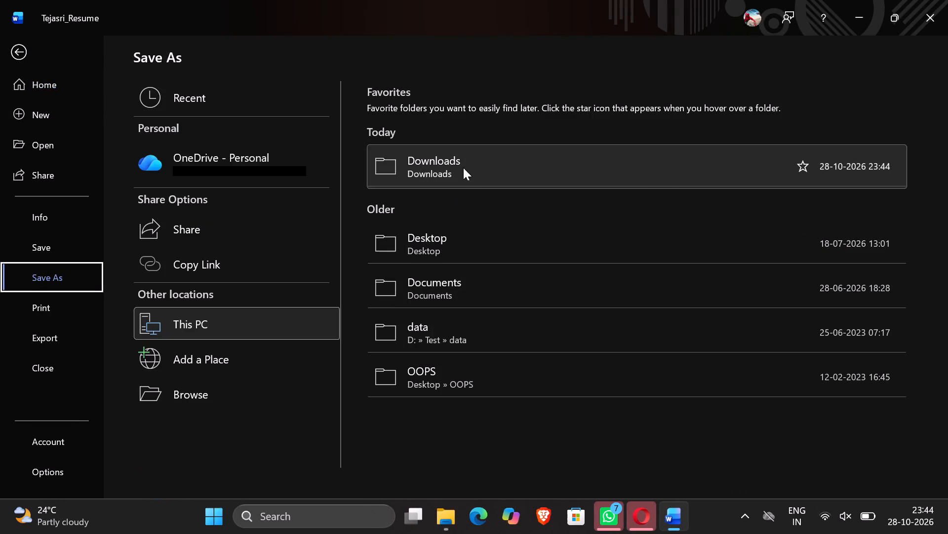
{"action": "left_click", "coordinate": [463, 168]}
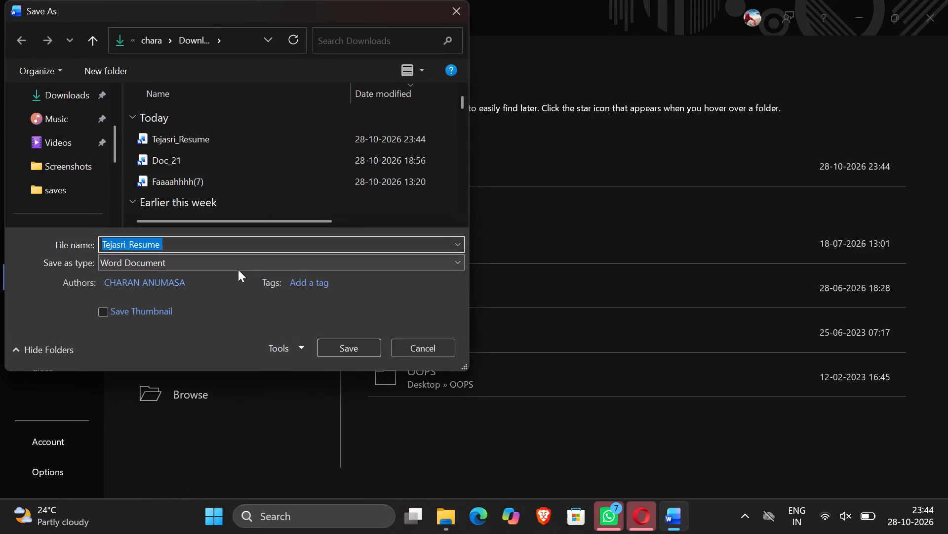
{"action": "left_click", "coordinate": [178, 242]}
{"action": "key", "text": "BackSpace"}
{"action": "key", "text": "BackSpace"}
{"action": "key", "text": "BackSpace"}
{"action": "key", "text": "BackSpace"}
{"action": "key", "text": "BackSpace"}
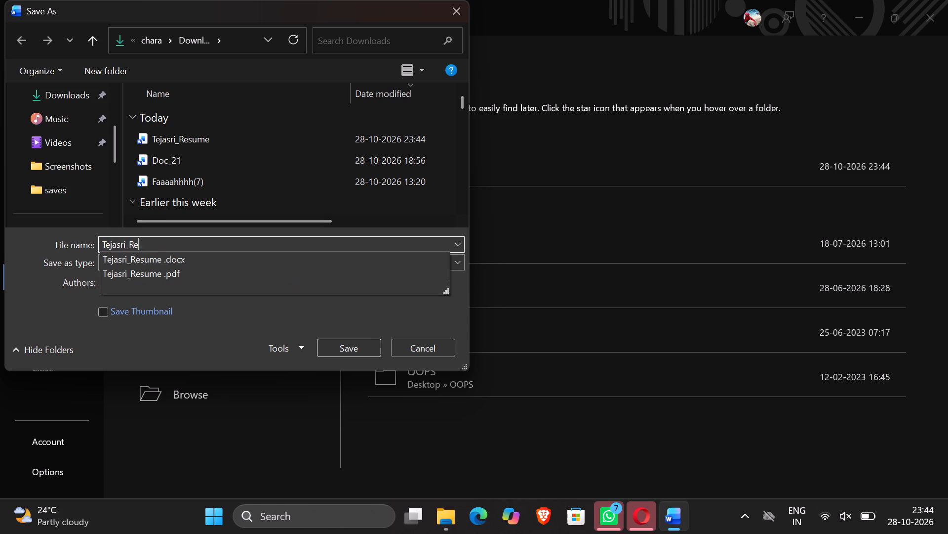
{"action": "key", "text": "BackSpace"}
{"action": "key", "text": "BackSpace"}
{"action": "key", "text": "BackSpace"}
{"action": "scroll", "coordinate": [416, 269], "scroll_direction": "right", "scroll_amount": 1}
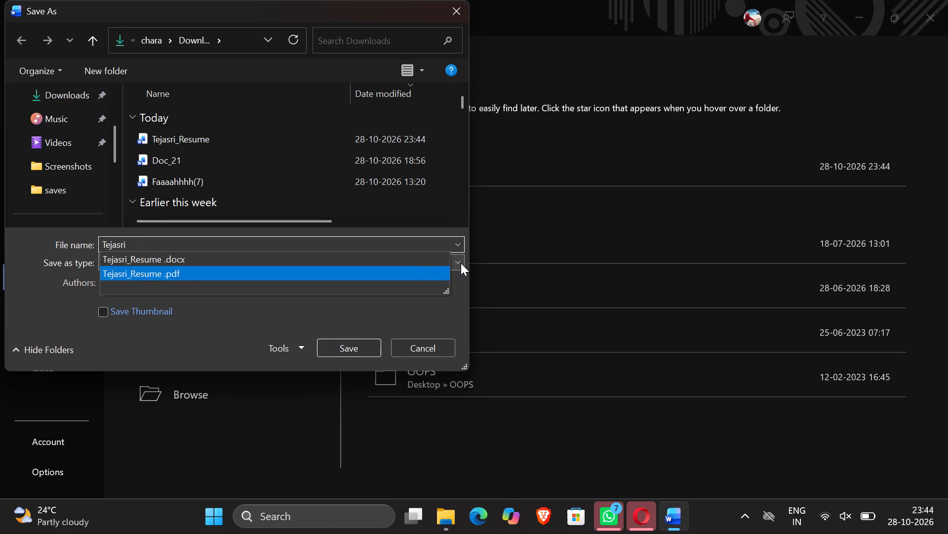
{"action": "scroll", "coordinate": [461, 263], "scroll_direction": "right", "scroll_amount": 1}
{"action": "left_click", "coordinate": [461, 263]}
{"action": "scroll", "coordinate": [406, 268], "scroll_direction": "left", "scroll_amount": 4}
{"action": "left_click", "coordinate": [160, 353]}
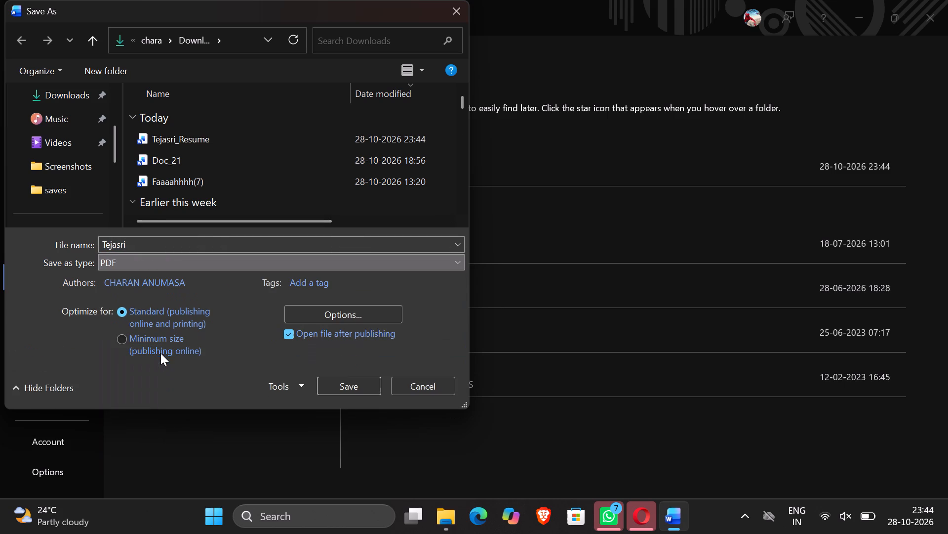
{"action": "left_click", "coordinate": [347, 379]}
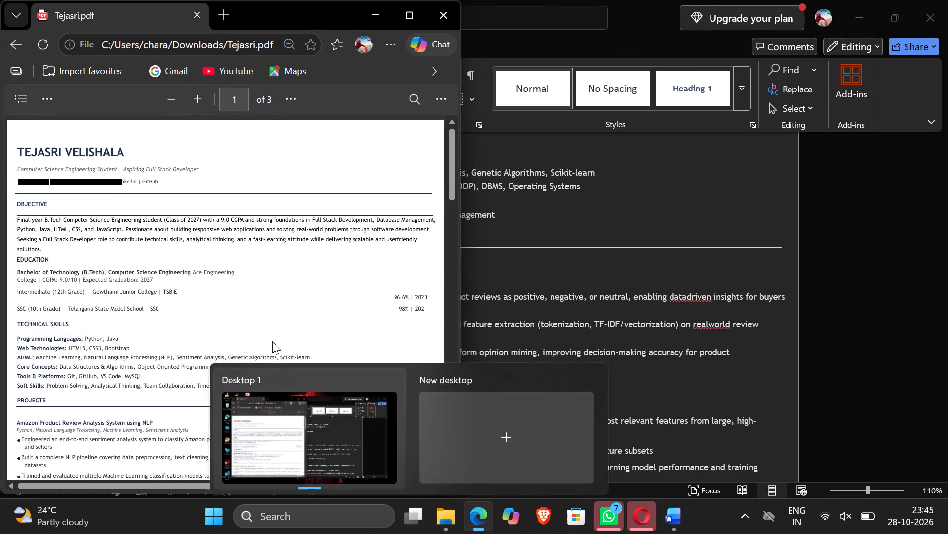
Review the exported PDF for layout, bullet sizes and surplus pages, and close it.
{"action": "scroll", "coordinate": [187, 290], "scroll_direction": "down", "scroll_amount": 1}
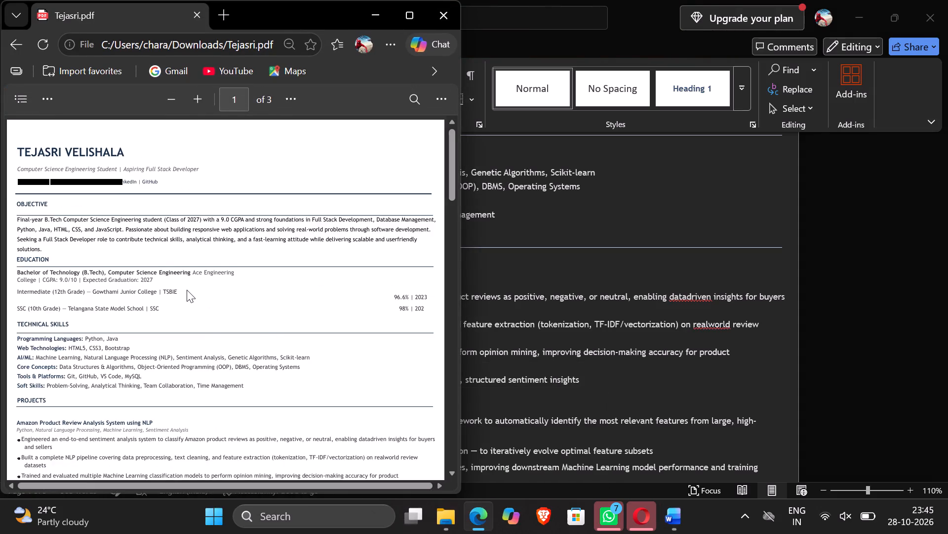
{"action": "scroll", "coordinate": [187, 290], "scroll_direction": "down", "scroll_amount": 1}
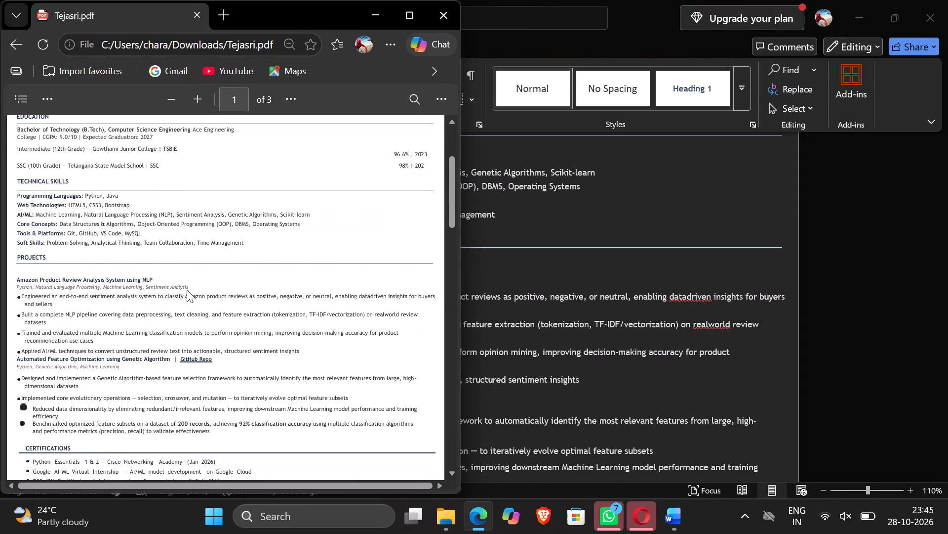
{"action": "scroll", "coordinate": [187, 290], "scroll_direction": "down", "scroll_amount": 7}
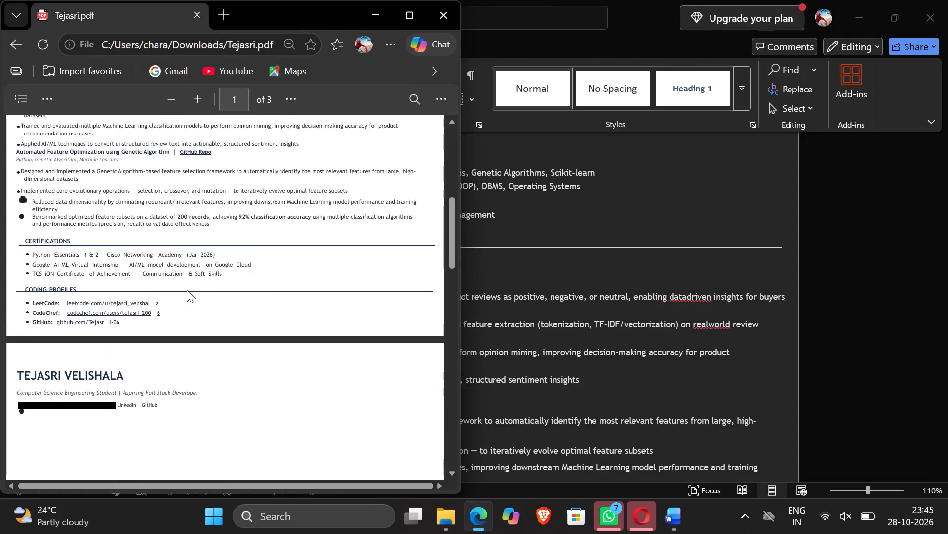
{"action": "scroll", "coordinate": [187, 290], "scroll_direction": "down", "scroll_amount": 6}
{"action": "scroll", "coordinate": [158, 362], "scroll_direction": "up", "scroll_amount": 7}
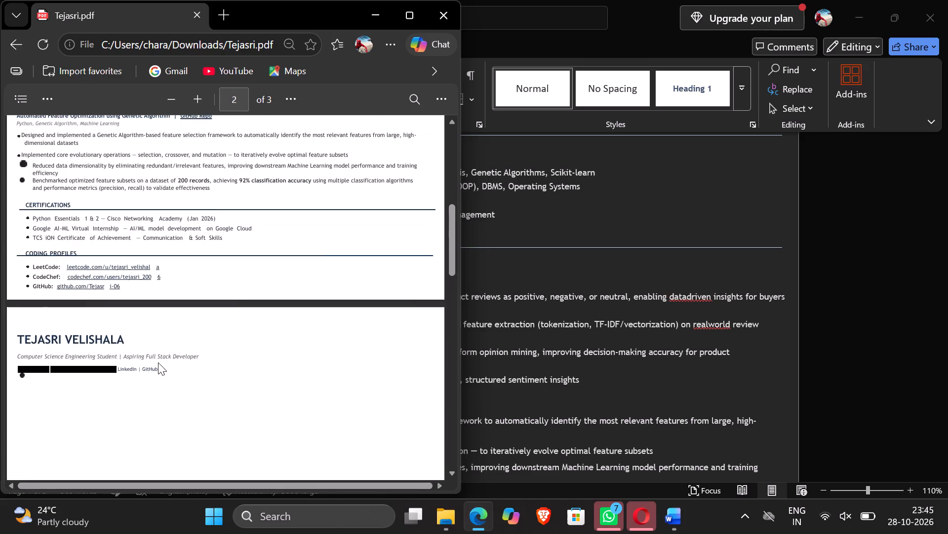
{"action": "left_click", "coordinate": [449, 16]}
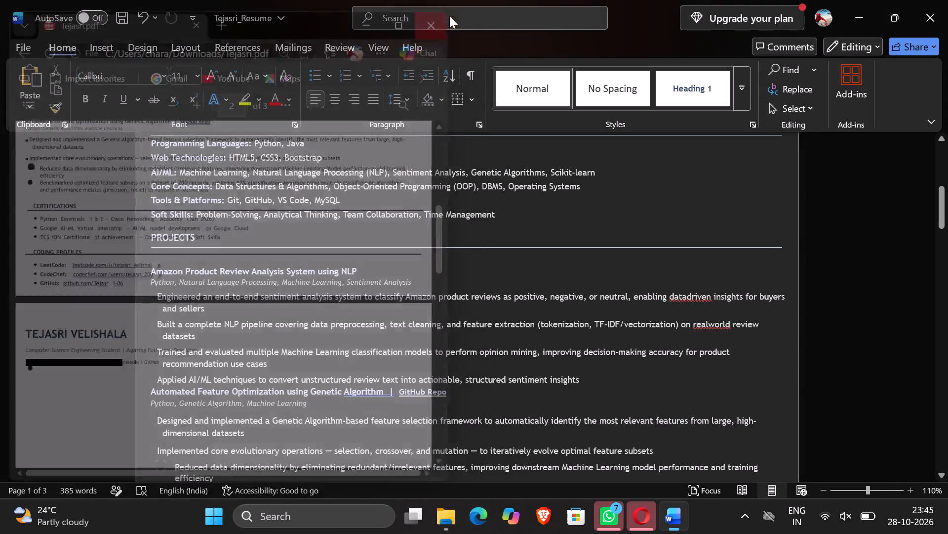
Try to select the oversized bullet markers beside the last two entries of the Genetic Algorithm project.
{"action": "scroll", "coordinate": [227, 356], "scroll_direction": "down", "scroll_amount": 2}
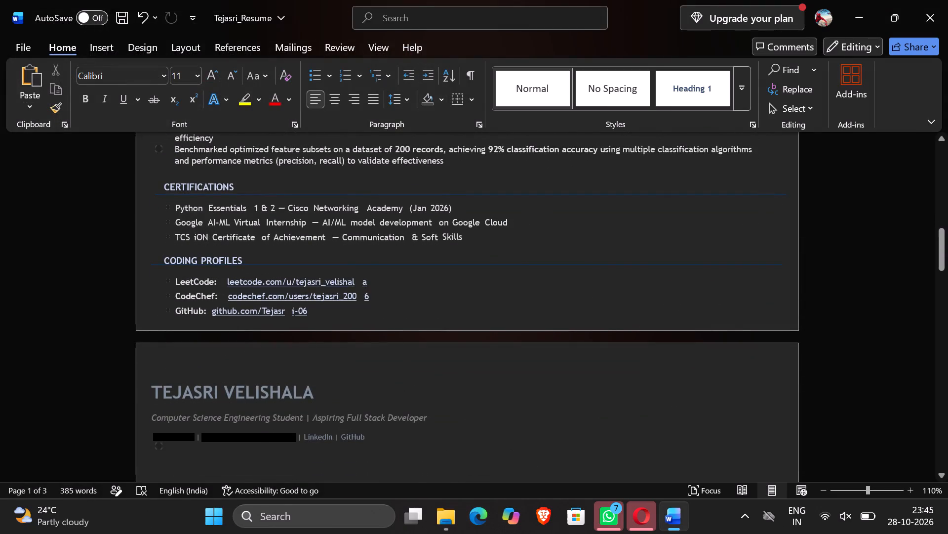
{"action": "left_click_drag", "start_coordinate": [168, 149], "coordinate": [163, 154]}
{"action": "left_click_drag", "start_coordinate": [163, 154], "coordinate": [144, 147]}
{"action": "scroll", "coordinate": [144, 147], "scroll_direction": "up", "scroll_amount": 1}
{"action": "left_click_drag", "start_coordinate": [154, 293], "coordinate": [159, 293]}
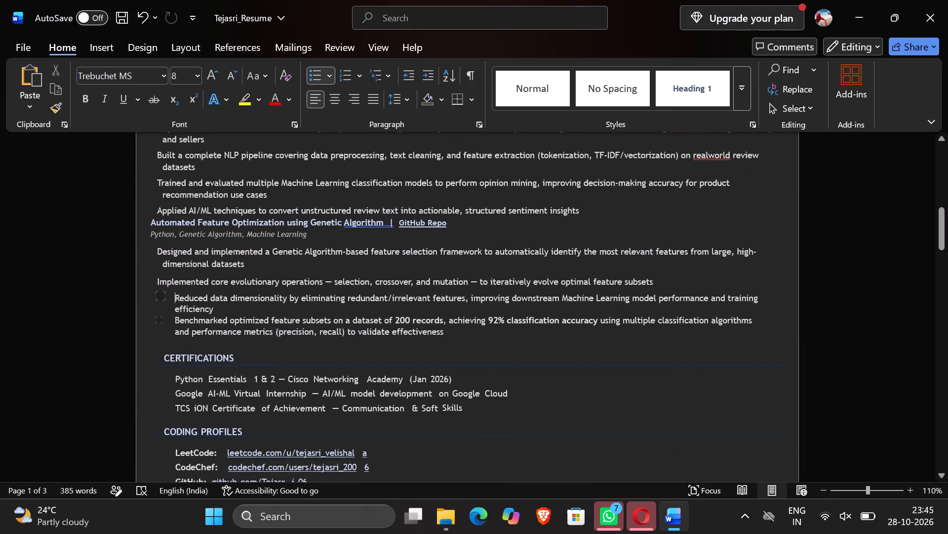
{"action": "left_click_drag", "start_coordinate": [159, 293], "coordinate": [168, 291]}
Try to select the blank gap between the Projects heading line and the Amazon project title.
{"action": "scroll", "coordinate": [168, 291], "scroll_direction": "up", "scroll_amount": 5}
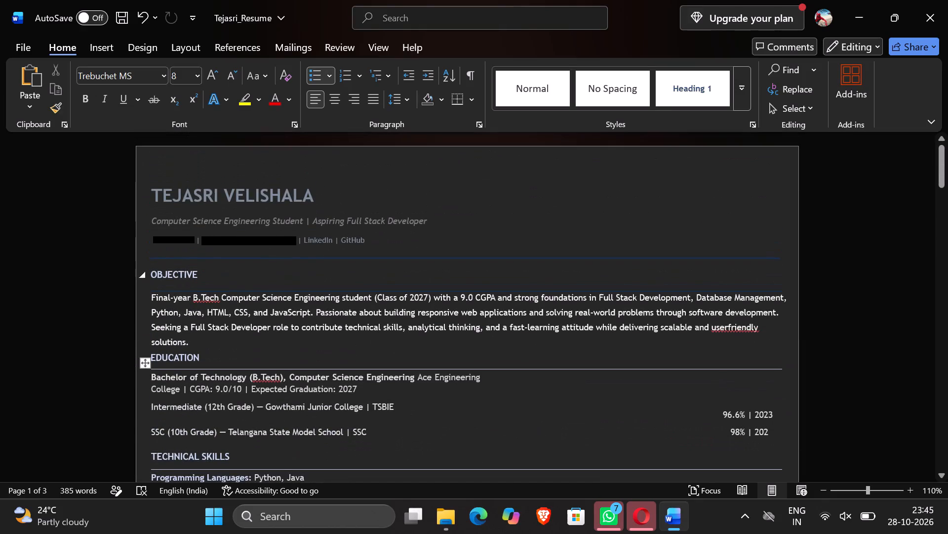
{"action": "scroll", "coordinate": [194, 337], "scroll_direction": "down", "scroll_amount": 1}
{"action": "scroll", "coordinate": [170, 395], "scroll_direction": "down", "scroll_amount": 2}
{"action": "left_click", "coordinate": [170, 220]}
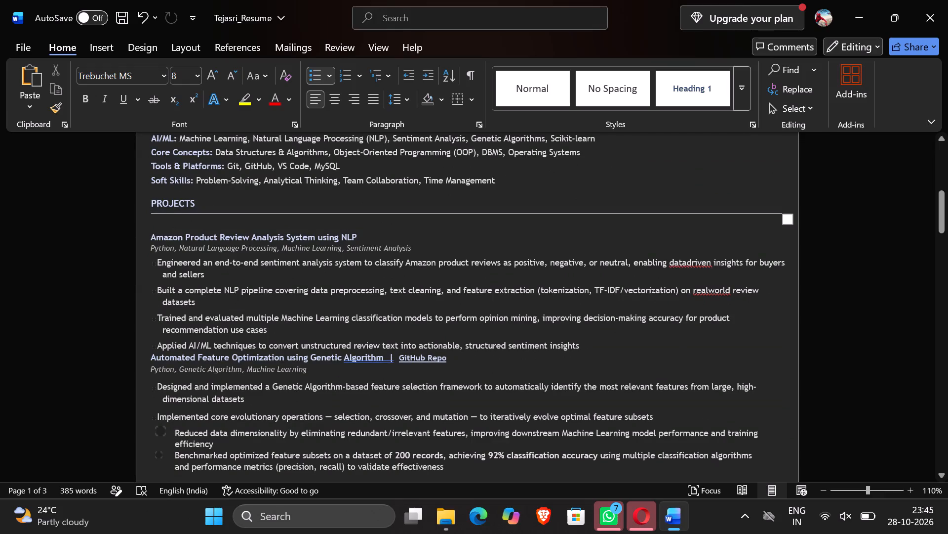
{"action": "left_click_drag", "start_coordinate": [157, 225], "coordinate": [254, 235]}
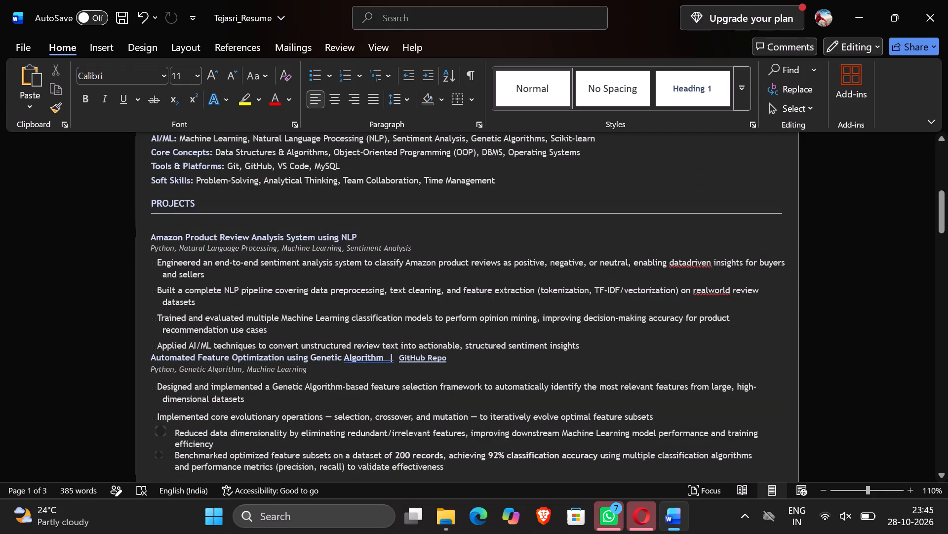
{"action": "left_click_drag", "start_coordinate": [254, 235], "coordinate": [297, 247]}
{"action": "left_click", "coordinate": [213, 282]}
Try to delete the repeated header and blank space on page three of the resume.
{"action": "scroll", "coordinate": [213, 282], "scroll_direction": "down", "scroll_amount": 5}
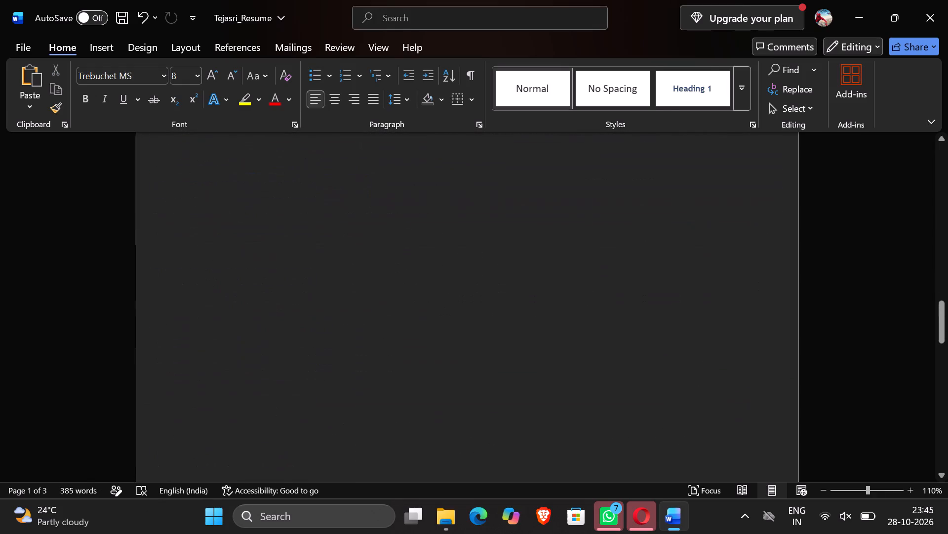
{"action": "scroll", "coordinate": [213, 282], "scroll_direction": "down", "scroll_amount": 10}
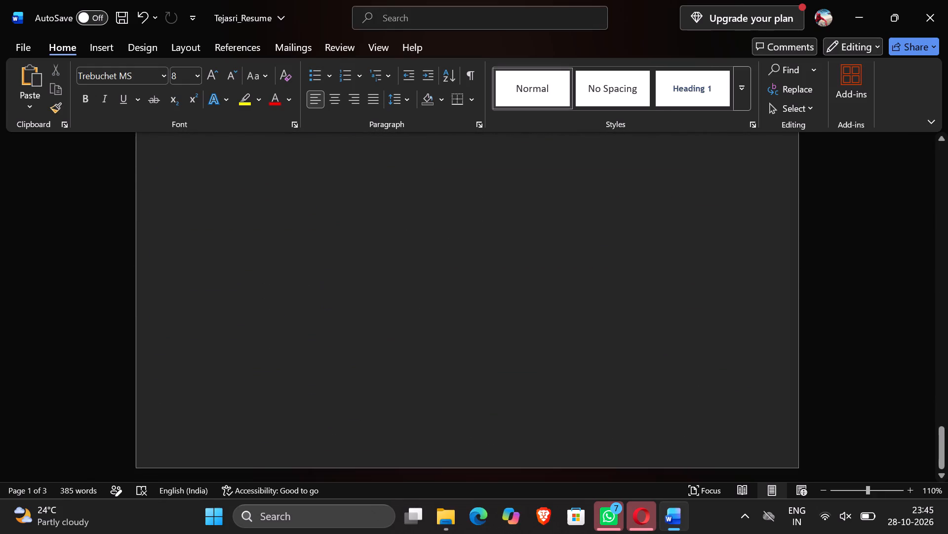
{"action": "scroll", "coordinate": [315, 246], "scroll_direction": "down", "scroll_amount": 4}
{"action": "scroll", "coordinate": [315, 246], "scroll_direction": "up", "scroll_amount": 3}
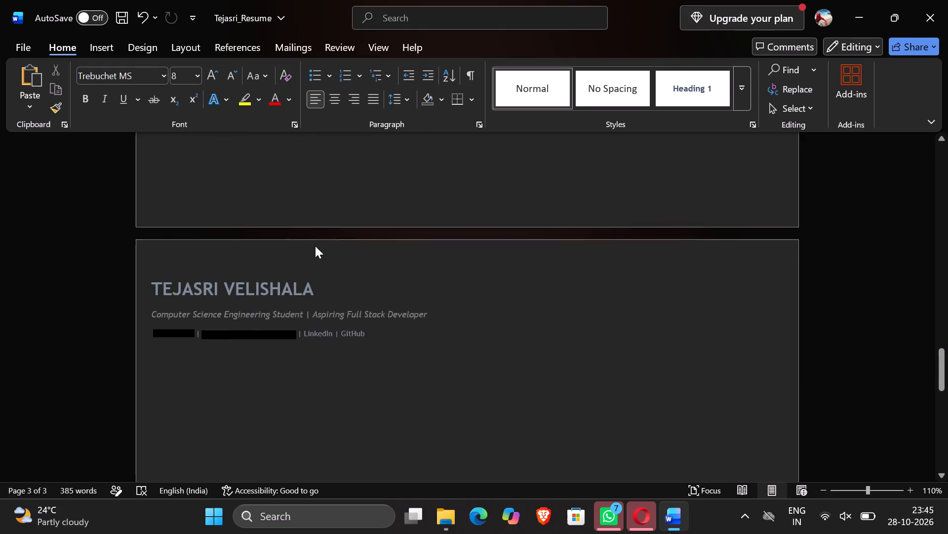
{"action": "left_click", "coordinate": [339, 286]}
{"action": "left_click", "coordinate": [366, 336]}
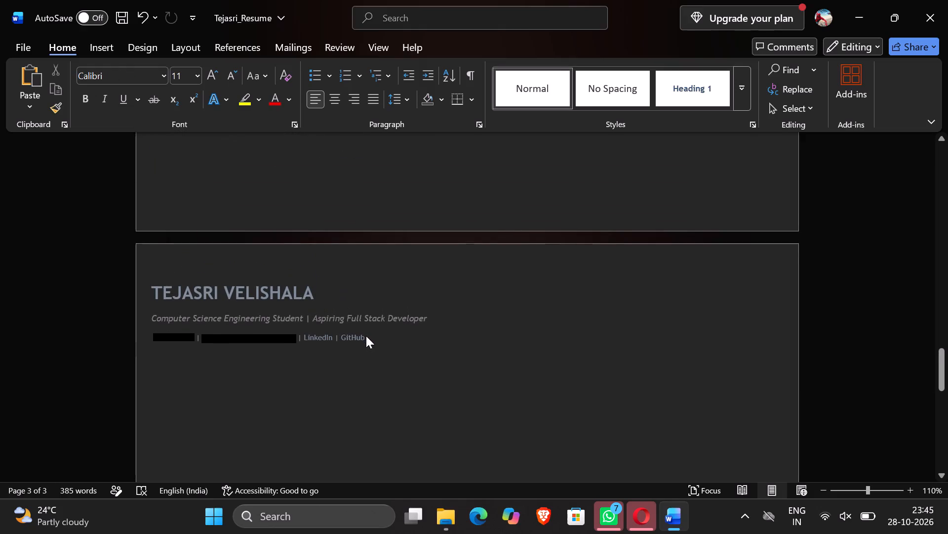
{"action": "key", "text": "Delete"}
{"action": "key", "text": "Delete"}
Close the Tejasri_Resume Word document without saving its changes.
{"action": "scroll", "coordinate": [366, 336], "scroll_direction": "up", "scroll_amount": 11}
{"action": "left_click", "coordinate": [932, 3]}
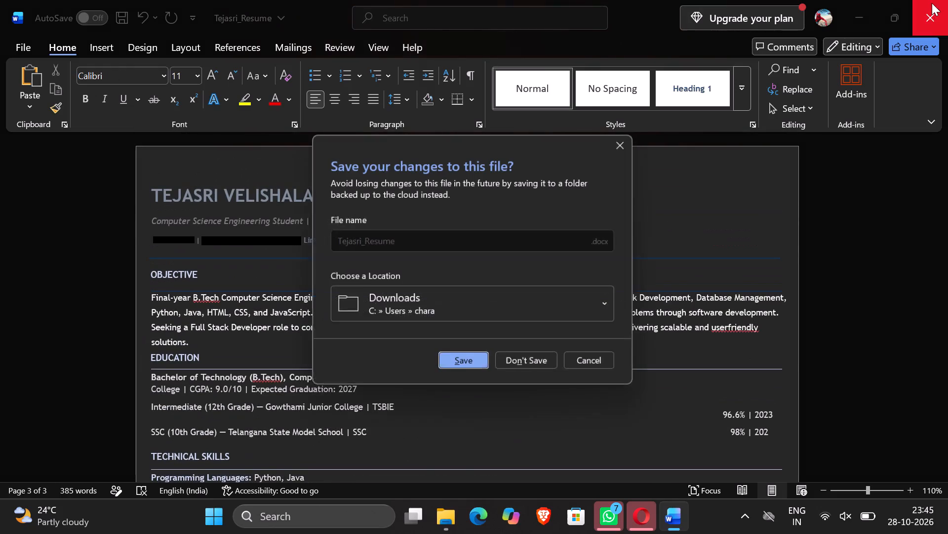
{"action": "left_click", "coordinate": [502, 361]}
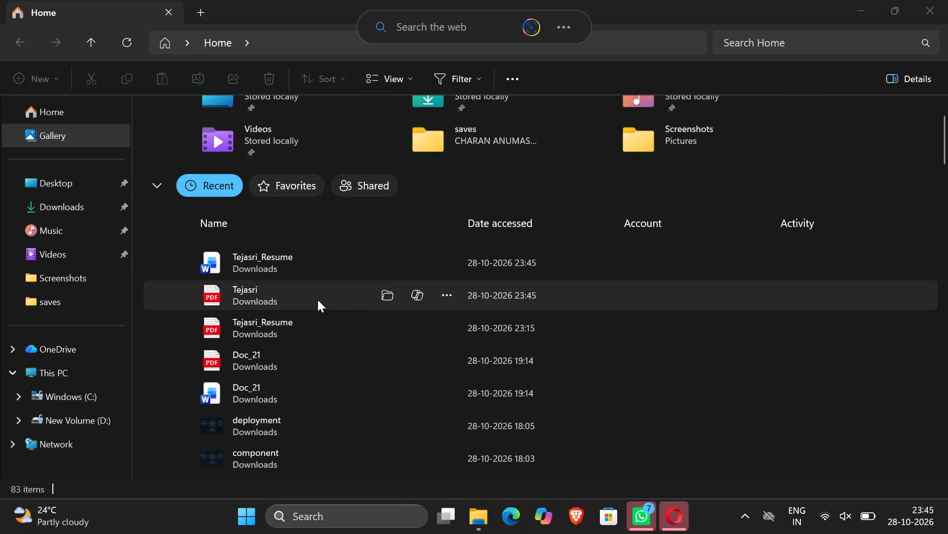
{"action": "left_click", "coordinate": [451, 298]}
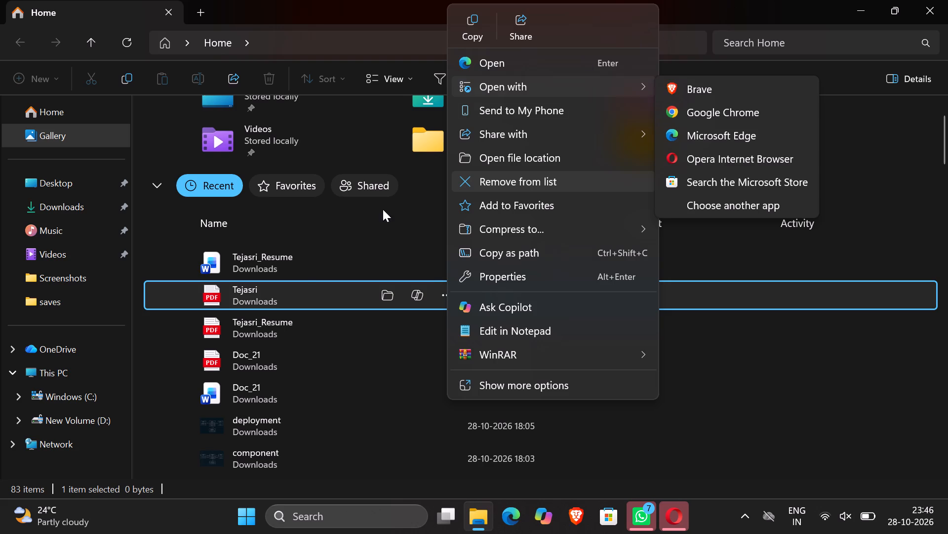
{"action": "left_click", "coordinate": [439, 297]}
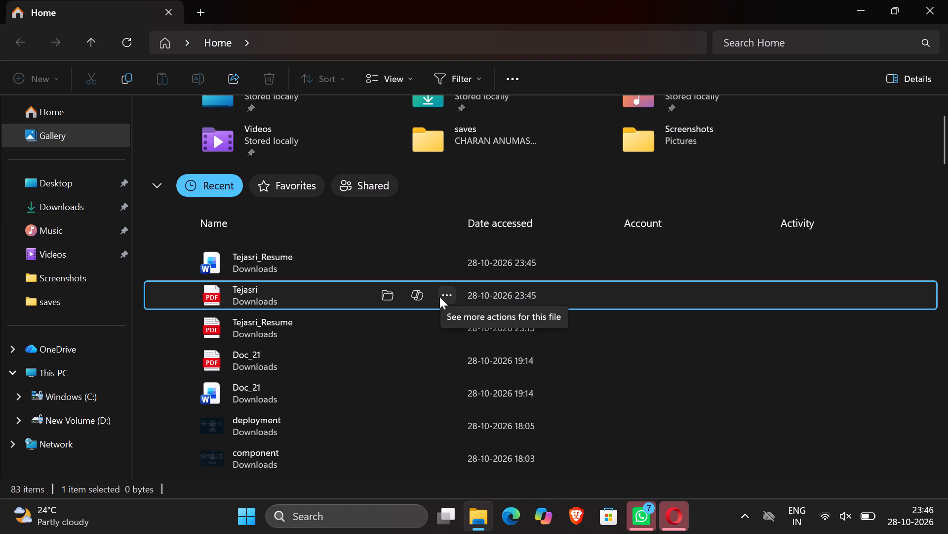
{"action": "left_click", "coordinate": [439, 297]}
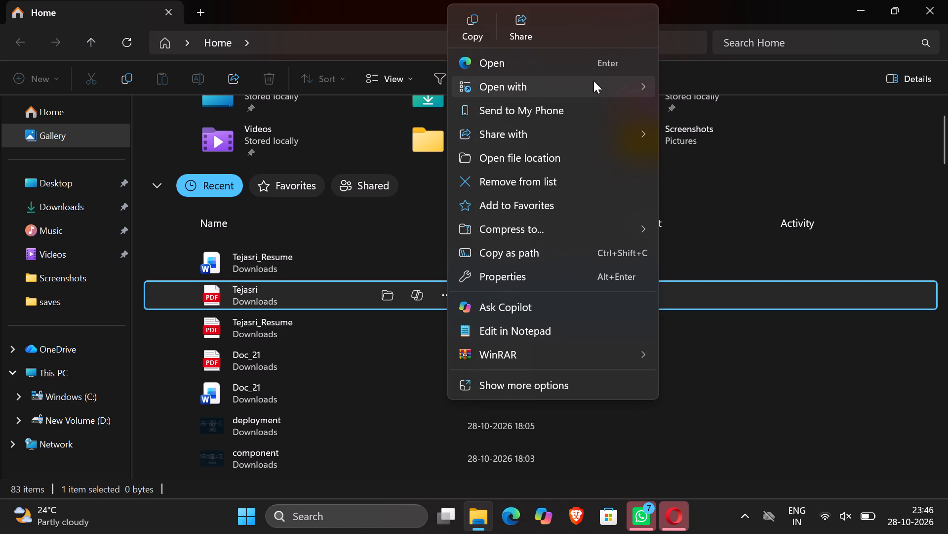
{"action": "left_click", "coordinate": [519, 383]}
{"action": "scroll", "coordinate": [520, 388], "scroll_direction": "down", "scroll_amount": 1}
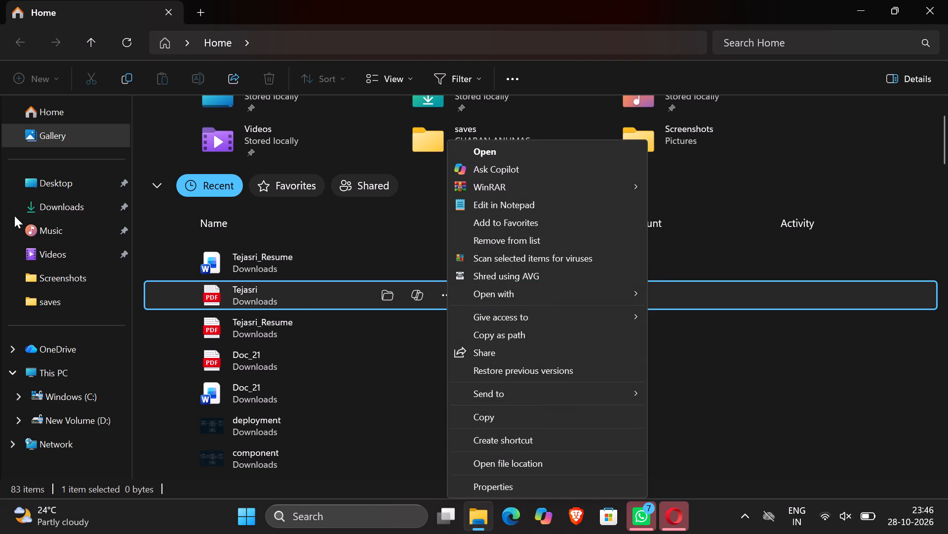
Delete the exported PDF named Tejasri from the Downloads folder.
{"action": "left_click", "coordinate": [40, 205]}
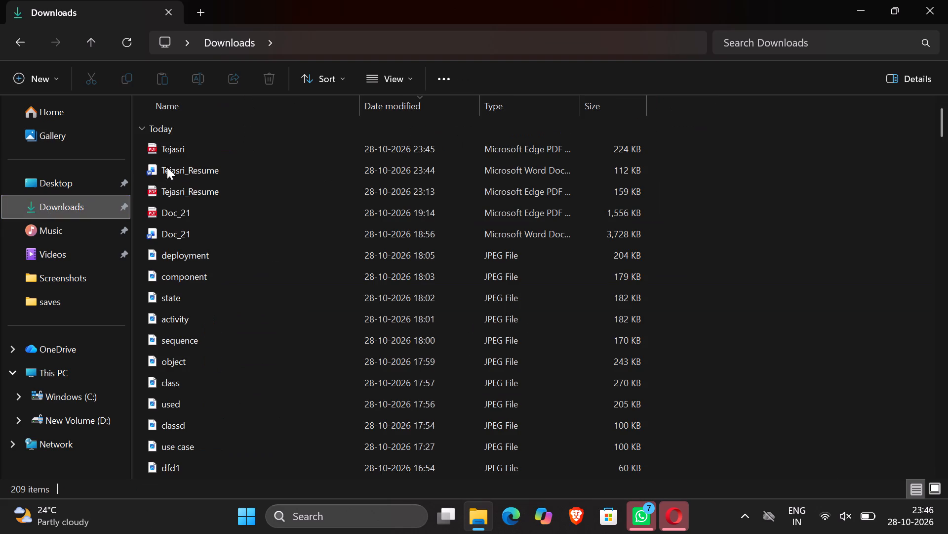
{"action": "left_click", "coordinate": [218, 147]}
{"action": "left_click", "coordinate": [272, 78]}
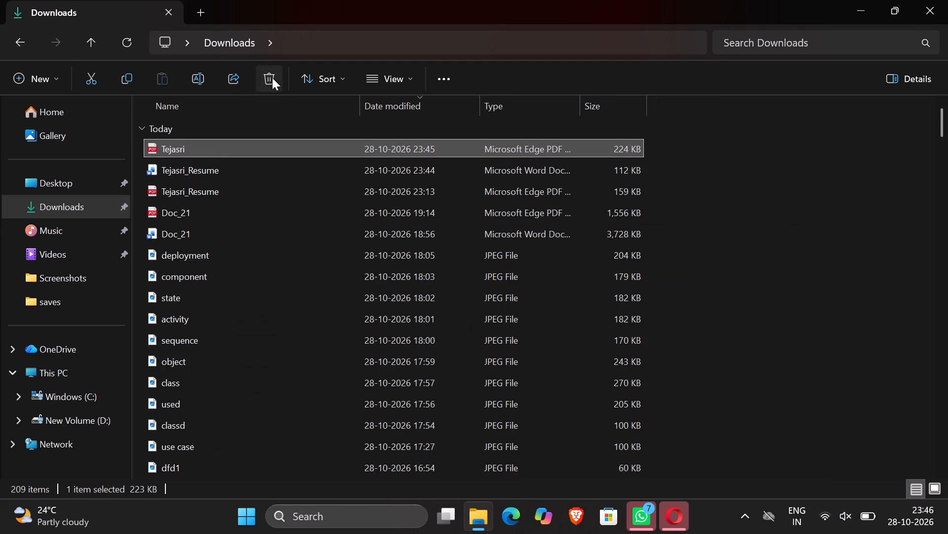
Delete the Tejasri_Resume PDF and the Tejasri_Resume Word document from the Downloads folder.
{"action": "left_click", "coordinate": [235, 163]}
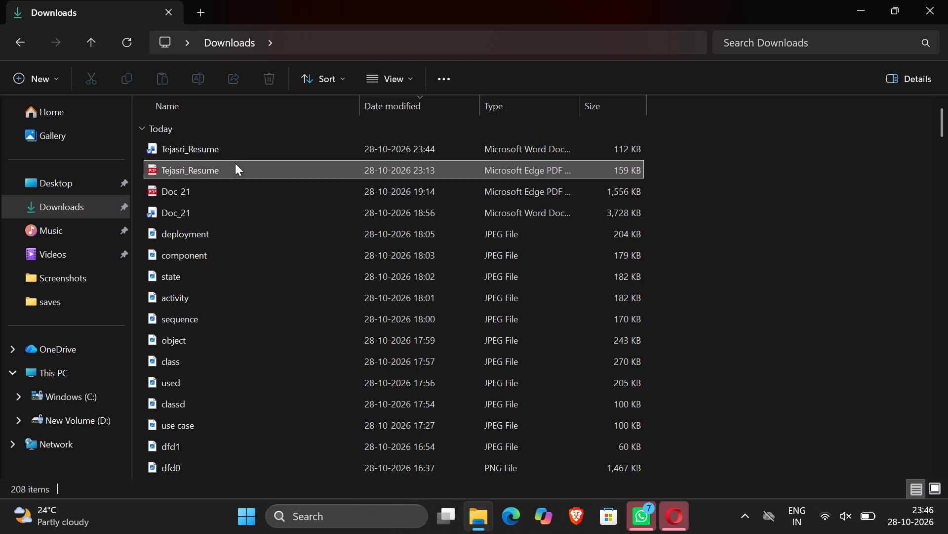
{"action": "left_click", "coordinate": [264, 94]}
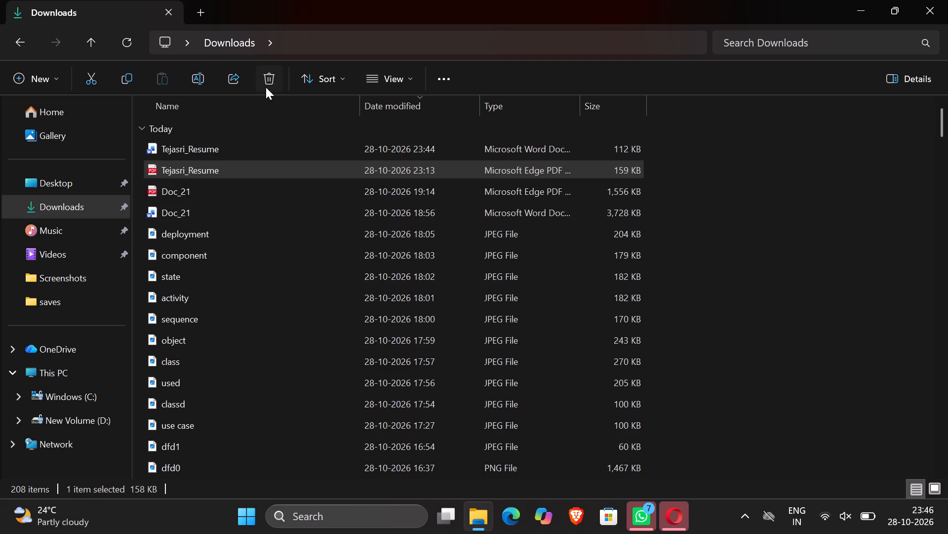
{"action": "left_click", "coordinate": [266, 87]}
{"action": "left_click", "coordinate": [220, 145]}
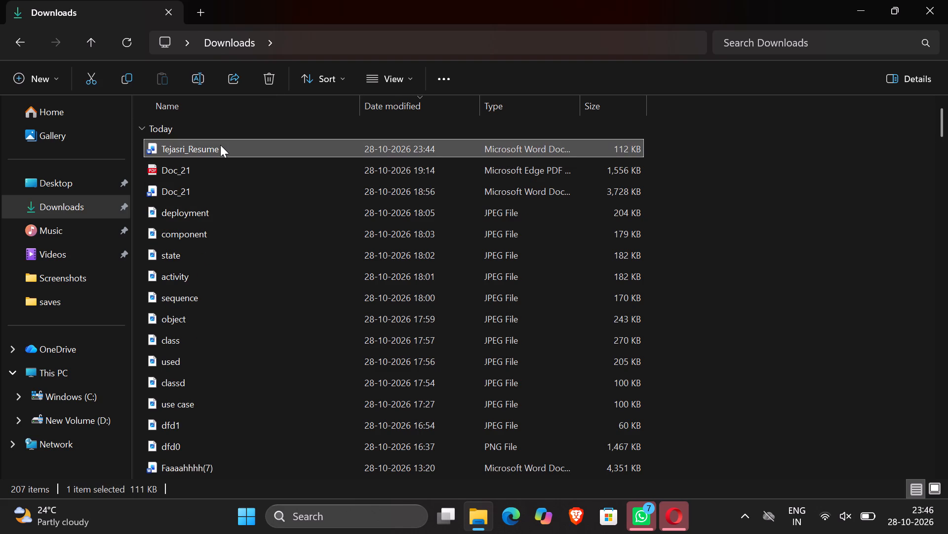
{"action": "left_click", "coordinate": [261, 89]}
Close all remaining open windows, File Explorer, WhatsApp and Opera, quitting Opera with its open tabs.
{"action": "left_click", "coordinate": [947, 0]}
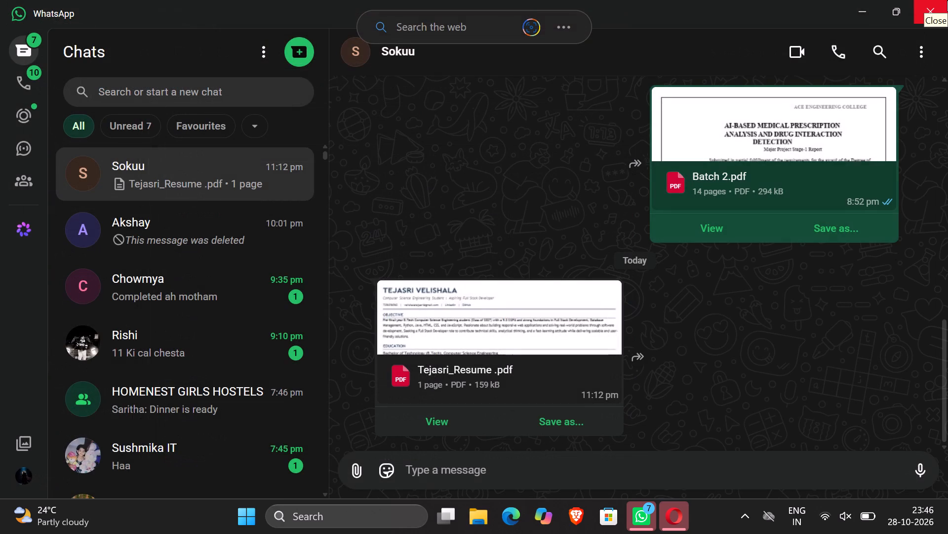
{"action": "left_click", "coordinate": [947, 0]}
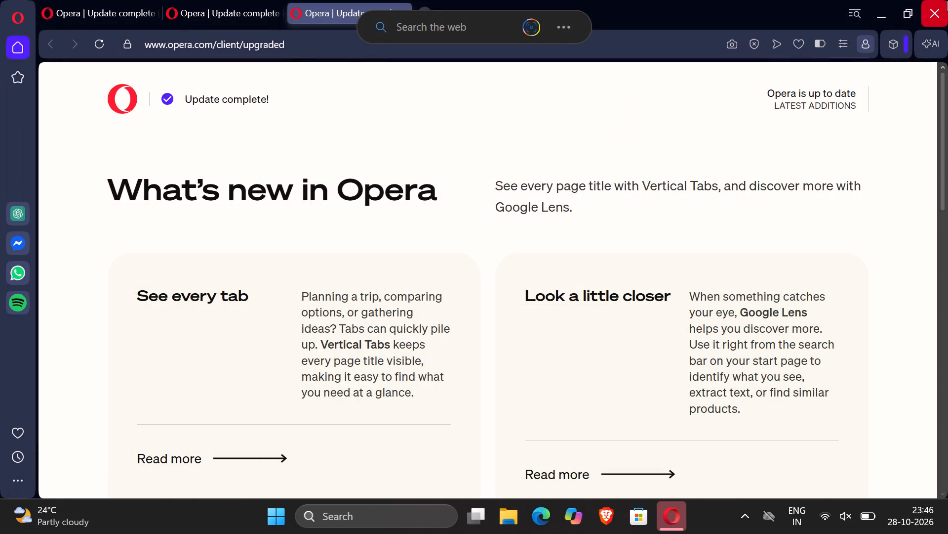
{"action": "triple_click", "coordinate": [947, 0]}
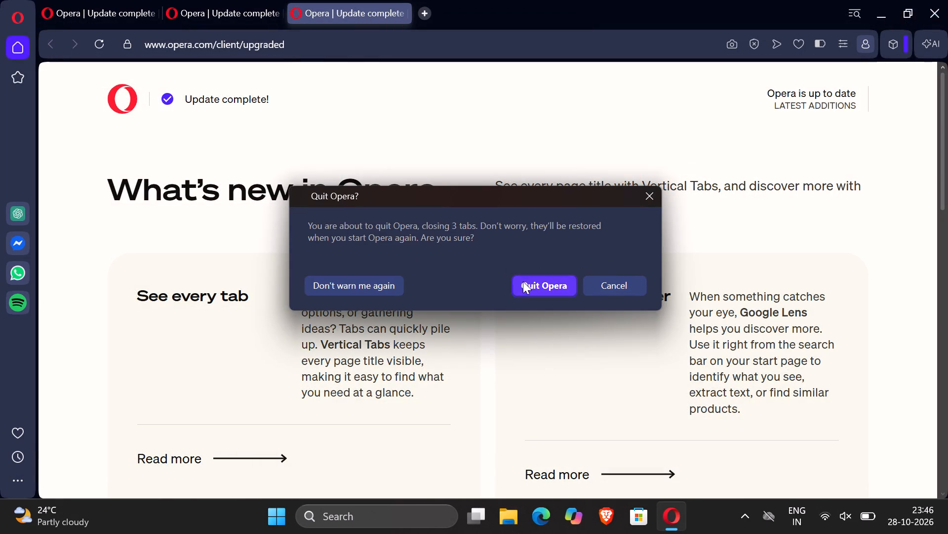
{"action": "left_click", "coordinate": [524, 285]}
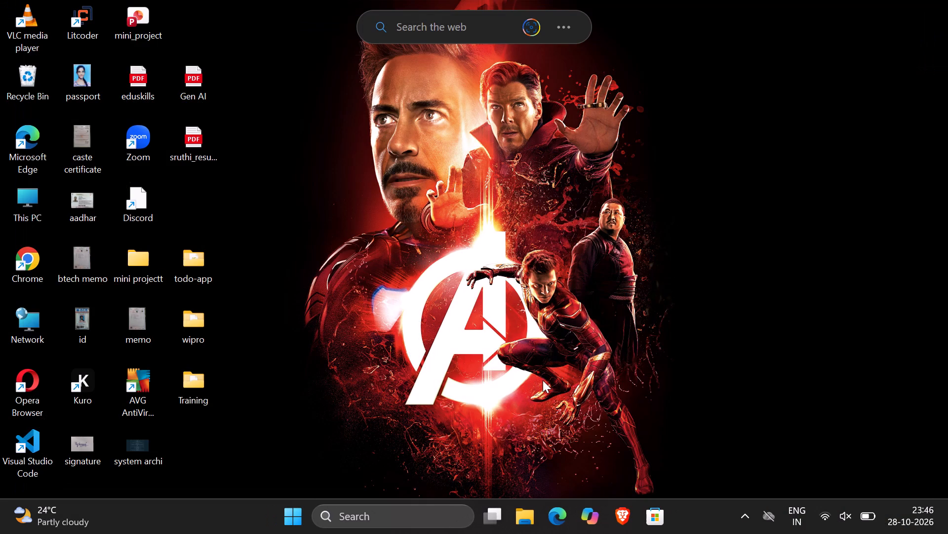
Open the computer's power options.
{"action": "left_click", "coordinate": [578, 468]}
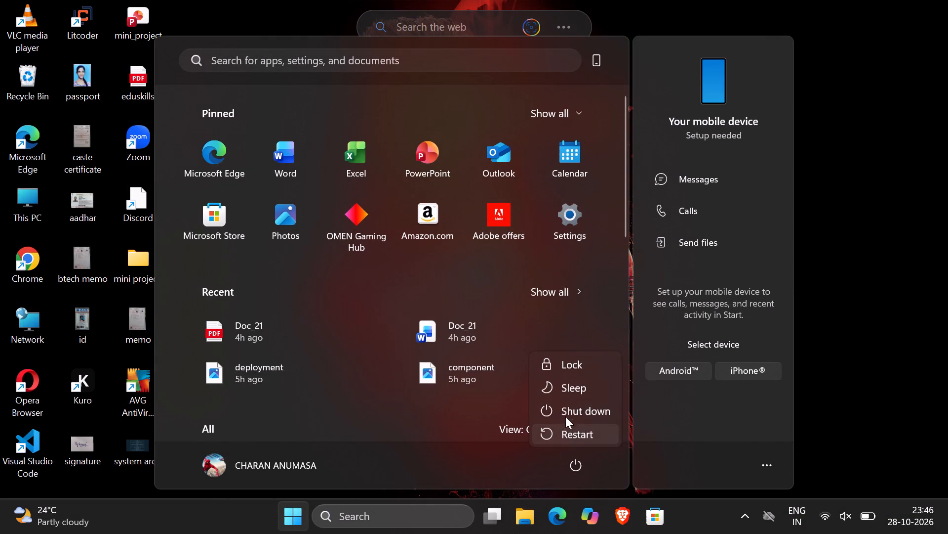